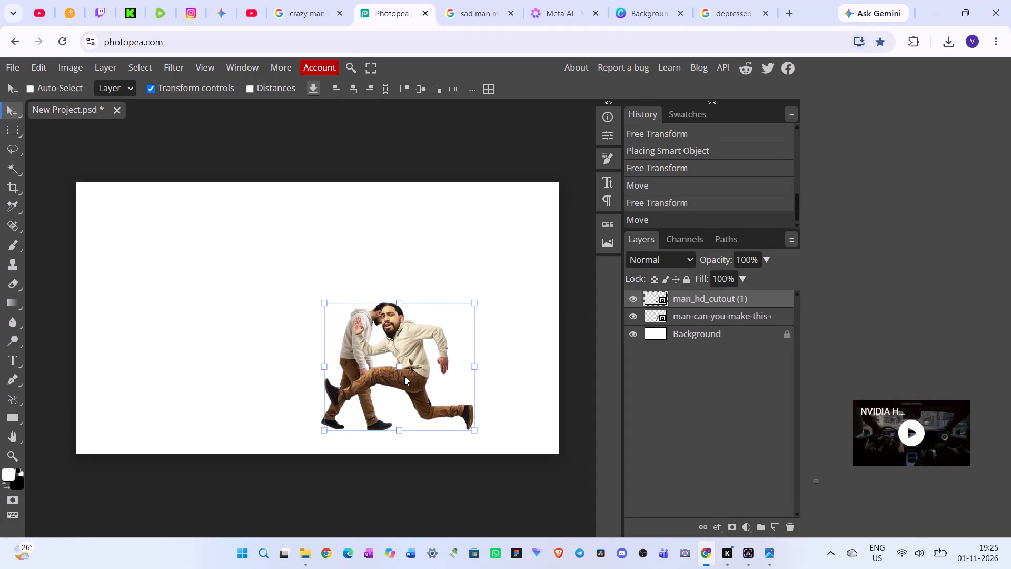
Move the walking man cutout rightward across the canvas, so he stands behind the running man's rear leg.
{"action": "left_click", "coordinate": [699, 315]}
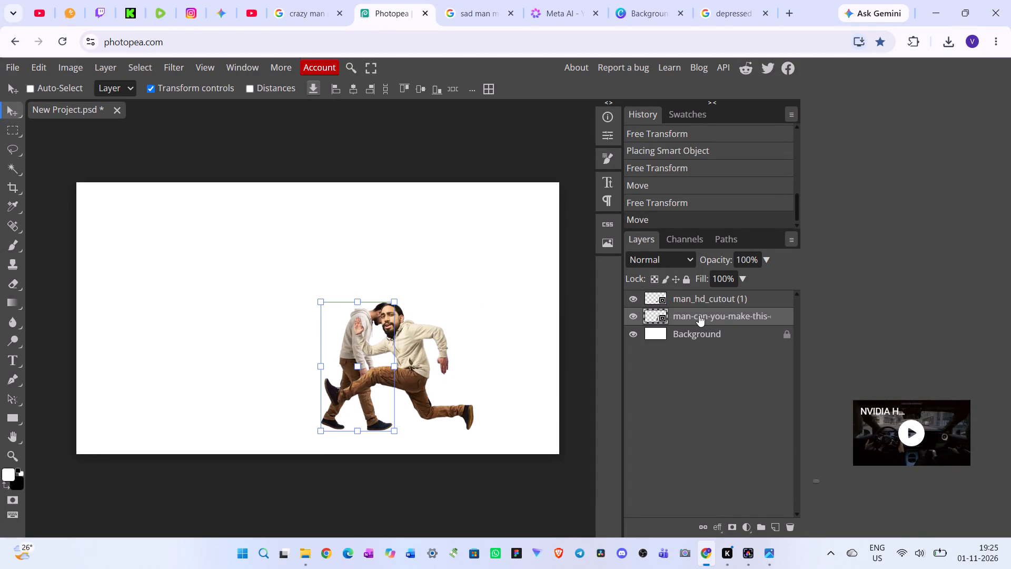
{"action": "left_click", "coordinate": [703, 298]}
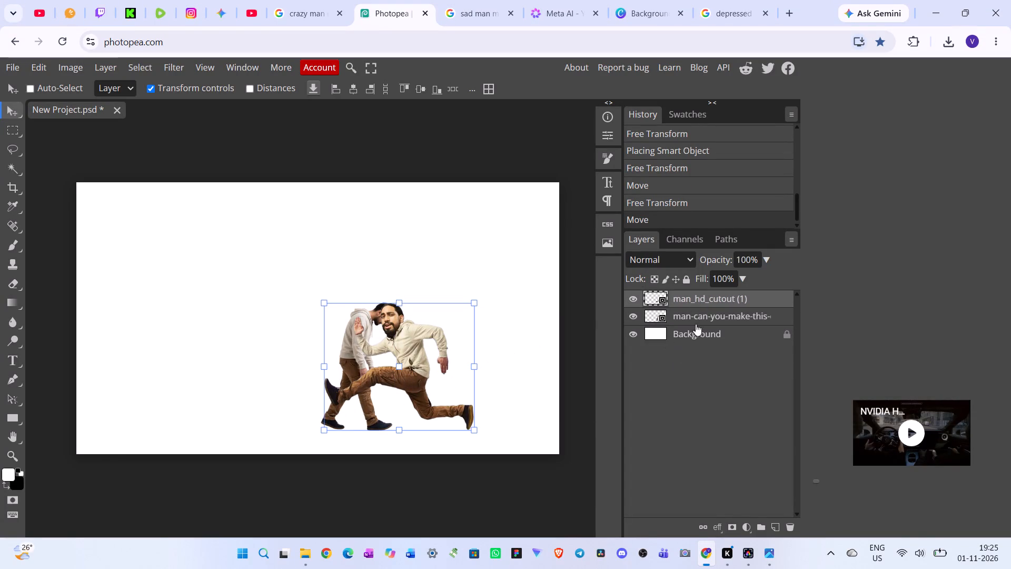
{"action": "left_click", "coordinate": [708, 319]}
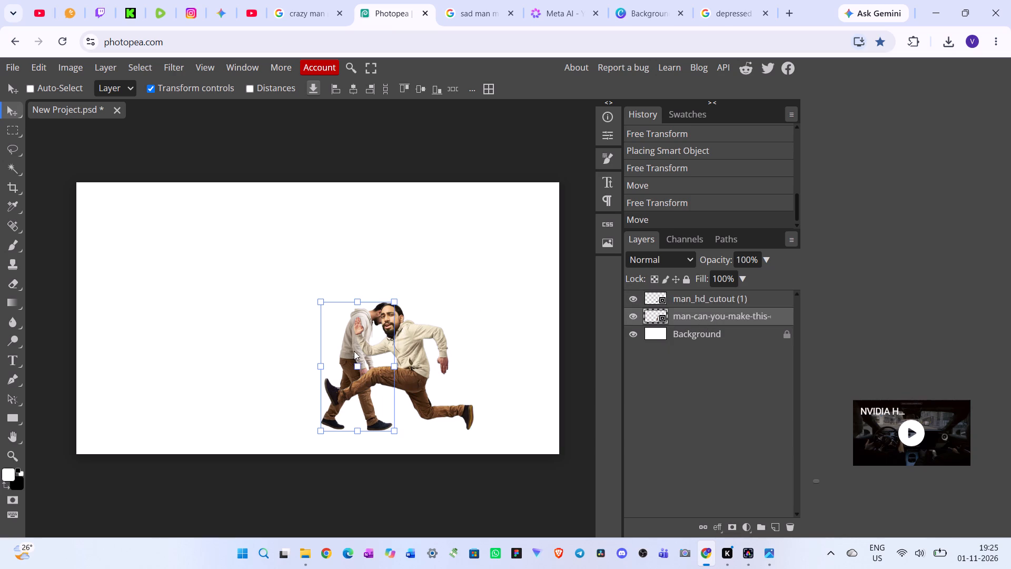
{"action": "left_click_drag", "start_coordinate": [354, 351], "coordinate": [430, 351]}
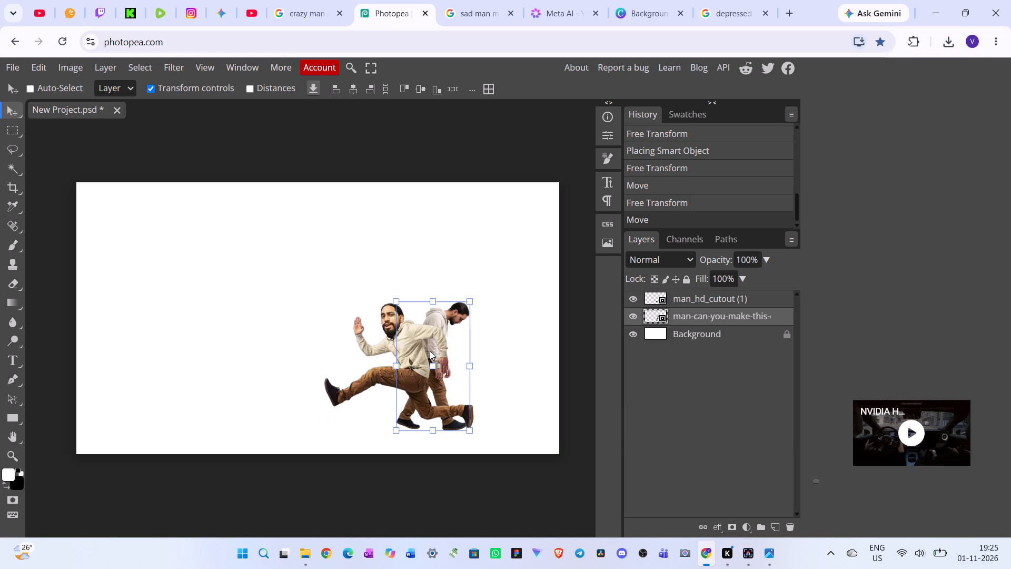
{"action": "left_click_drag", "start_coordinate": [430, 351], "coordinate": [452, 353]}
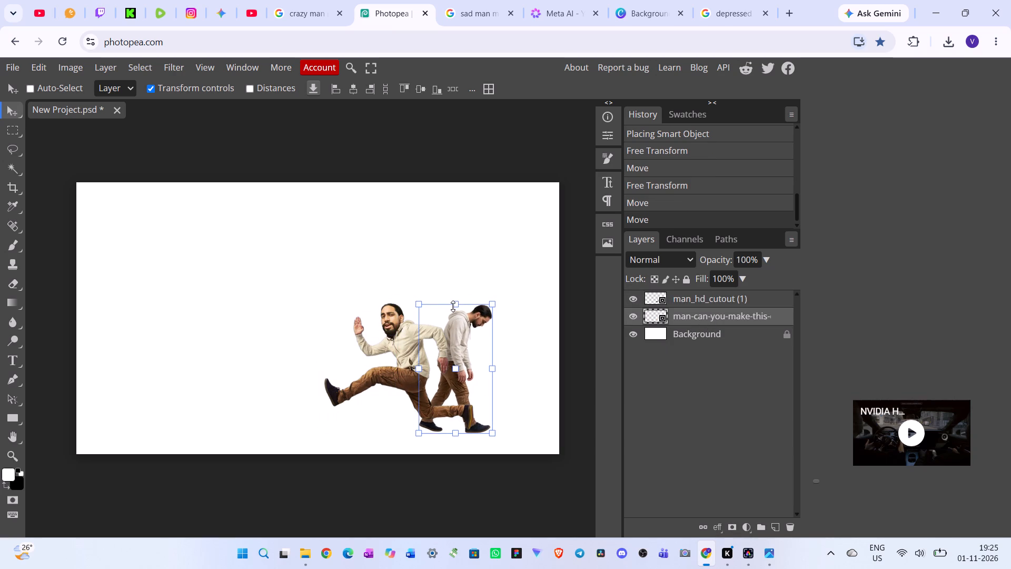
Scale up the walking man proportionally so he stands clearly taller than the running man.
{"action": "left_click_drag", "start_coordinate": [453, 306], "coordinate": [451, 313]}
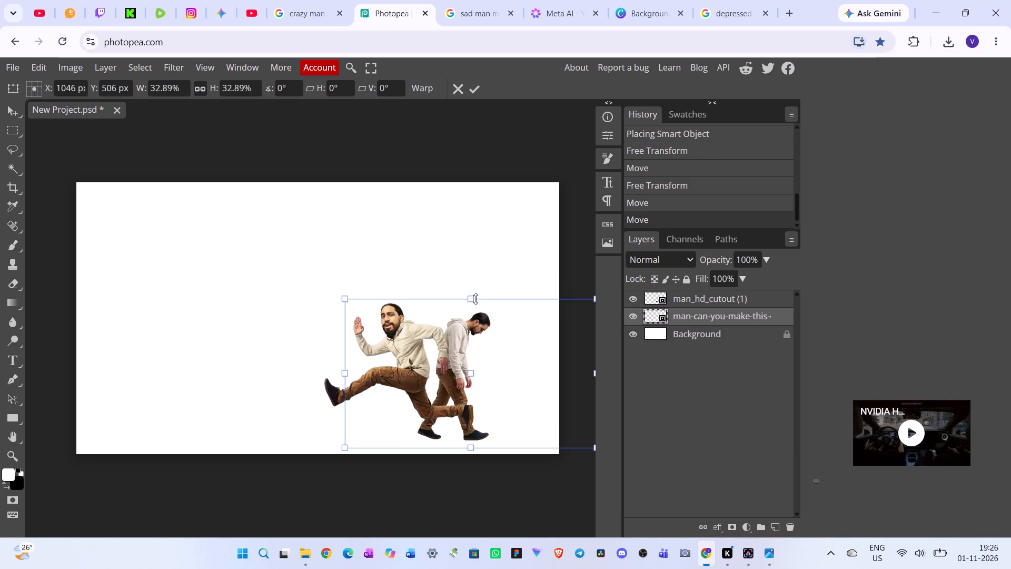
{"action": "left_click_drag", "start_coordinate": [474, 296], "coordinate": [474, 265]}
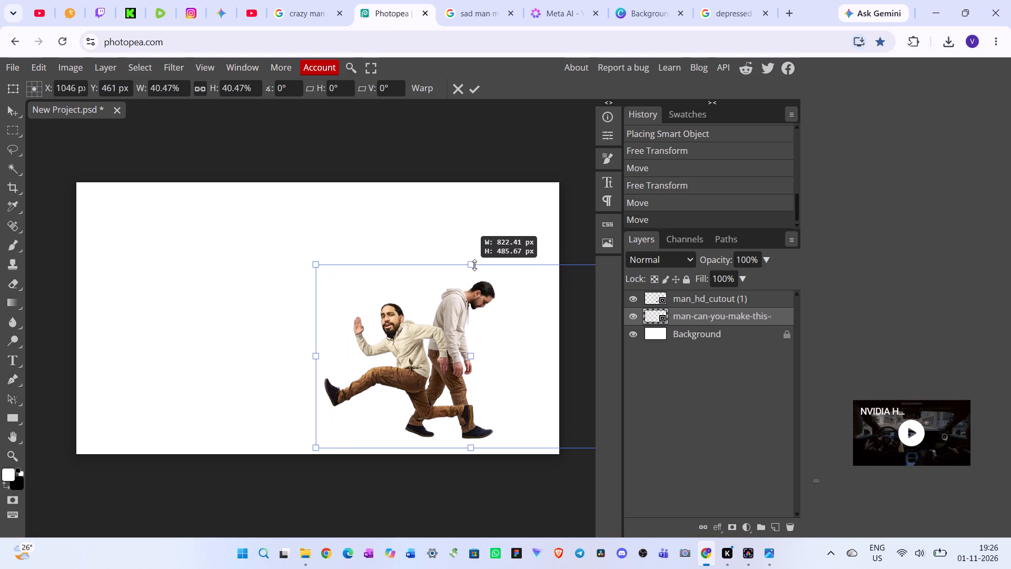
{"action": "left_click_drag", "start_coordinate": [474, 265], "coordinate": [475, 254]}
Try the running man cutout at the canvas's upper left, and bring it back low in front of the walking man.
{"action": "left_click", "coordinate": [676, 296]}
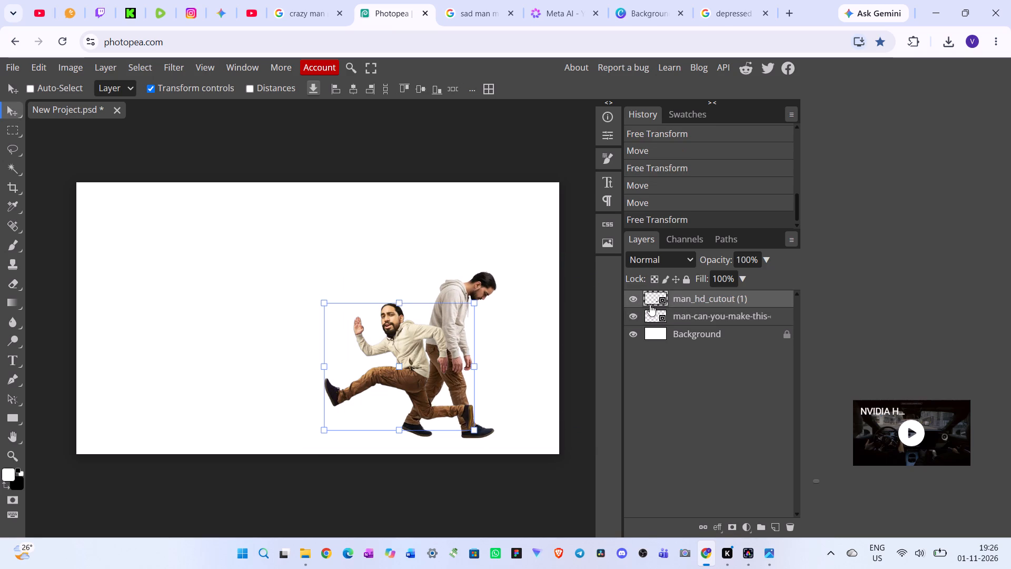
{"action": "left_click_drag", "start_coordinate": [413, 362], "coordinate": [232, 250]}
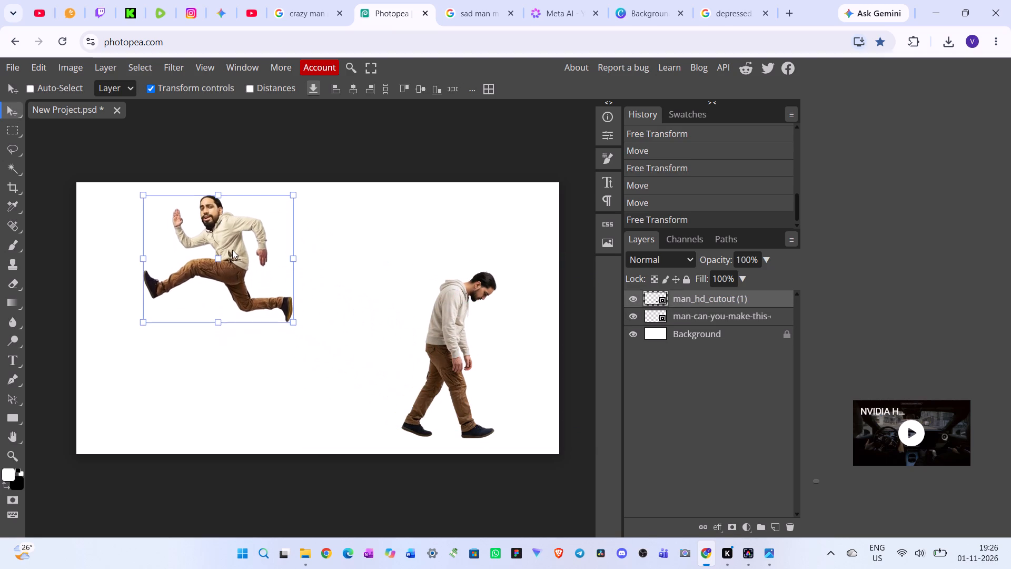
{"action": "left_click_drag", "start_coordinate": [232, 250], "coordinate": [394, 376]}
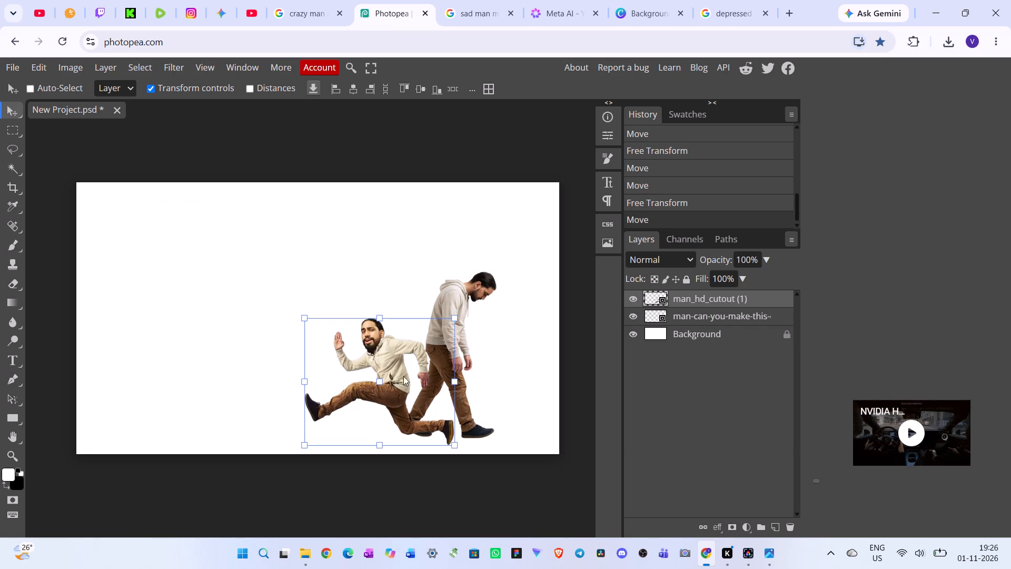
Nudge the walking man cutout slightly to the right, away from the running man.
{"action": "left_click", "coordinate": [691, 316]}
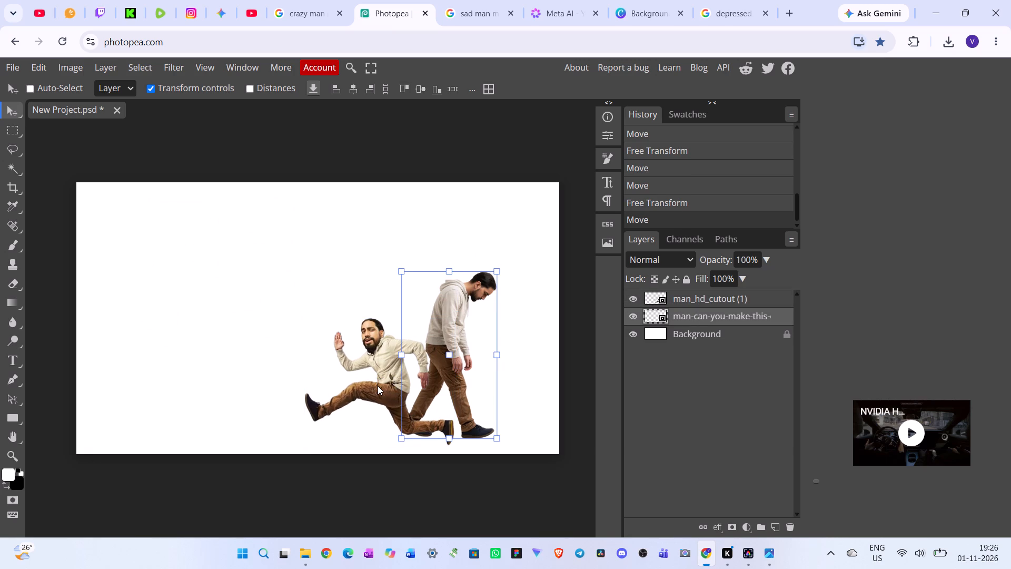
{"action": "left_click", "coordinate": [377, 386]}
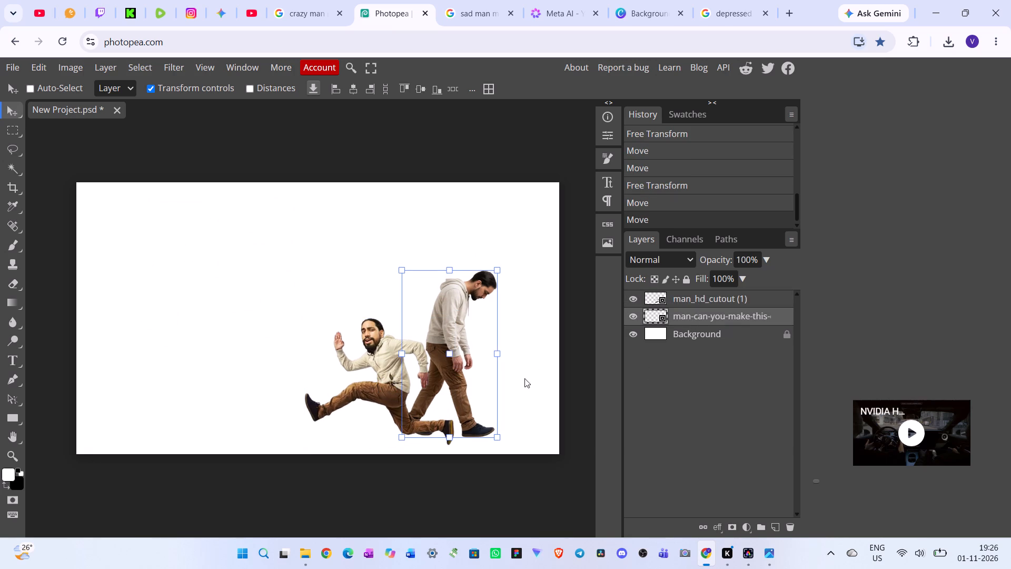
{"action": "left_click_drag", "start_coordinate": [479, 372], "coordinate": [485, 375]}
{"action": "left_click", "coordinate": [371, 384]}
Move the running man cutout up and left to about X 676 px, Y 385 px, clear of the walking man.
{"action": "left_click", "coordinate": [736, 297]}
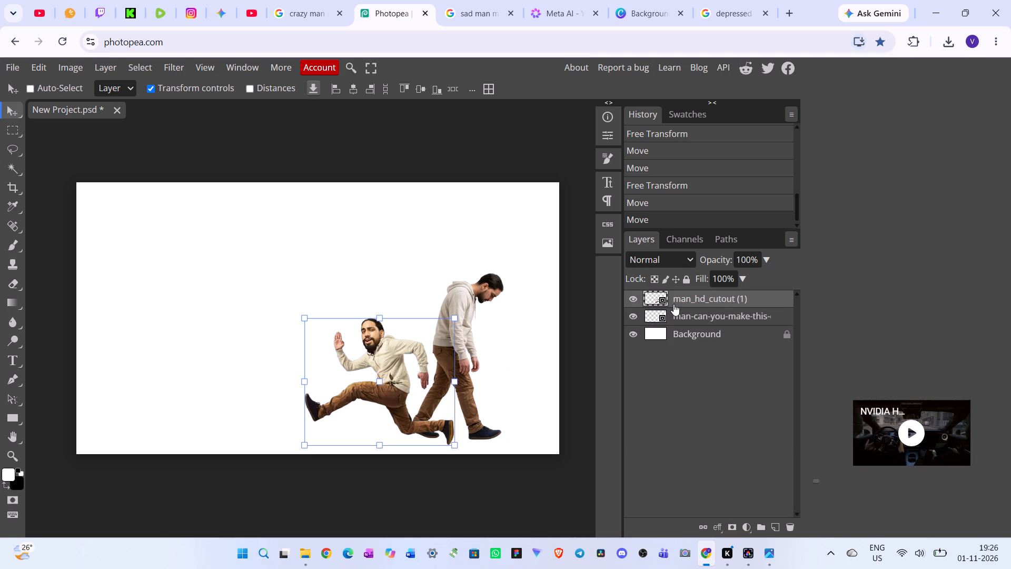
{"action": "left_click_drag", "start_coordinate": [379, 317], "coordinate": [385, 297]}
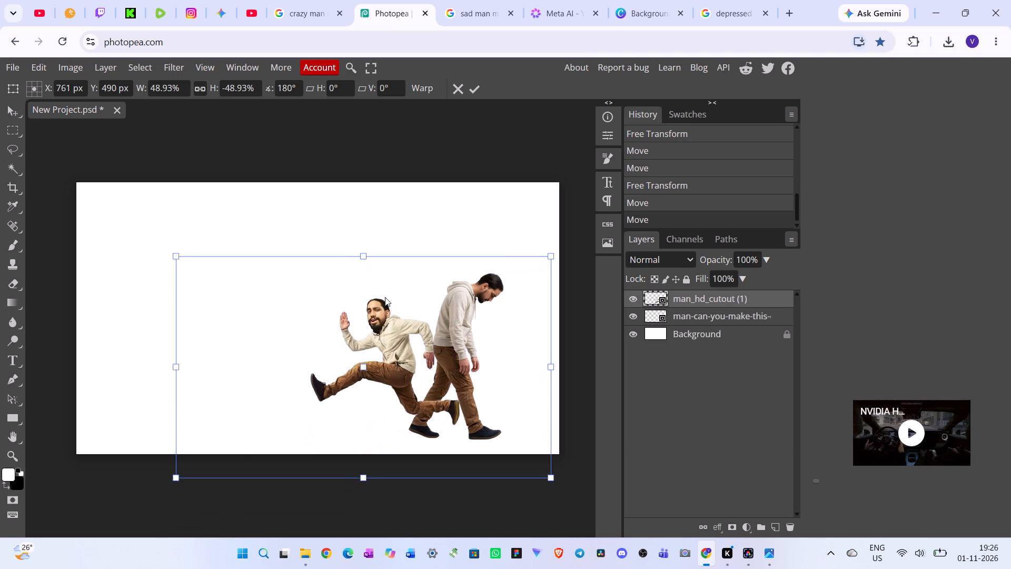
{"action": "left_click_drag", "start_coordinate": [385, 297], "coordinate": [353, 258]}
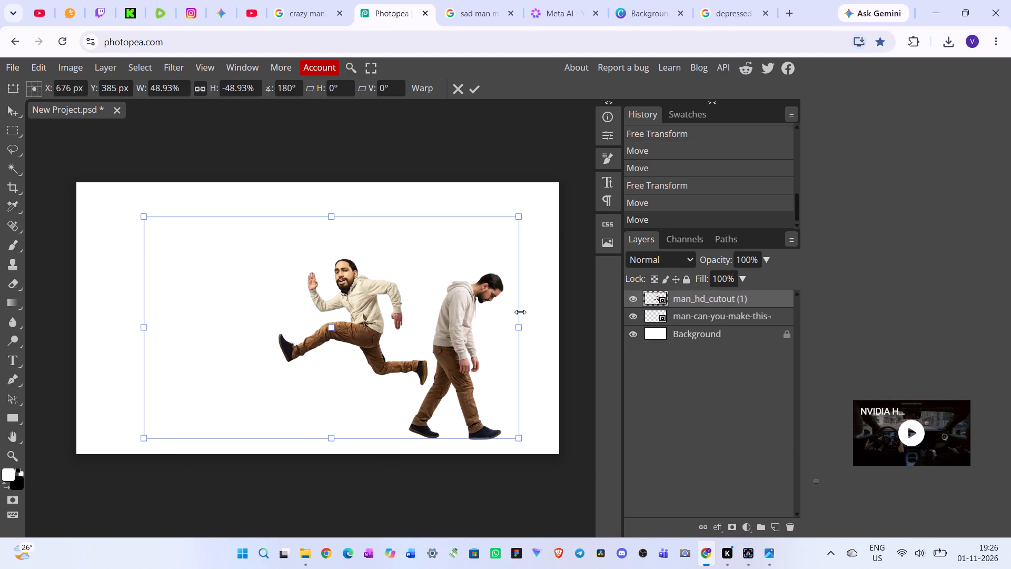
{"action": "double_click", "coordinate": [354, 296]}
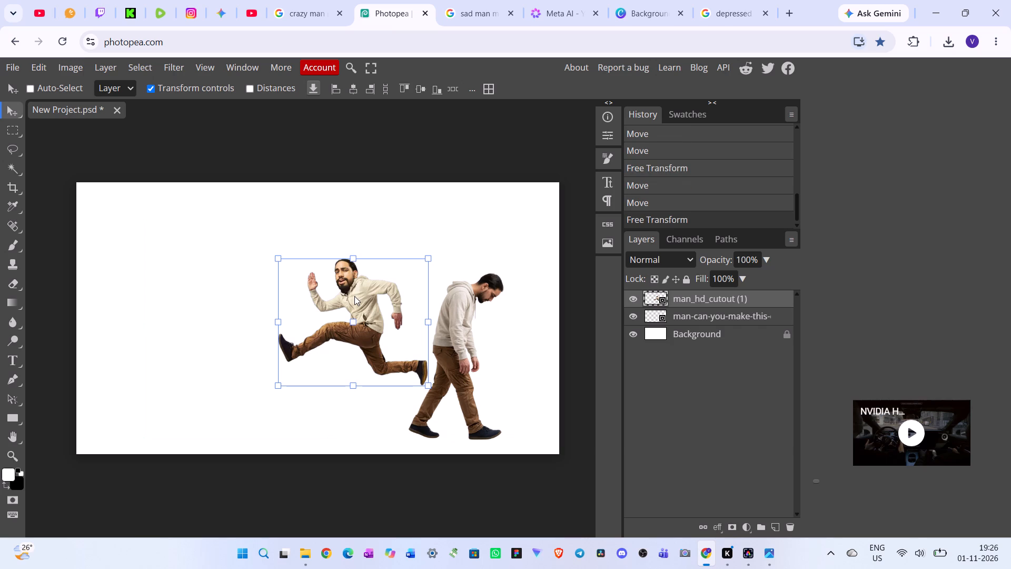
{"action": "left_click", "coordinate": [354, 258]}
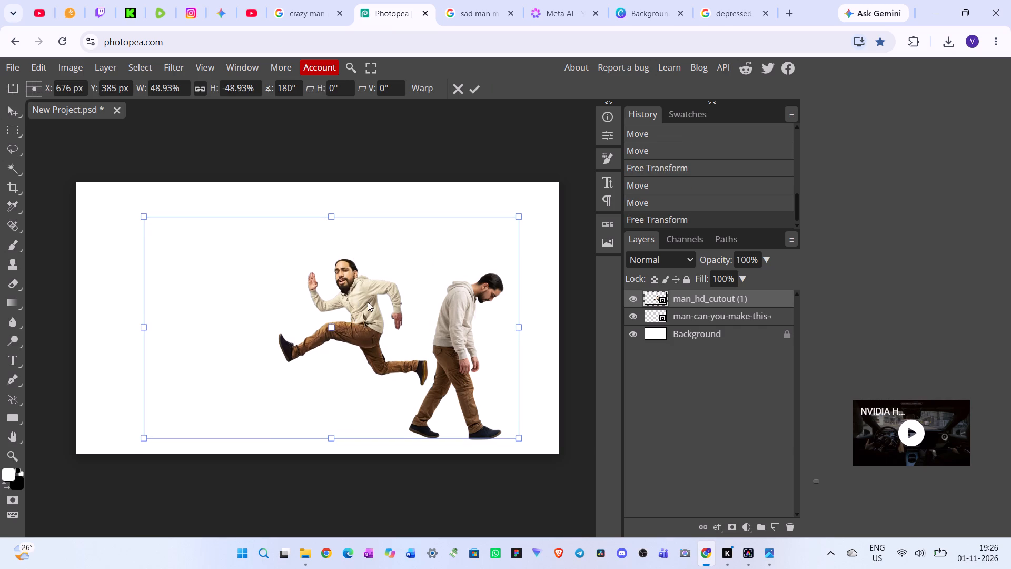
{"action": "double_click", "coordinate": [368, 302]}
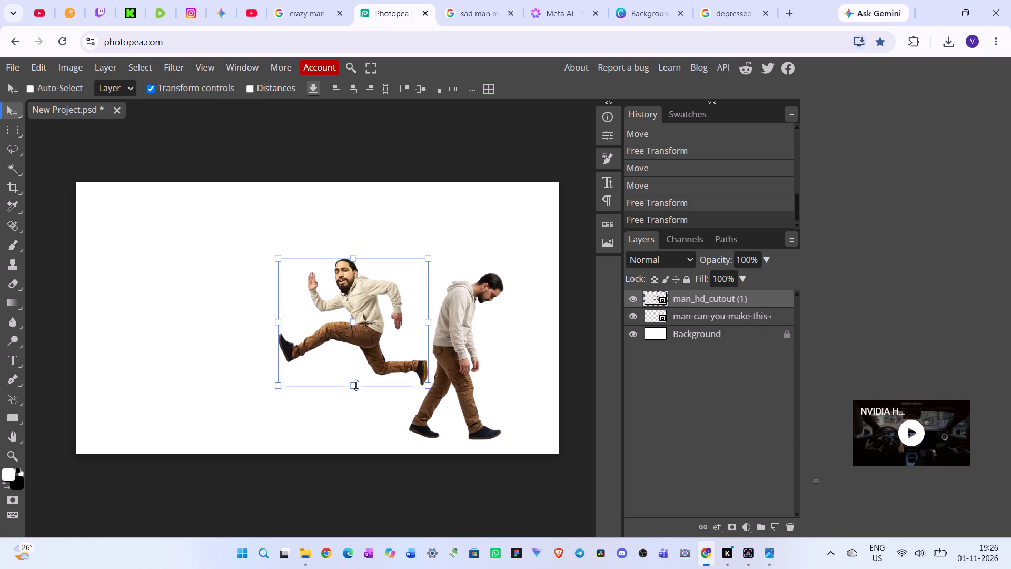
Enlarge the running man proportionally to about 64.82% and place him in the canvas's upper-left area.
{"action": "left_click", "coordinate": [356, 385]}
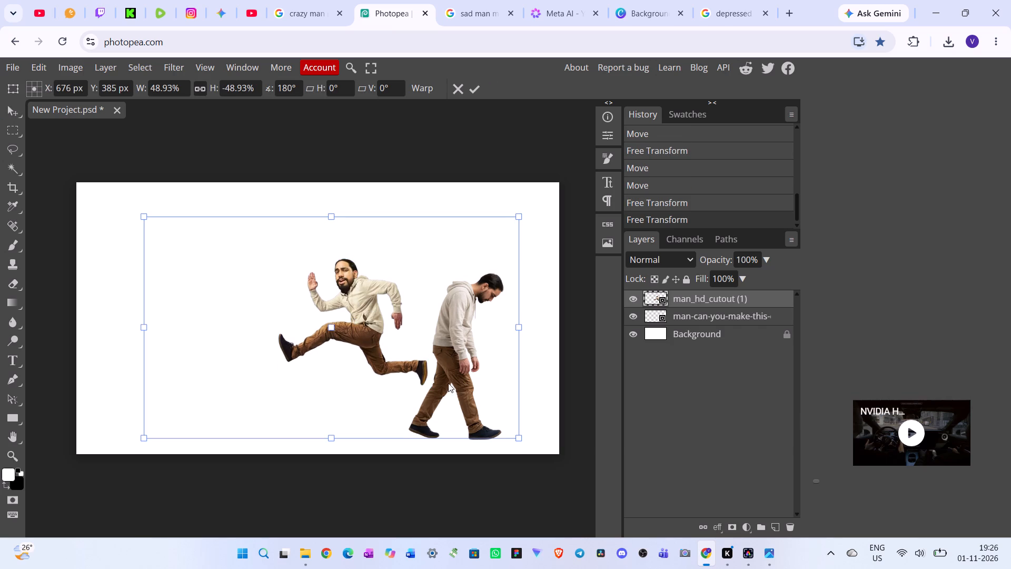
{"action": "left_click_drag", "start_coordinate": [520, 438], "coordinate": [523, 438]}
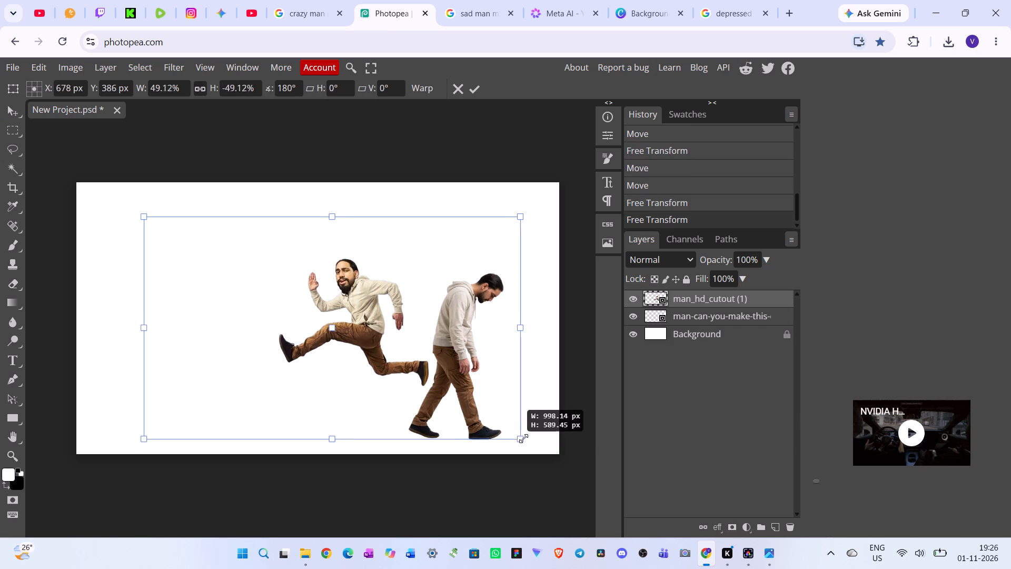
{"action": "left_click_drag", "start_coordinate": [523, 438], "coordinate": [646, 500]}
{"action": "left_click_drag", "start_coordinate": [439, 378], "coordinate": [448, 386]}
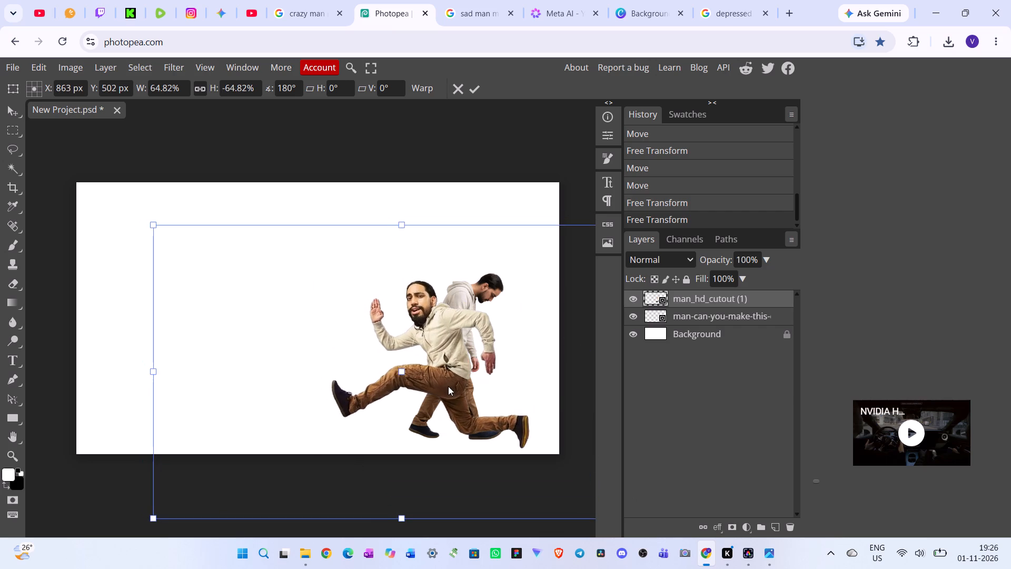
{"action": "left_click_drag", "start_coordinate": [448, 386], "coordinate": [457, 371]}
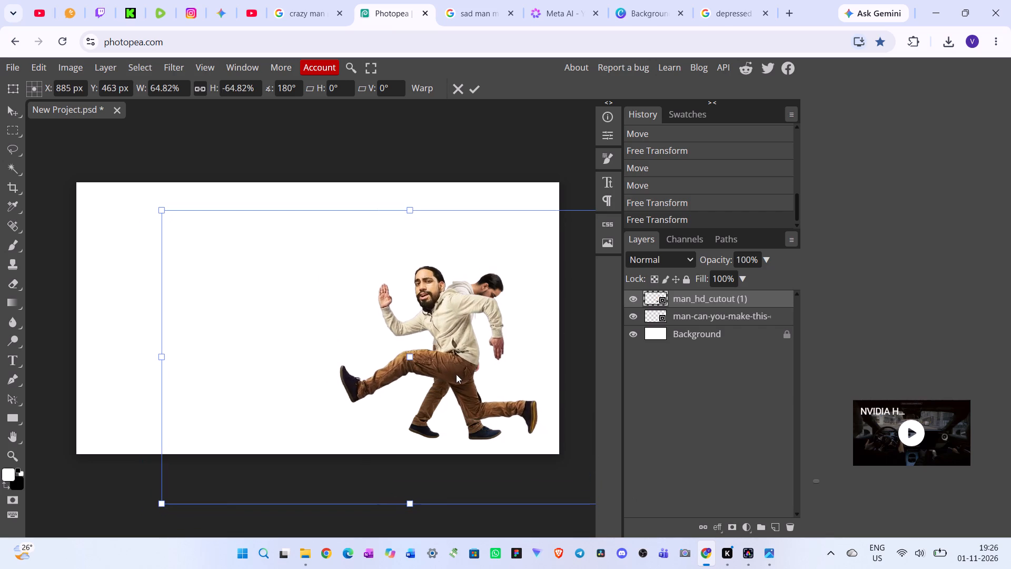
{"action": "left_click_drag", "start_coordinate": [469, 393], "coordinate": [269, 323]}
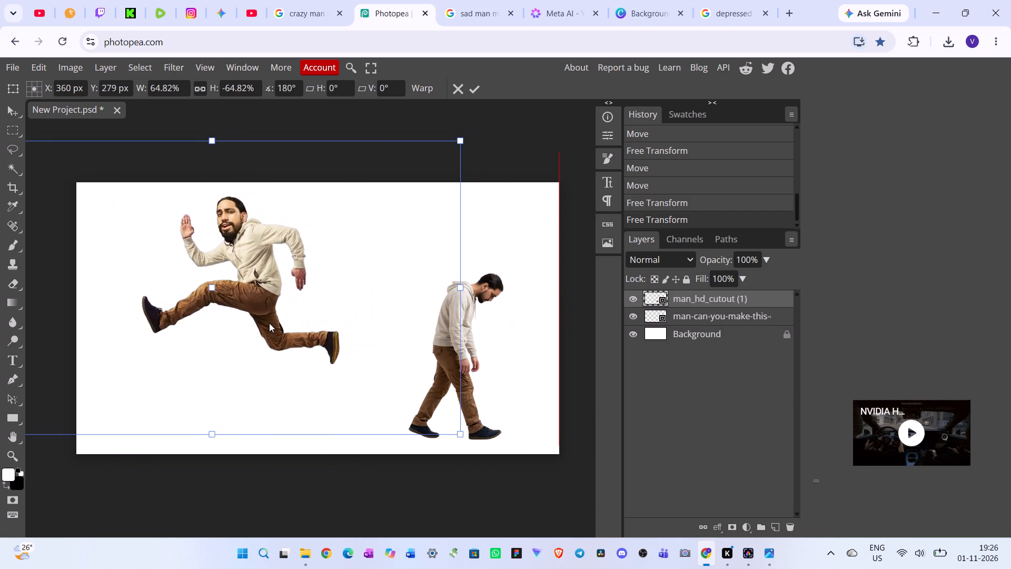
{"action": "left_click_drag", "start_coordinate": [269, 323], "coordinate": [263, 323]}
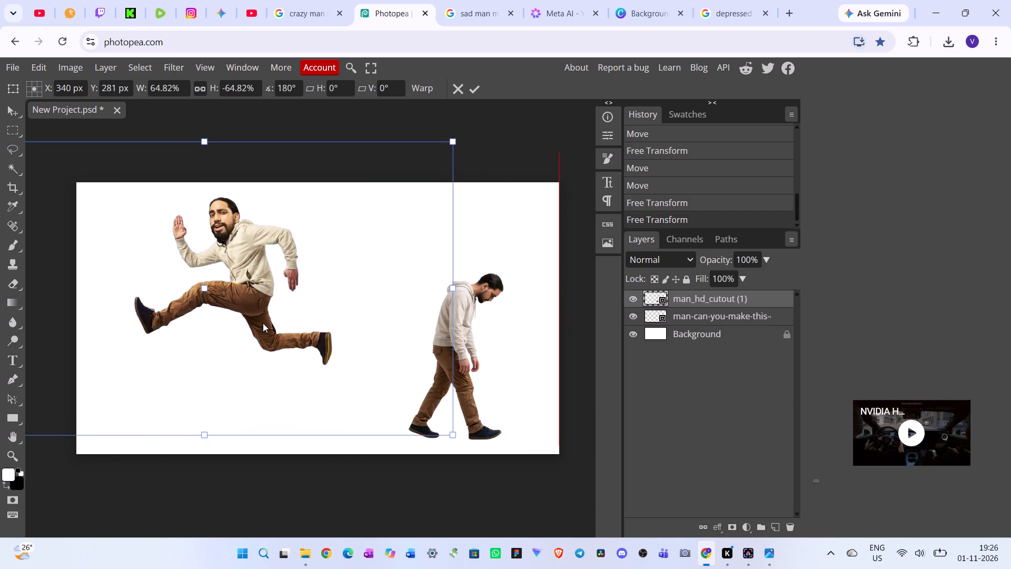
{"action": "left_click_drag", "start_coordinate": [263, 323], "coordinate": [263, 322]}
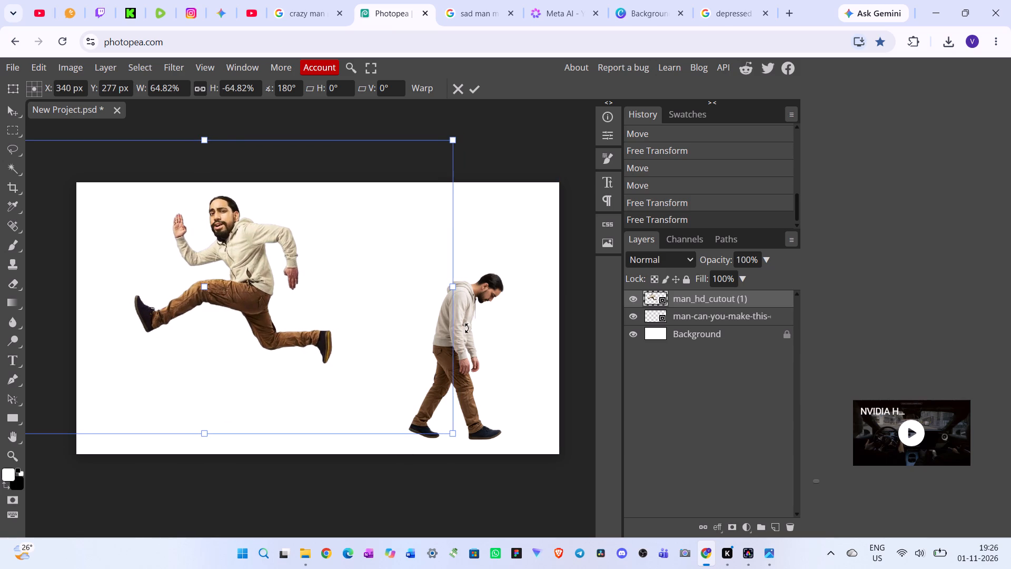
{"action": "double_click", "coordinate": [468, 328]}
Refine the running man's scale to about 60.01% and position him at about X 282 px, Y 255 px in the upper left.
{"action": "left_click_drag", "start_coordinate": [284, 275], "coordinate": [300, 277]}
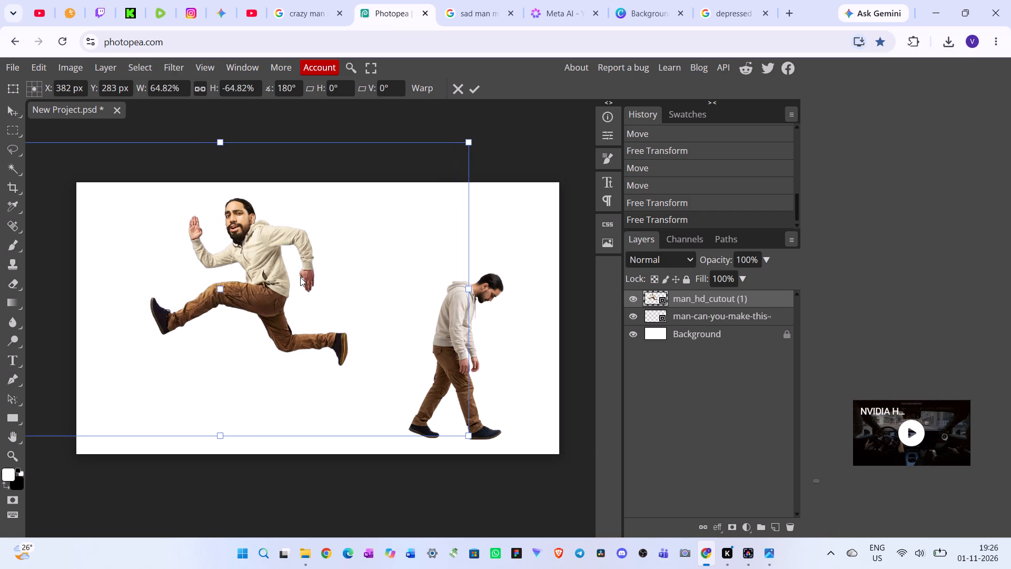
{"action": "left_click_drag", "start_coordinate": [470, 436], "coordinate": [427, 417]}
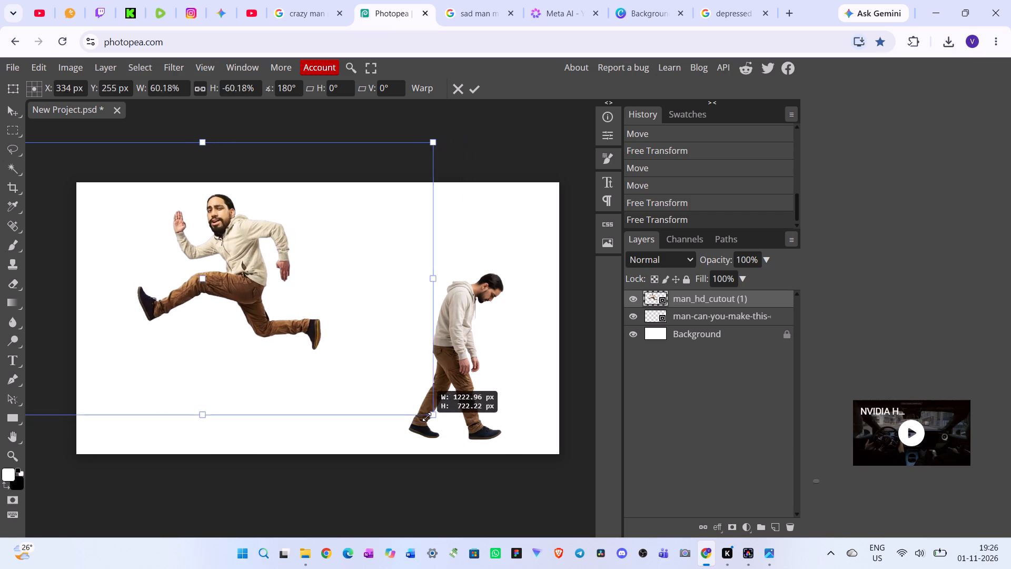
{"action": "left_click_drag", "start_coordinate": [427, 417], "coordinate": [412, 409]}
{"action": "left_click_drag", "start_coordinate": [251, 307], "coordinate": [260, 310]}
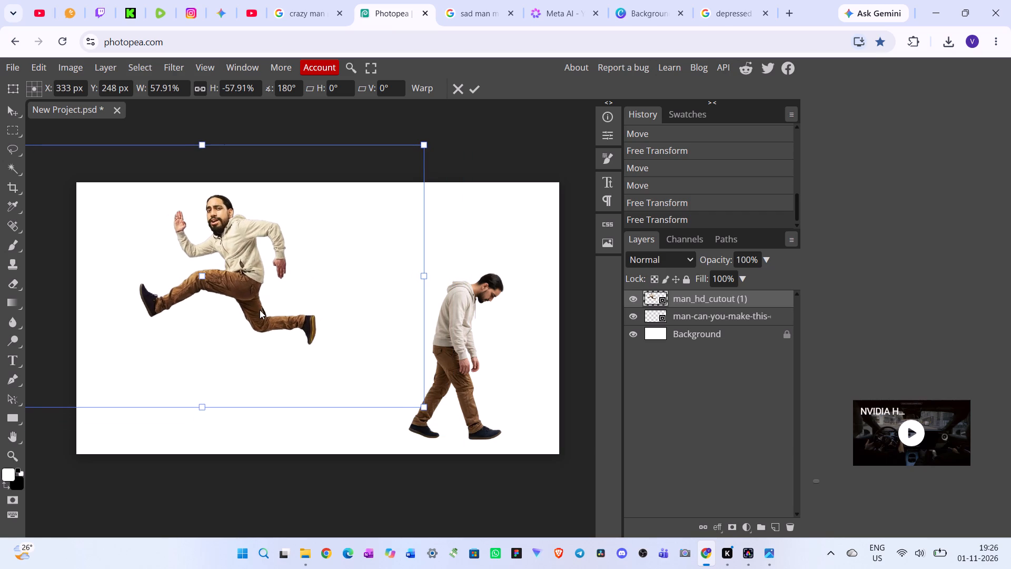
{"action": "left_click_drag", "start_coordinate": [260, 310], "coordinate": [253, 312]}
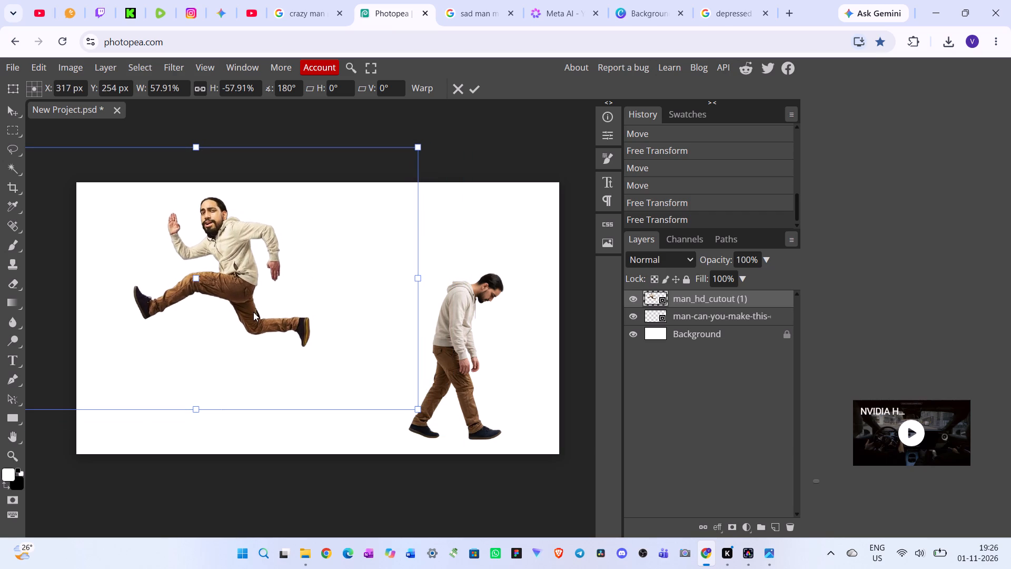
{"action": "left_click_drag", "start_coordinate": [253, 312], "coordinate": [252, 312]}
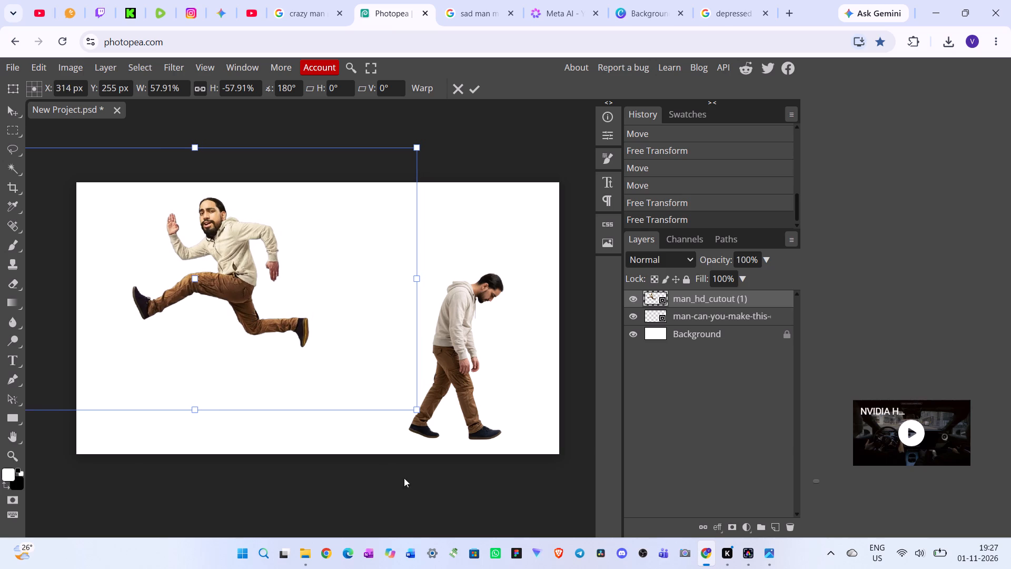
{"action": "left_click_drag", "start_coordinate": [415, 411], "coordinate": [424, 415]}
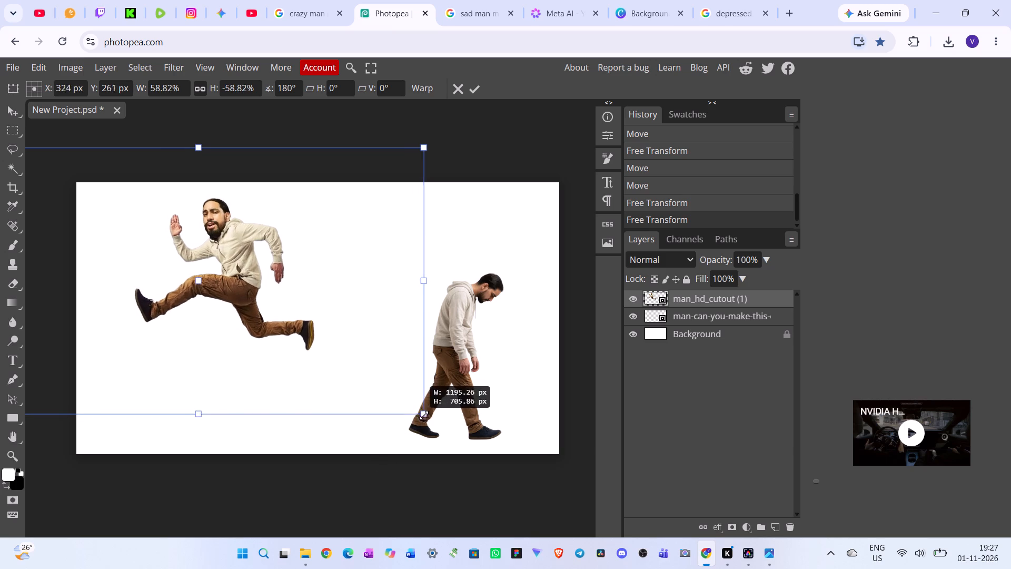
{"action": "left_click_drag", "start_coordinate": [424, 415], "coordinate": [431, 421]}
{"action": "left_click_drag", "start_coordinate": [289, 335], "coordinate": [271, 329]}
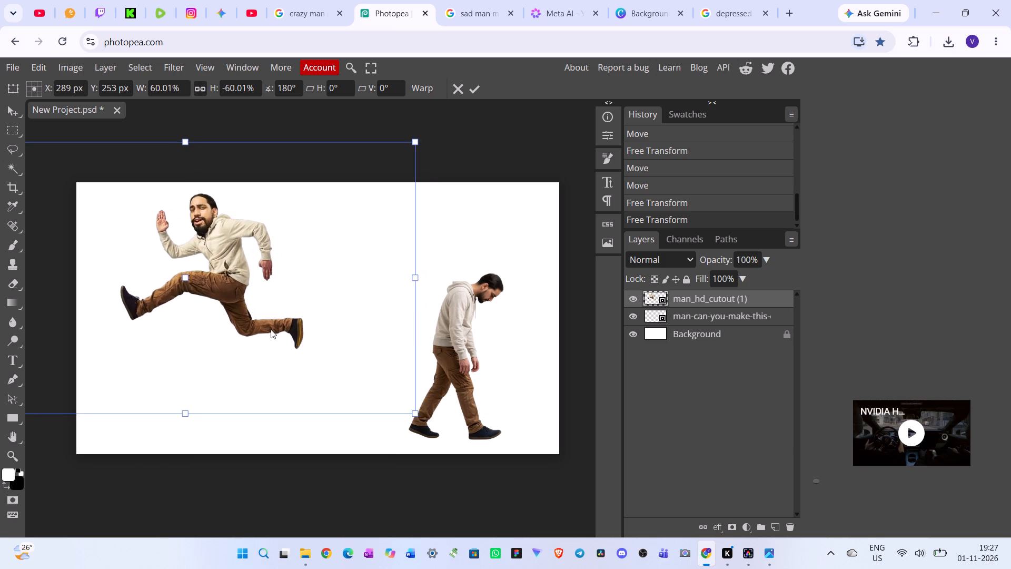
{"action": "left_click_drag", "start_coordinate": [271, 329], "coordinate": [268, 330]}
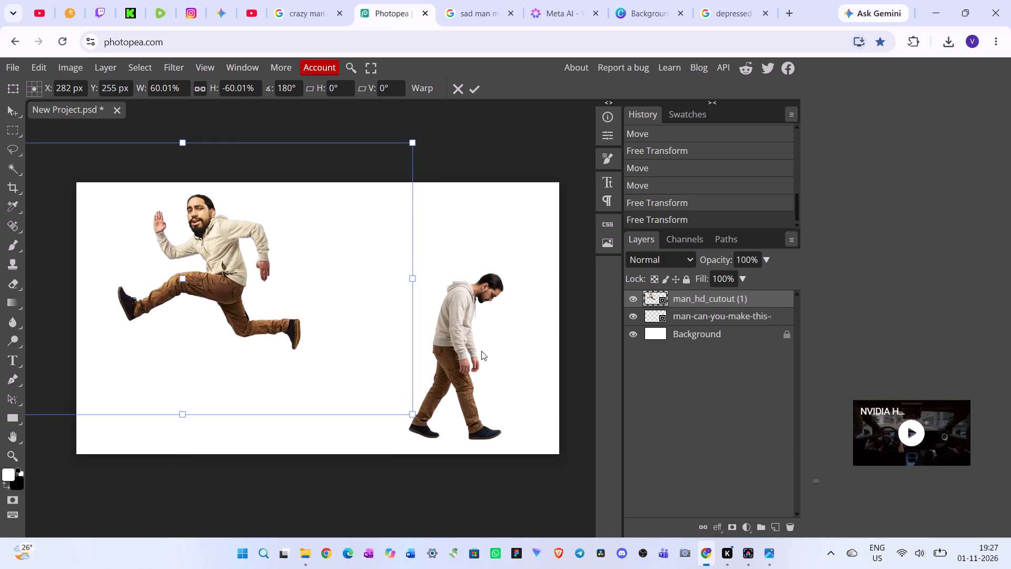
{"action": "double_click", "coordinate": [469, 348]}
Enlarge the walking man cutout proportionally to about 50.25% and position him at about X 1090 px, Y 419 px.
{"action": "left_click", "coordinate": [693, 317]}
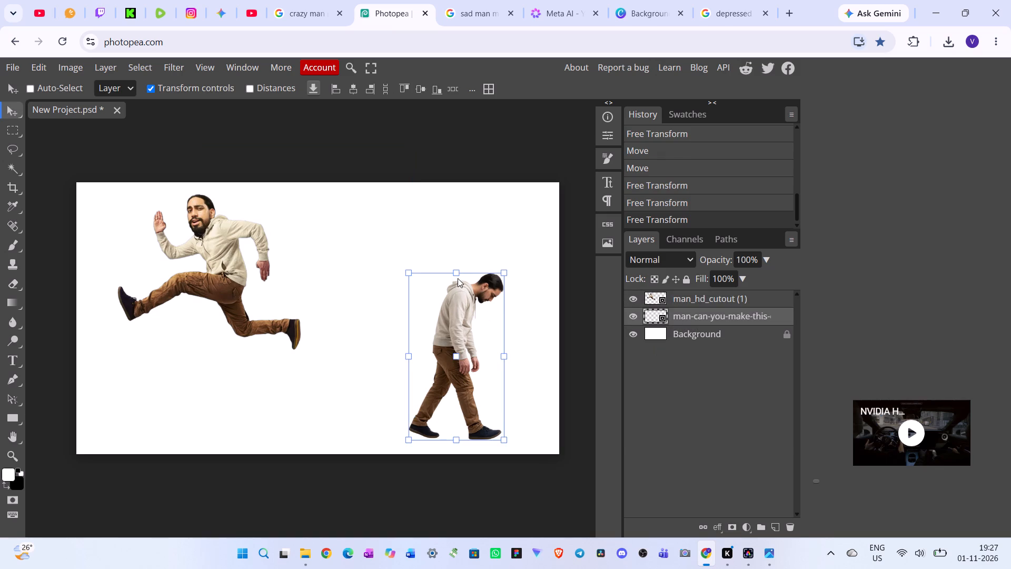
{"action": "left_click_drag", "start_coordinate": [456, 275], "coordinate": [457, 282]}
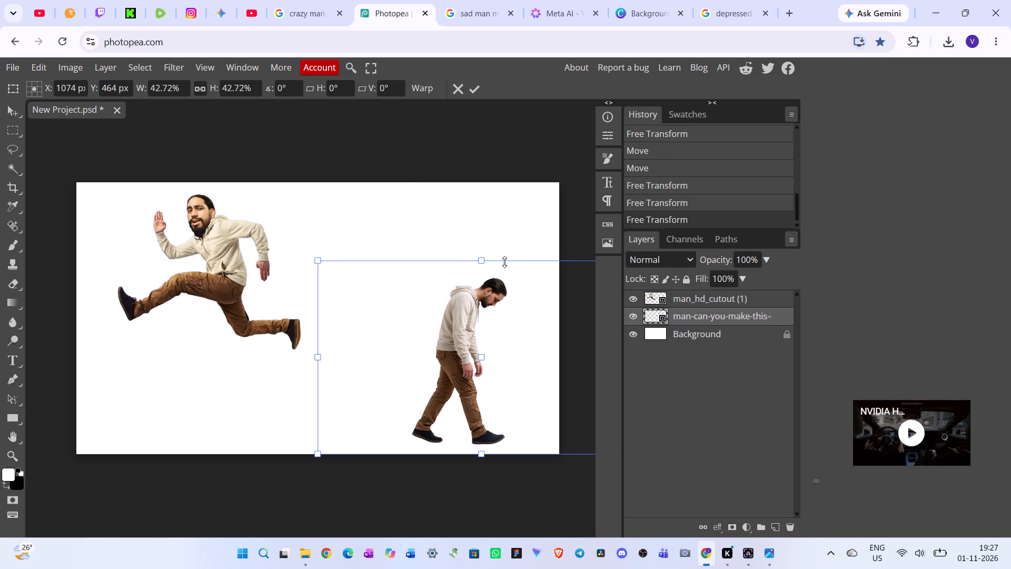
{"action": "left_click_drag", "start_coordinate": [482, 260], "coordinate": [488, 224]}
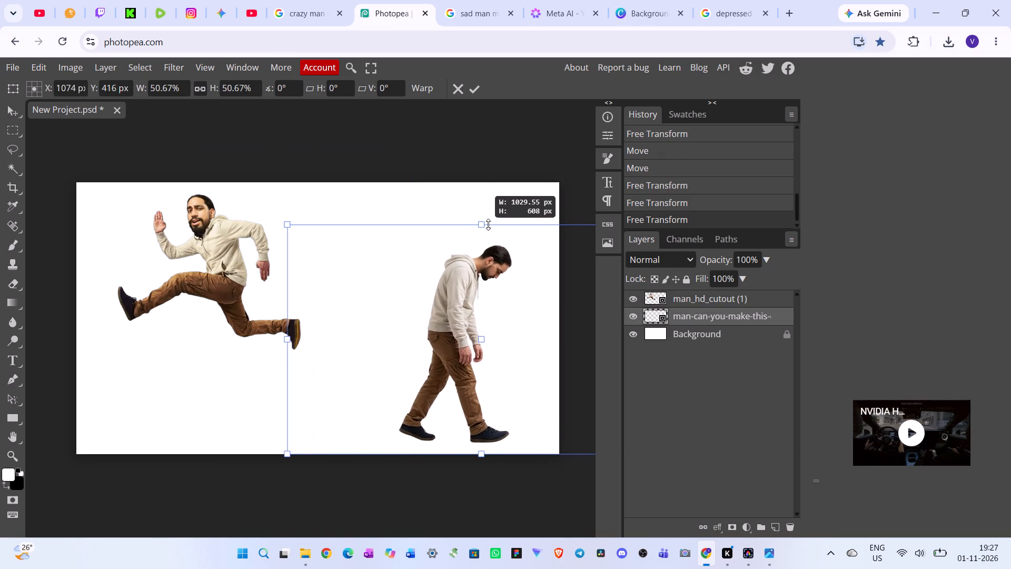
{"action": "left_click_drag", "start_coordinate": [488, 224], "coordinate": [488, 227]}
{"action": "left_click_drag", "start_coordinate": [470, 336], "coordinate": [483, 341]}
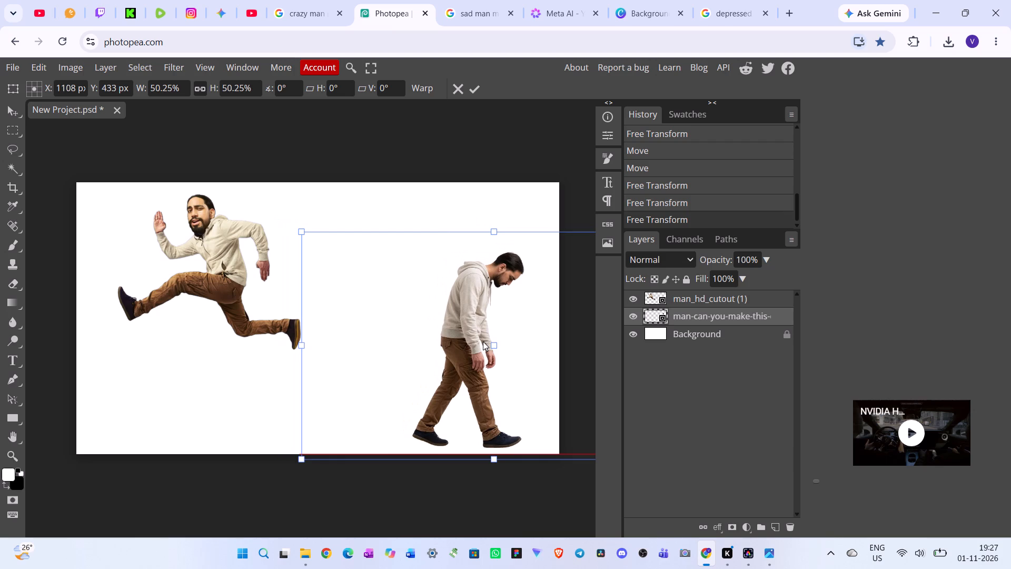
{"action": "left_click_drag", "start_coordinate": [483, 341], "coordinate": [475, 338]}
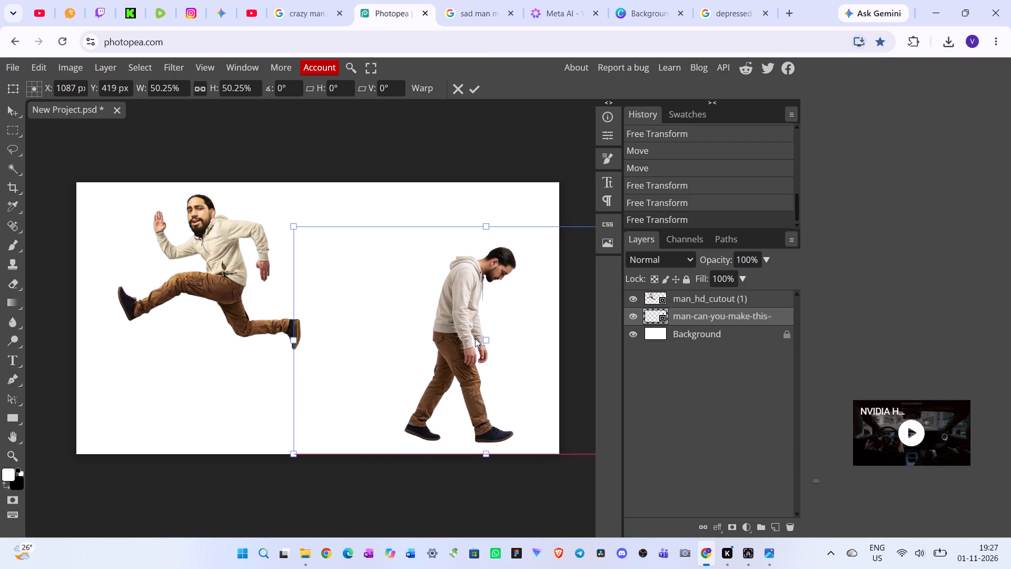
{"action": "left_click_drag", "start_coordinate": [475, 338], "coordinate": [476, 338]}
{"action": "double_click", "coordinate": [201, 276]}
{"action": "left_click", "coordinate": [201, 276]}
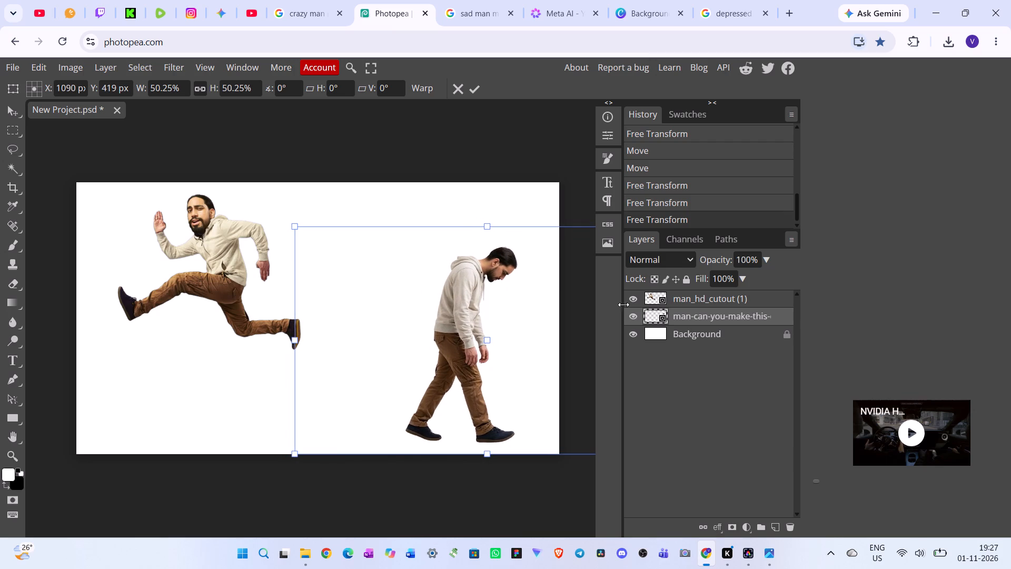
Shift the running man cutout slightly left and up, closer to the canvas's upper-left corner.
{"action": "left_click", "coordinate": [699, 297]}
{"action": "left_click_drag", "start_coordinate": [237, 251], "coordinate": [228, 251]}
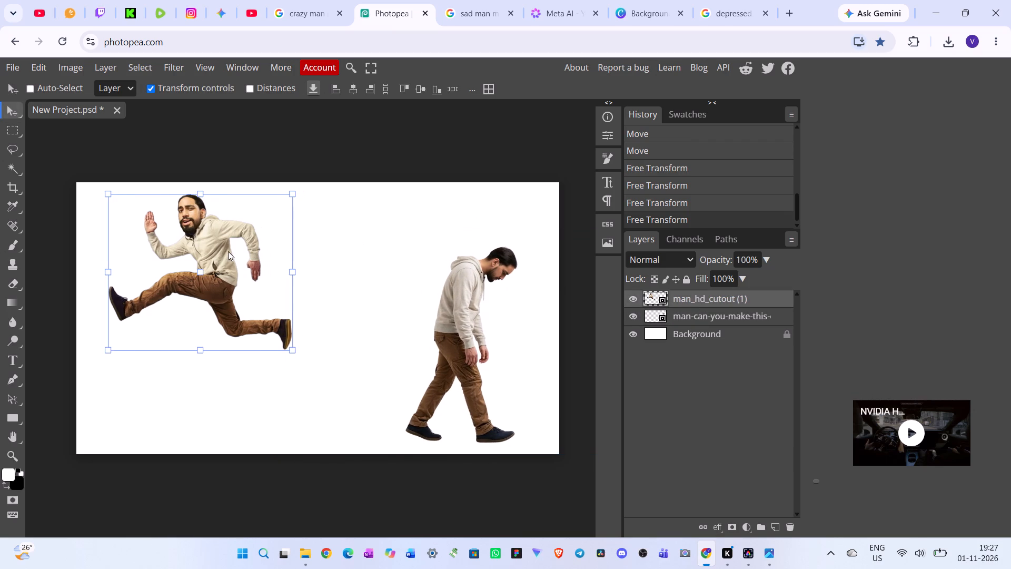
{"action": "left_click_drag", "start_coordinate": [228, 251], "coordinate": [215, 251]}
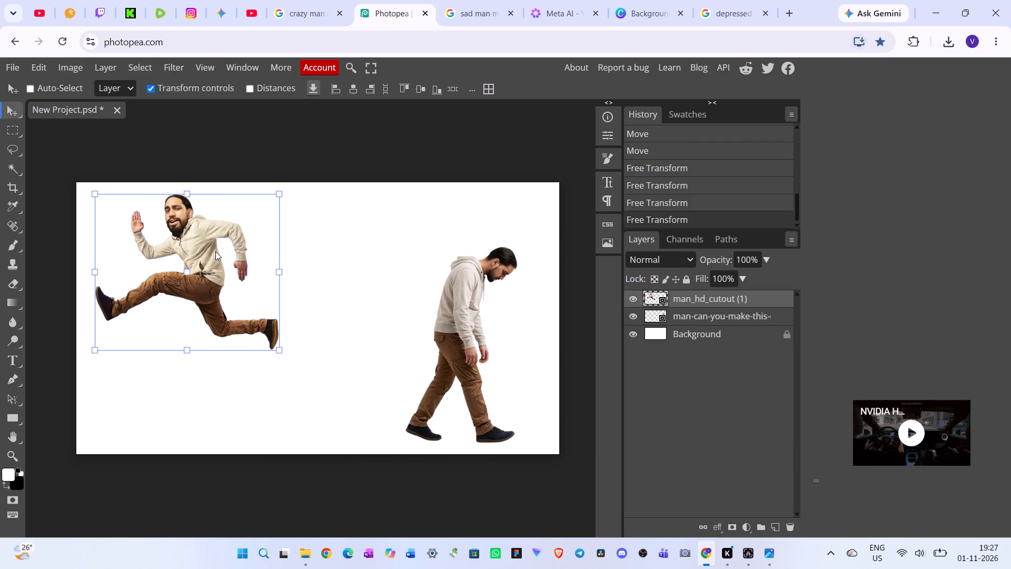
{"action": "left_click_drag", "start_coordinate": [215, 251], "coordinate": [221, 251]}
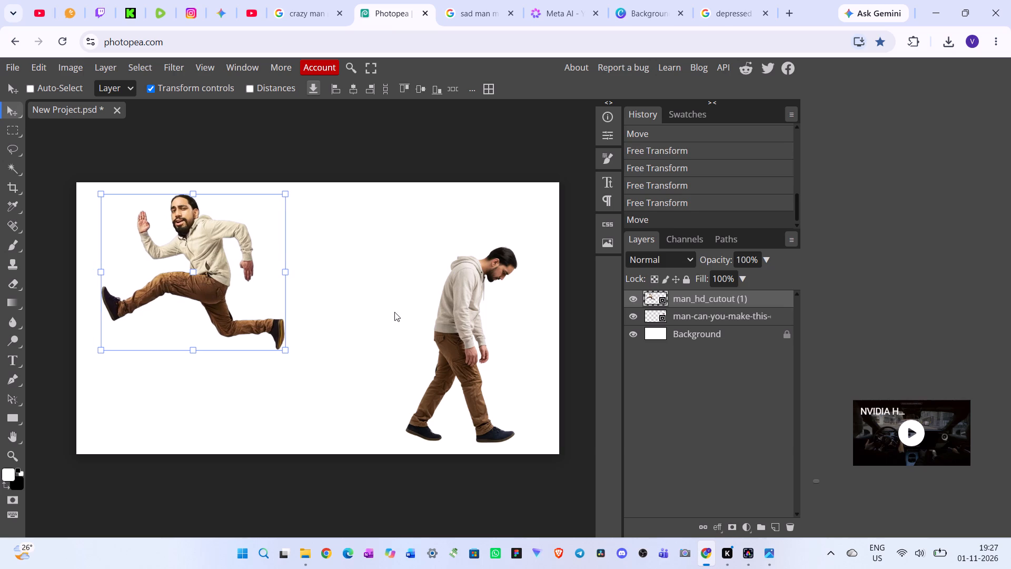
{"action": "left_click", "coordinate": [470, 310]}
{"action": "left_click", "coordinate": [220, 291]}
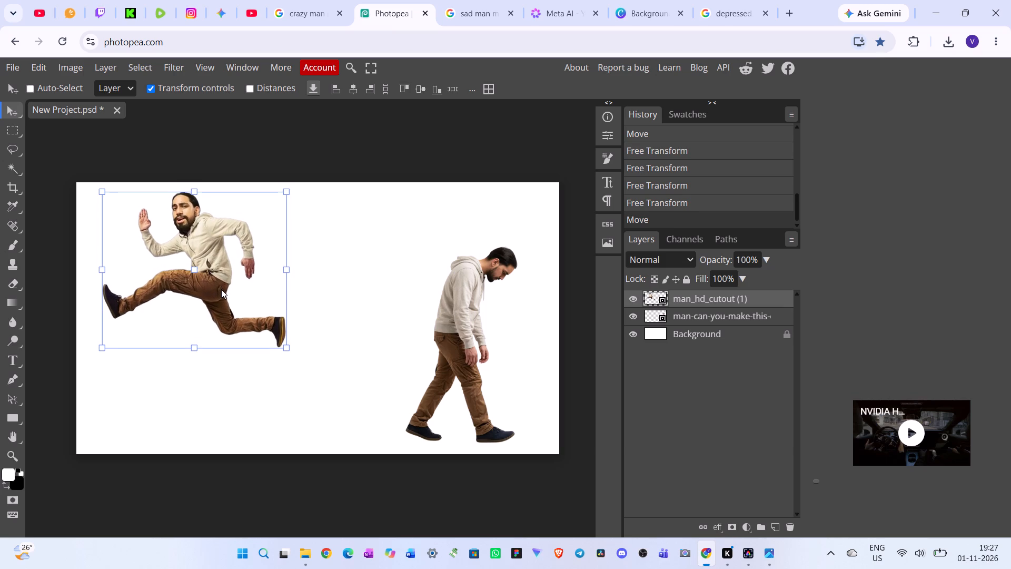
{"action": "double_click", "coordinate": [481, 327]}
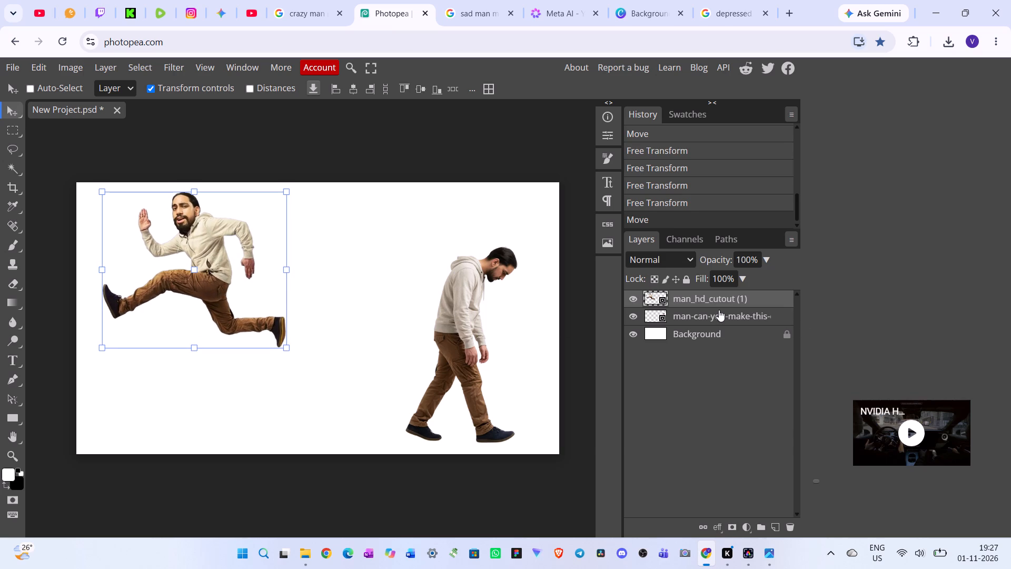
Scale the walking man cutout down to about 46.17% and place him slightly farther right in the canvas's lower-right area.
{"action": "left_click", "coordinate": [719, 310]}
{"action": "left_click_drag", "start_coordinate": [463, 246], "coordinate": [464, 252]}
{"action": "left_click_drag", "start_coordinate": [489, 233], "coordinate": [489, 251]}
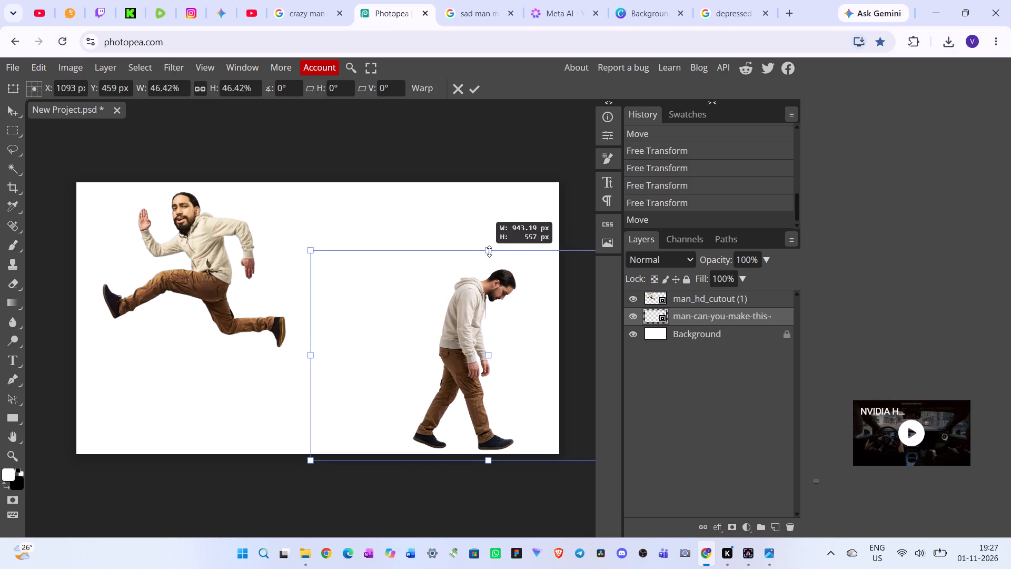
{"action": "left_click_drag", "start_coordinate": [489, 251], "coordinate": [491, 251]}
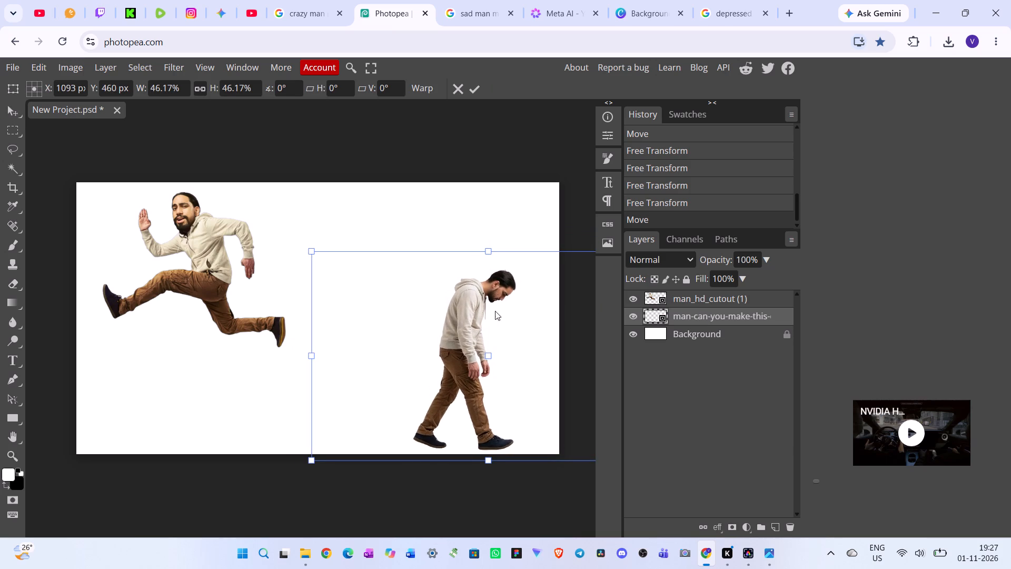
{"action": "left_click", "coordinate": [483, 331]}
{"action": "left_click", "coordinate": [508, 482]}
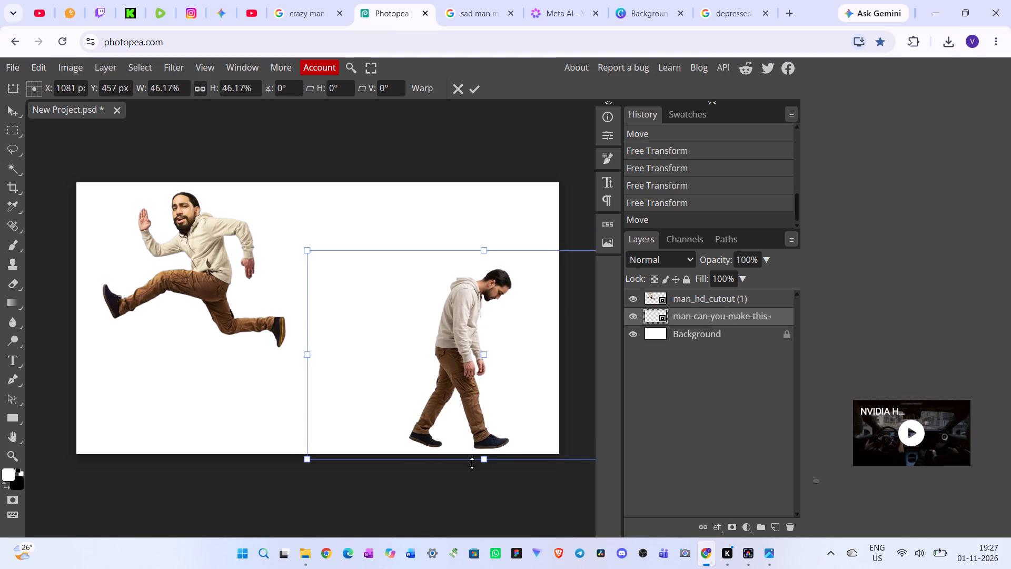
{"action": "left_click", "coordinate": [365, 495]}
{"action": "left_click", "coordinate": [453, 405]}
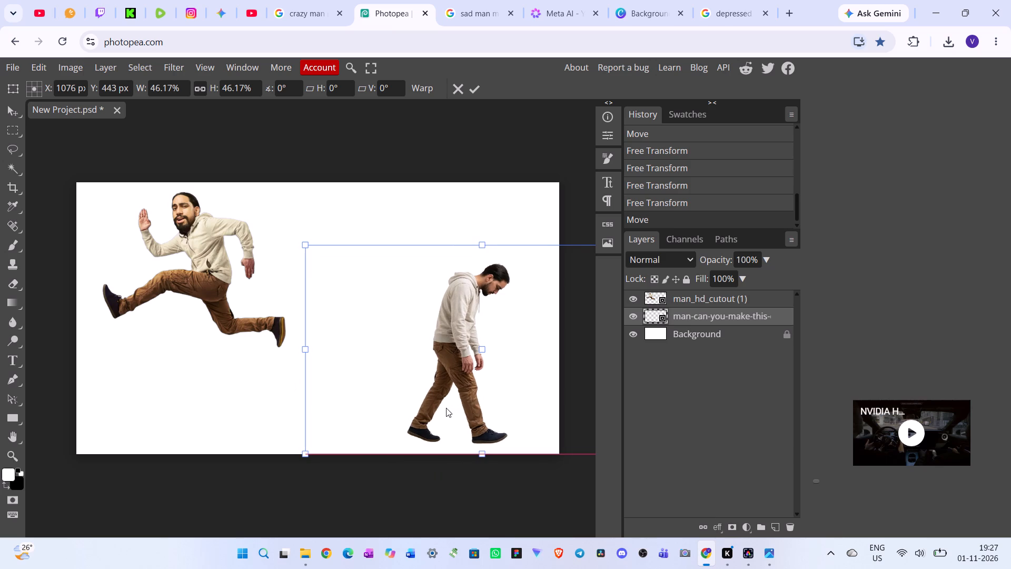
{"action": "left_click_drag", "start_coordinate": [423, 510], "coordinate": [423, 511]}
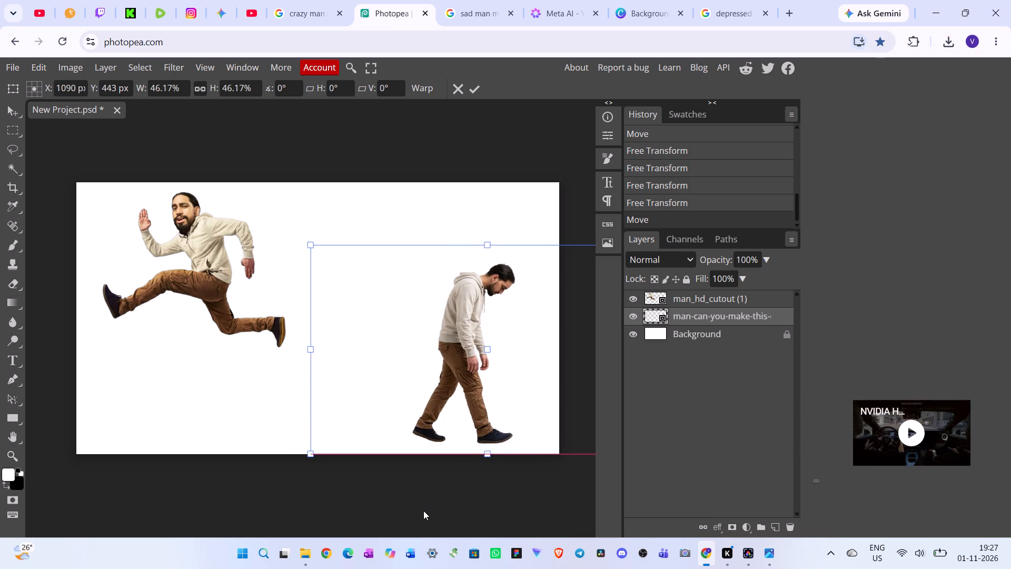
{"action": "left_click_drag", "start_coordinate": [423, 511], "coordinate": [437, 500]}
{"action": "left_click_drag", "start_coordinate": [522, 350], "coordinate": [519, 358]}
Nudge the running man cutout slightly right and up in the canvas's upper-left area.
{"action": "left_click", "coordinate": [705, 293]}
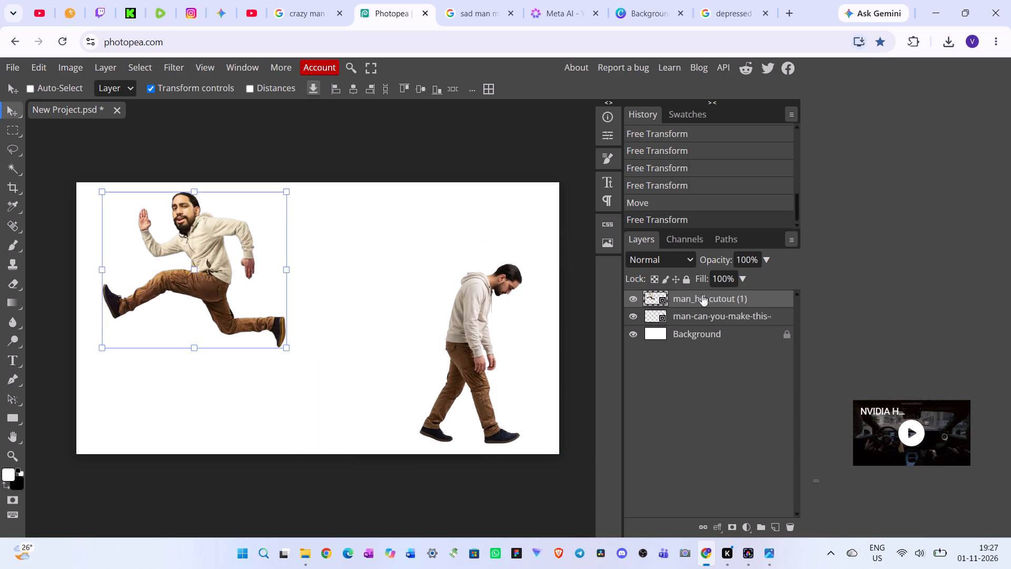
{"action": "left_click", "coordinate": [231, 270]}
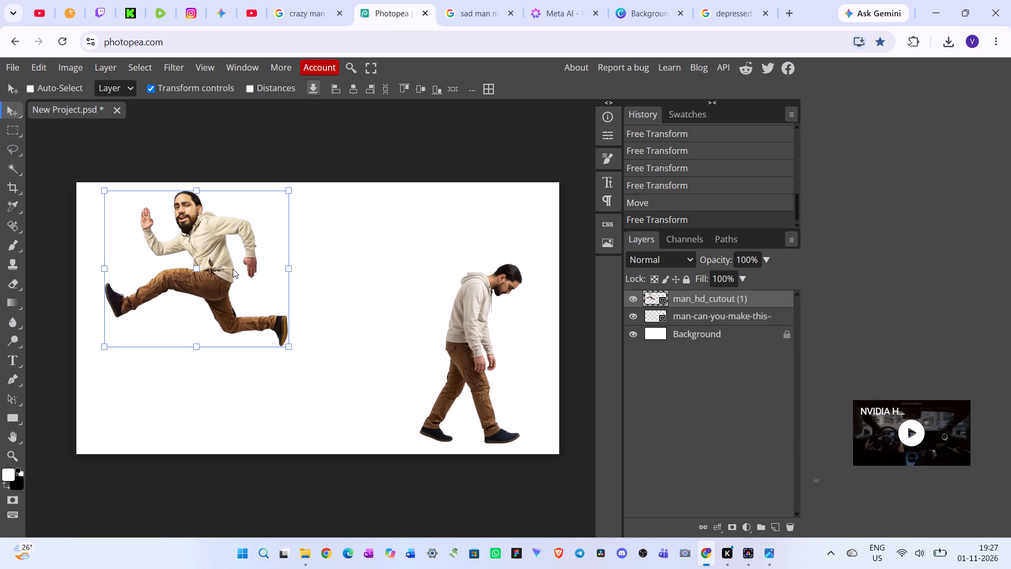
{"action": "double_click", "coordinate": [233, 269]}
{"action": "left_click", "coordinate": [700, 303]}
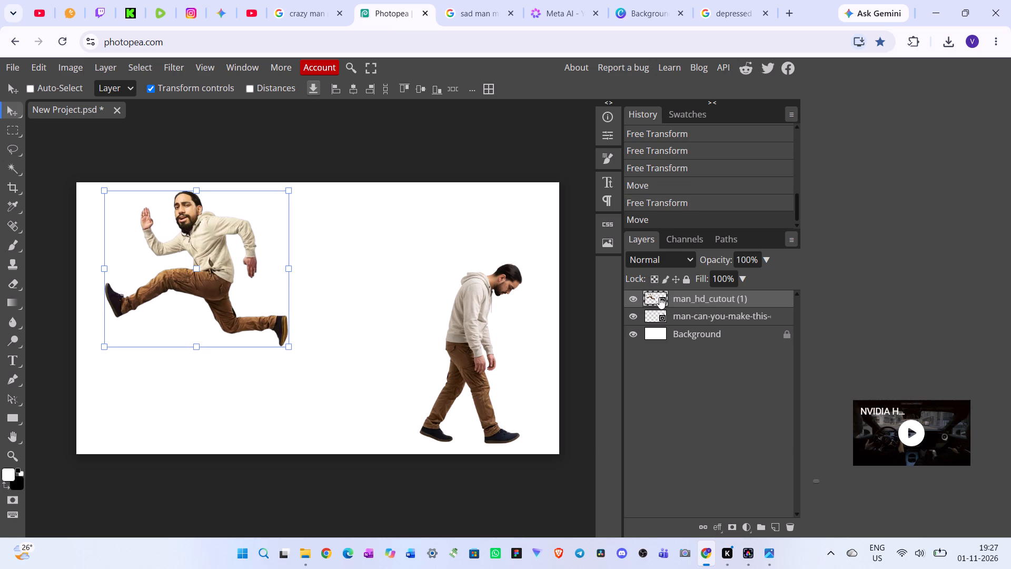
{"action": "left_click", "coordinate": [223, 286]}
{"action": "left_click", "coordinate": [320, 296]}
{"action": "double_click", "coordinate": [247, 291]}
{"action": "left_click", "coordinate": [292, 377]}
Scale the running man cutout down to about 40.63% and position him at about X 367 px, Y 200 px.
{"action": "left_click_drag", "start_coordinate": [212, 292], "coordinate": [250, 299]}
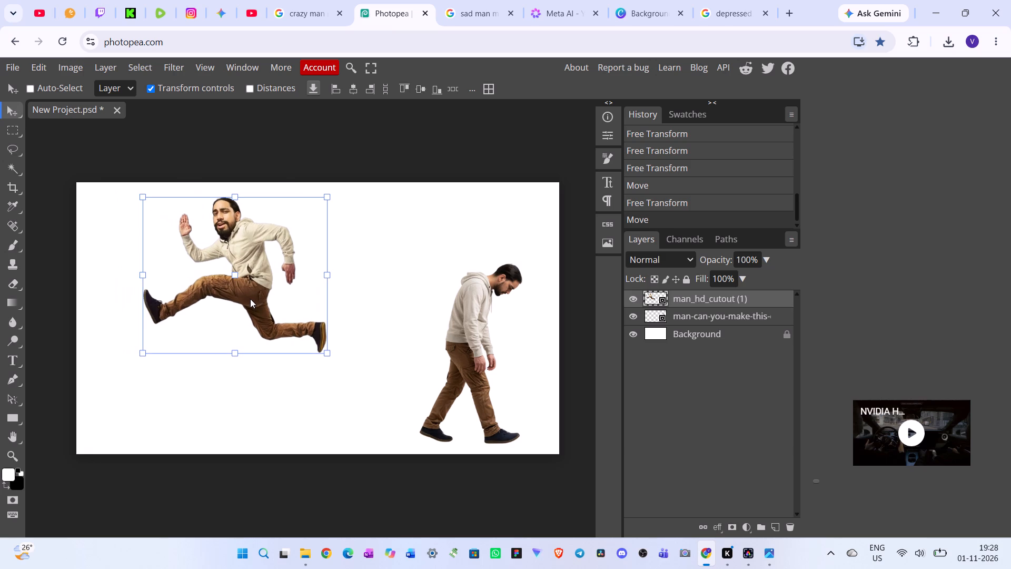
{"action": "left_click_drag", "start_coordinate": [250, 299], "coordinate": [247, 298]}
{"action": "left_click_drag", "start_coordinate": [323, 355], "coordinate": [310, 348]}
{"action": "left_click", "coordinate": [463, 360]}
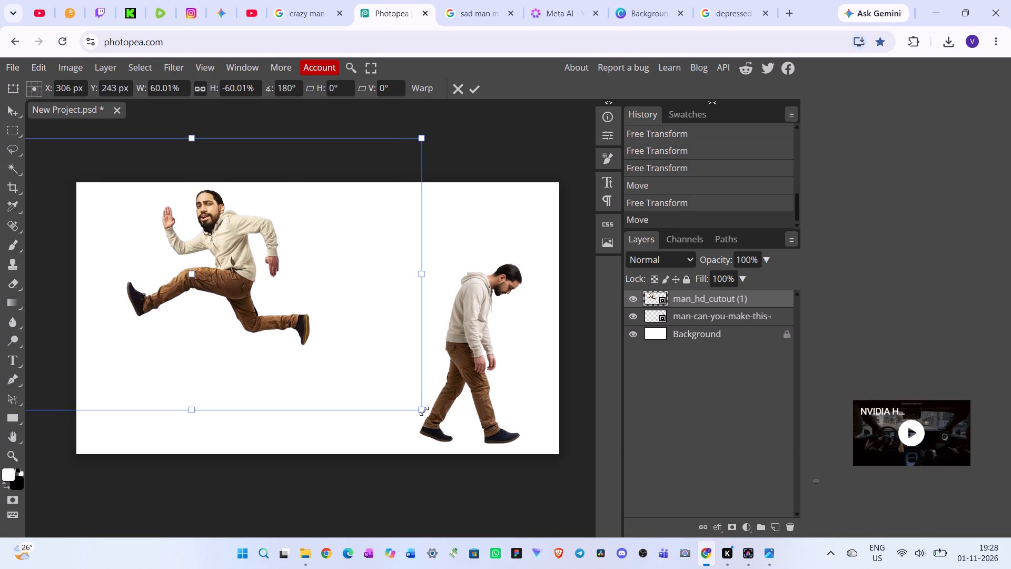
{"action": "left_click_drag", "start_coordinate": [424, 411], "coordinate": [272, 324]}
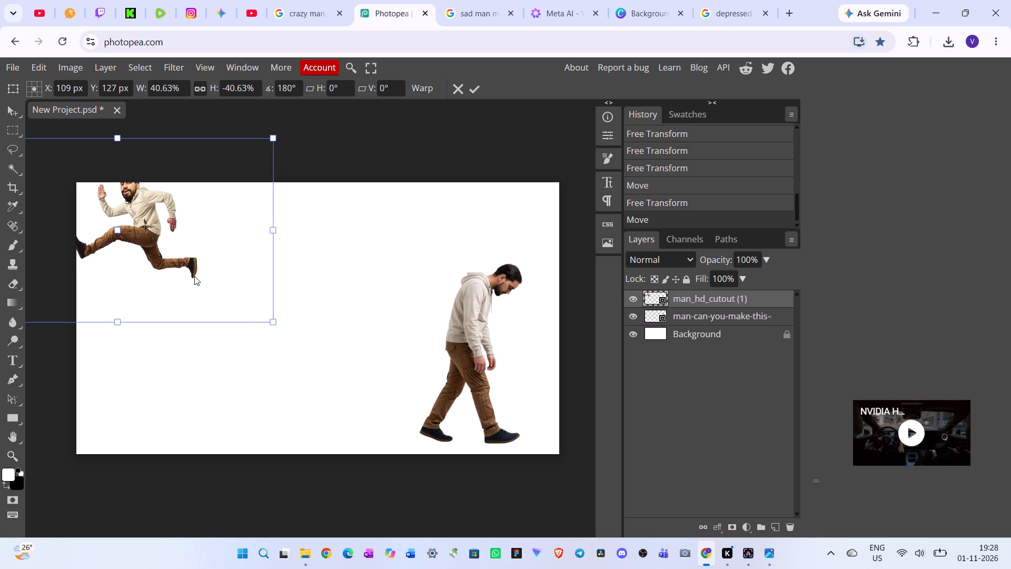
{"action": "left_click_drag", "start_coordinate": [180, 270], "coordinate": [297, 308]}
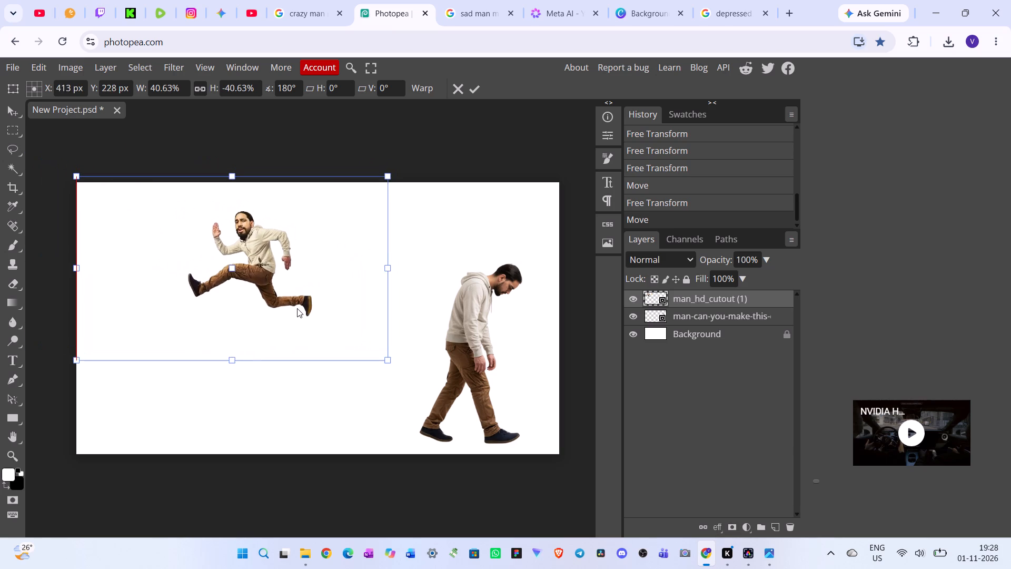
{"action": "left_click_drag", "start_coordinate": [297, 308], "coordinate": [279, 294]}
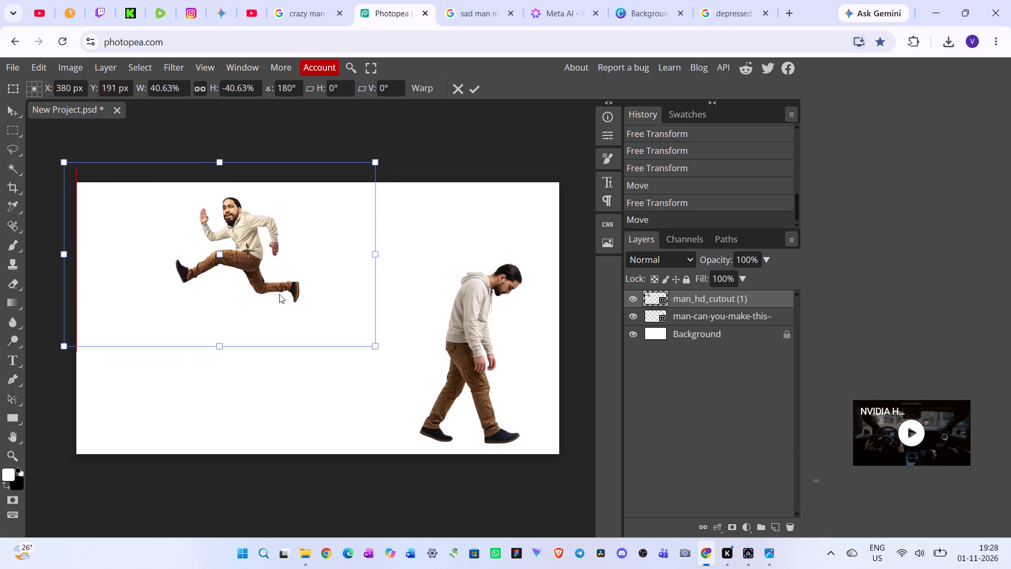
{"action": "left_click_drag", "start_coordinate": [279, 294], "coordinate": [277, 297]}
{"action": "left_click", "coordinate": [459, 323]}
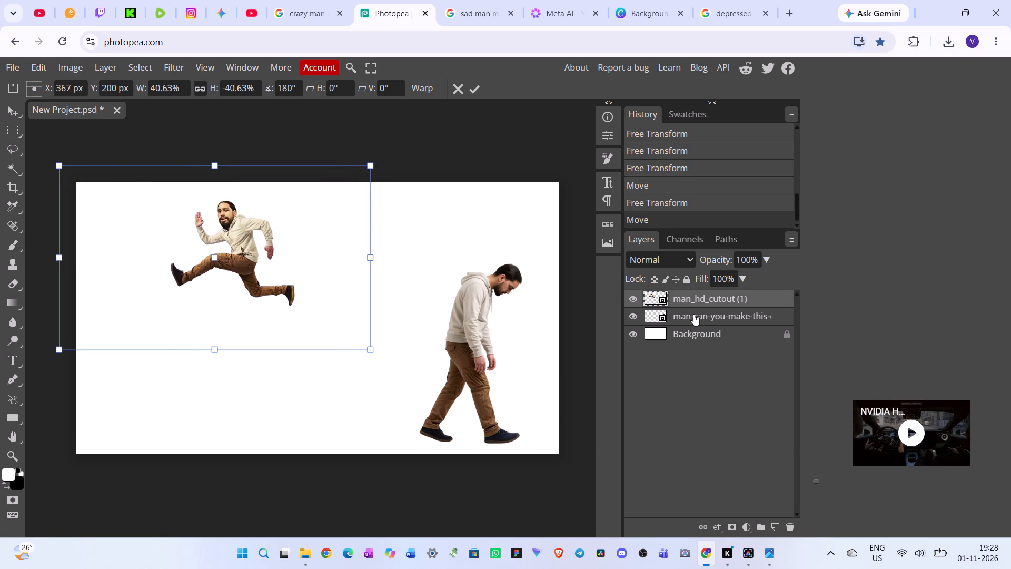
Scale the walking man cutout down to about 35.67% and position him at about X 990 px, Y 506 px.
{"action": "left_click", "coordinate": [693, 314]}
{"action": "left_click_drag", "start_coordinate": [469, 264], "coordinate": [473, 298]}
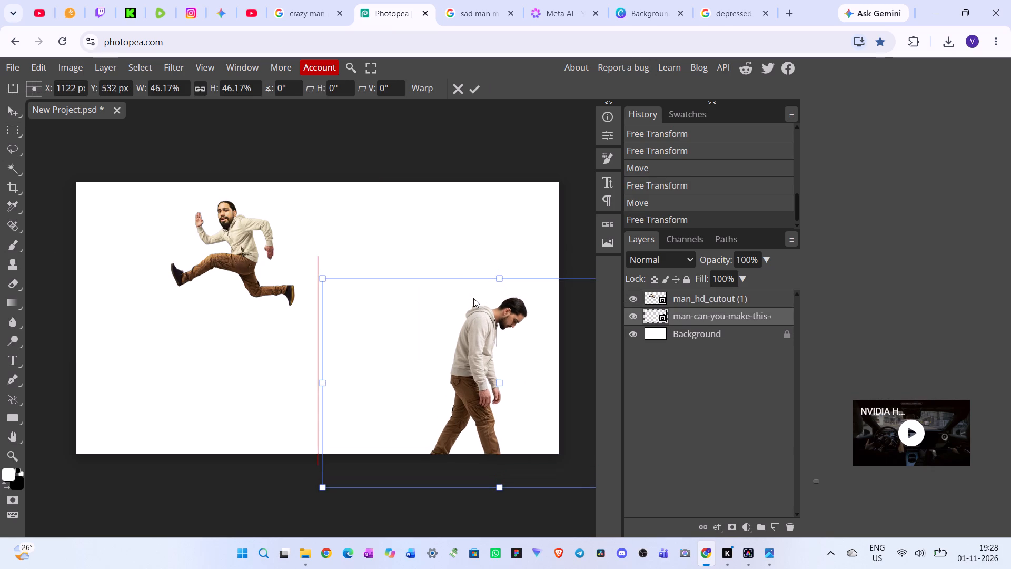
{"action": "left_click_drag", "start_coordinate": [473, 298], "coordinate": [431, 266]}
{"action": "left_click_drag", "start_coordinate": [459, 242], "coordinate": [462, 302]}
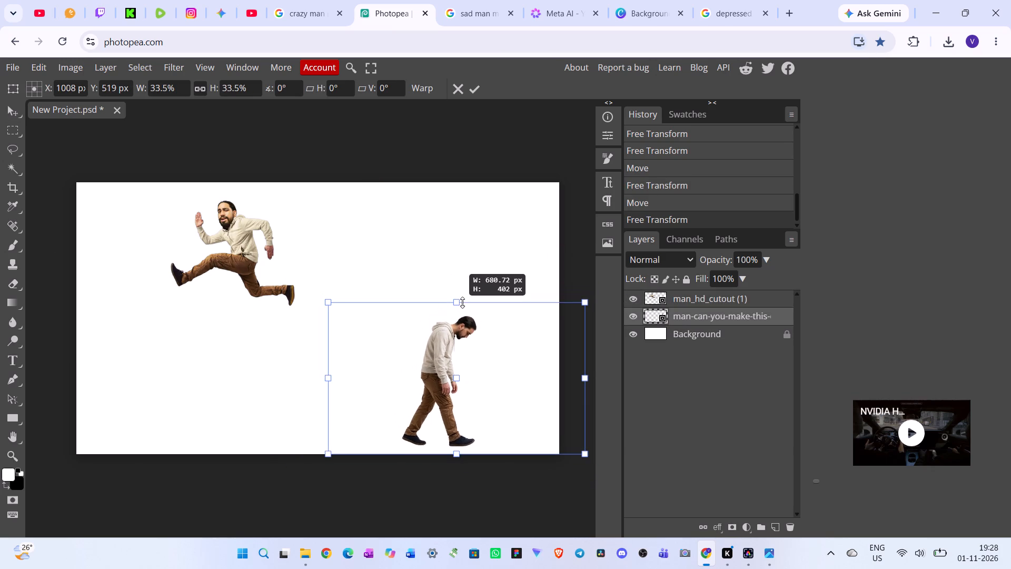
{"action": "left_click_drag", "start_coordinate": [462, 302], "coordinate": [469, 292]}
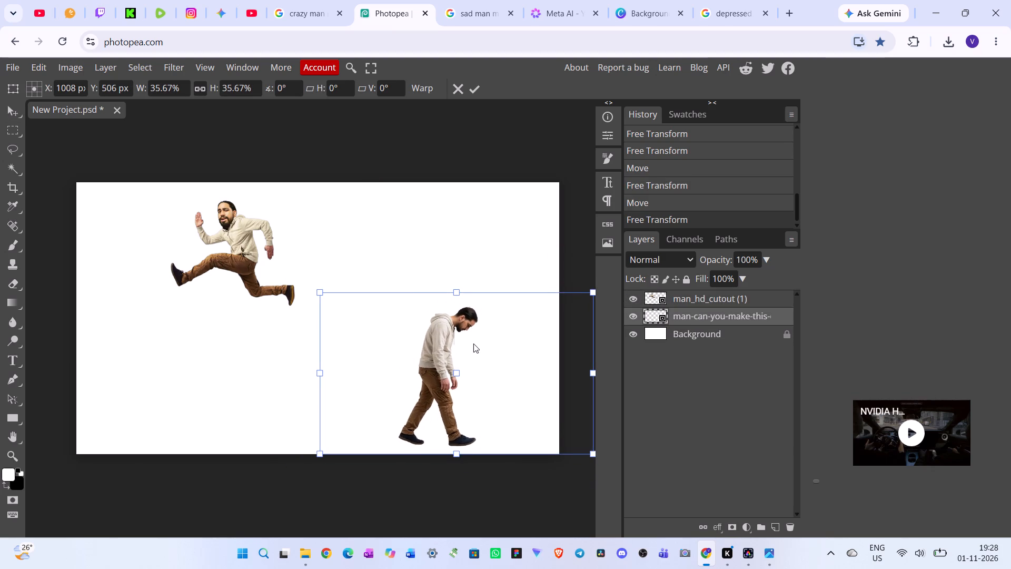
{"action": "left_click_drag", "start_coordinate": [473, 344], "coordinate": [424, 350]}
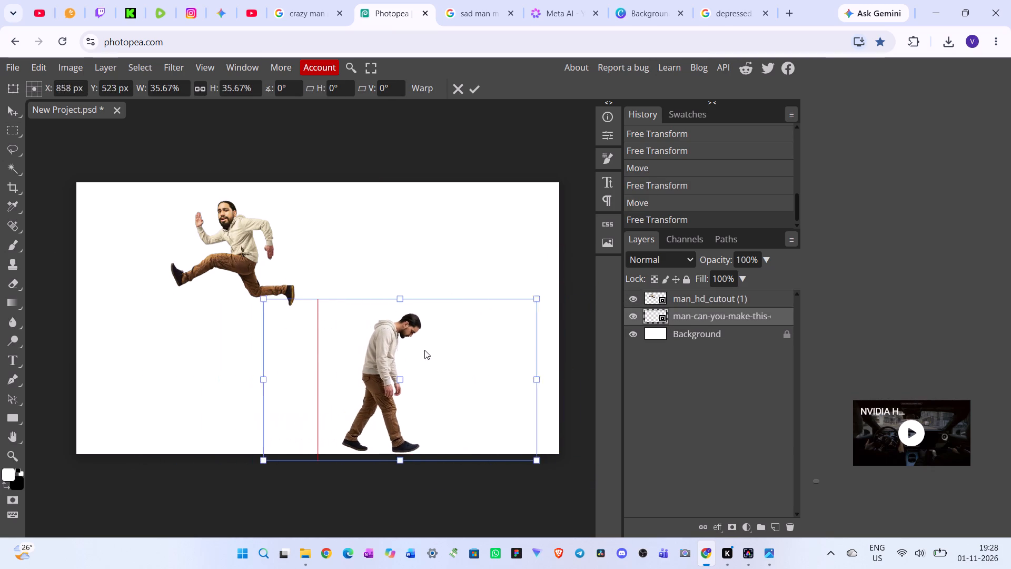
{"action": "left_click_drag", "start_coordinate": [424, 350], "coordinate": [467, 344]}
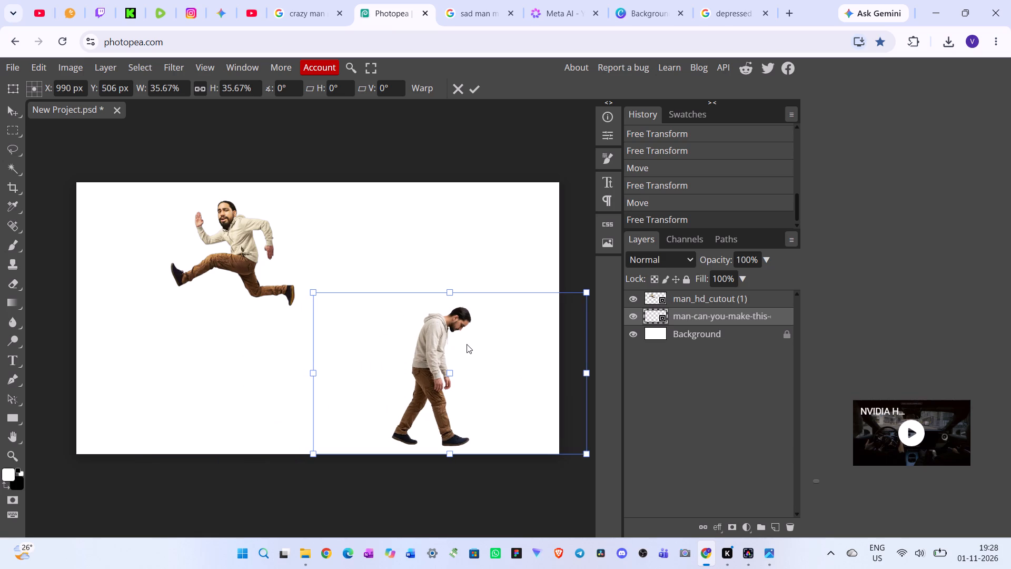
Delete the walking man cutout's layer.
{"action": "key", "text": "Delete"}
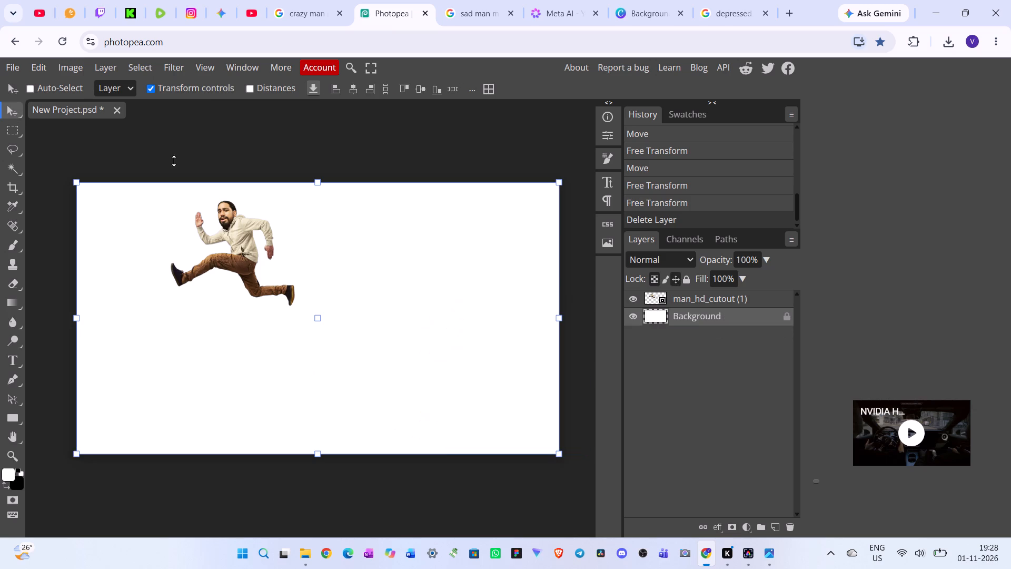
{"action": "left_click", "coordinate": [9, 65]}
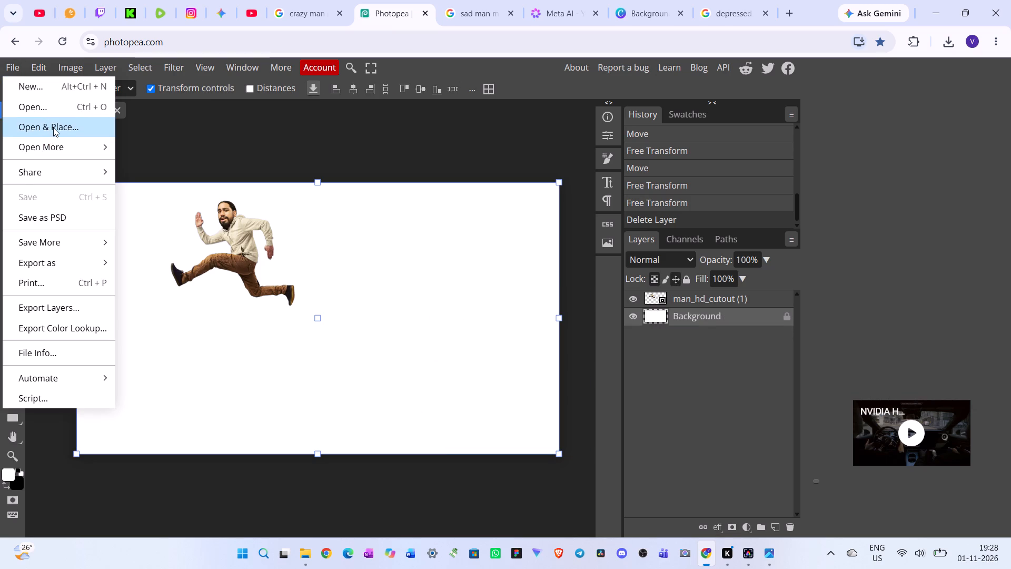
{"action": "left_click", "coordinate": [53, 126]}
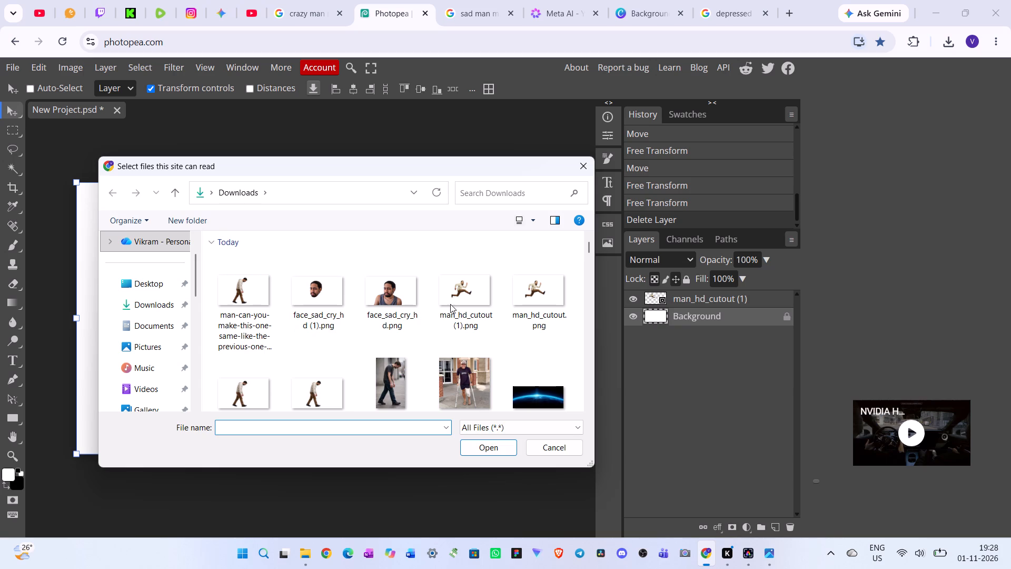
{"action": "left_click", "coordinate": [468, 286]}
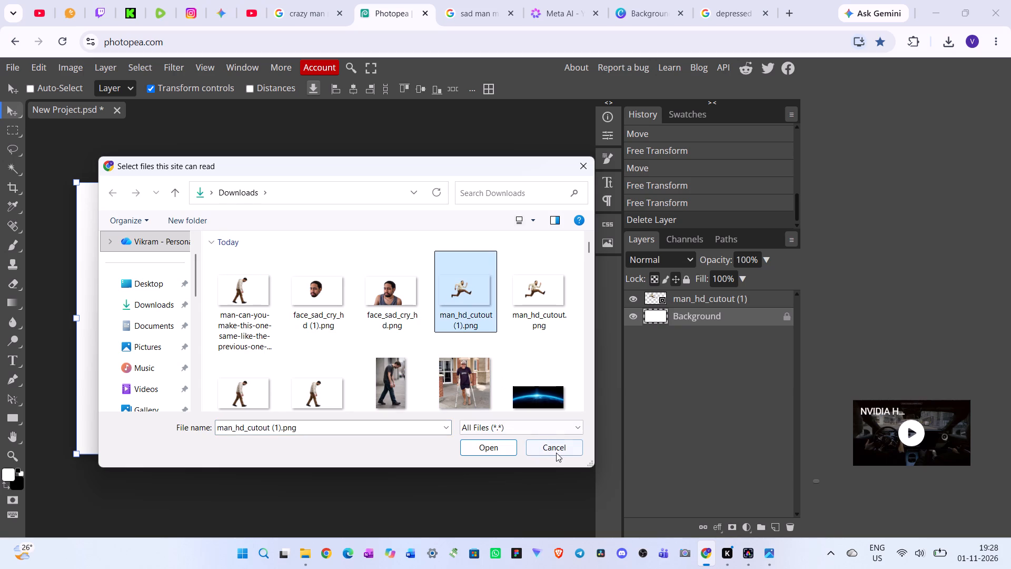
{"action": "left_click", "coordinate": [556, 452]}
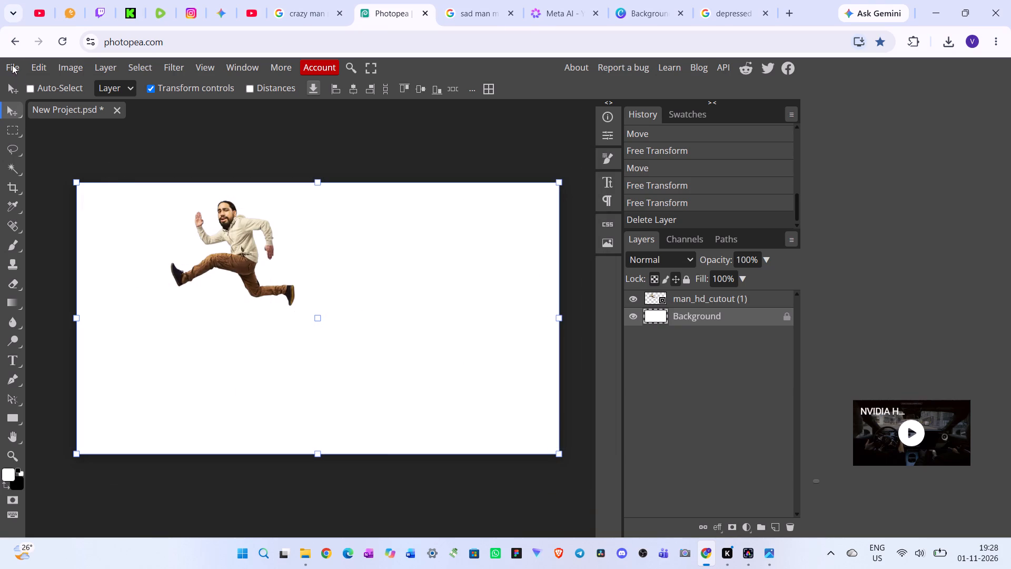
Place the image face_sad_cry_hd (1).png into the project and move the face to the canvas's left side.
{"action": "left_click", "coordinate": [12, 65]}
{"action": "left_click", "coordinate": [51, 125]}
{"action": "left_click", "coordinate": [323, 302]}
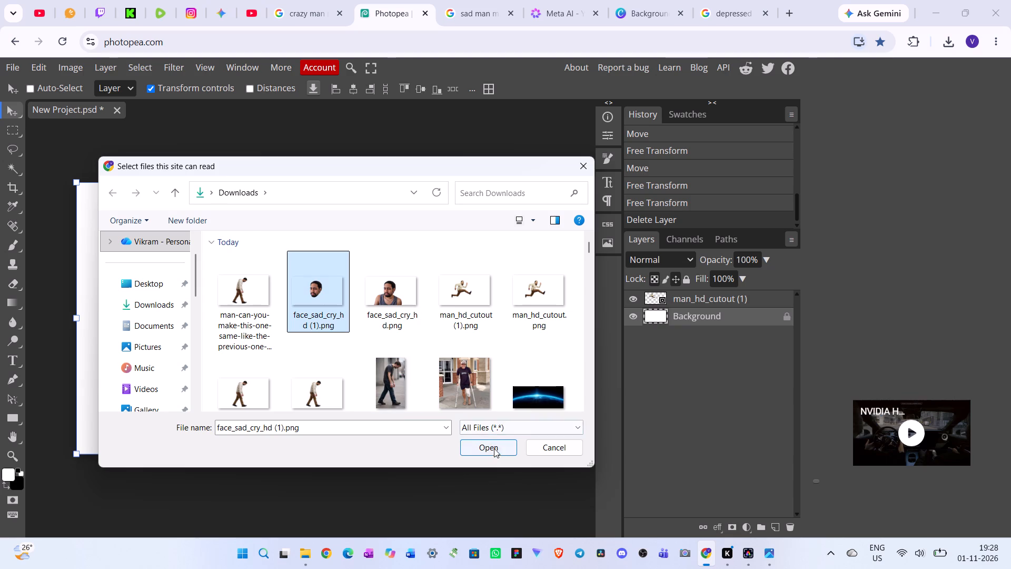
{"action": "left_click", "coordinate": [494, 450]}
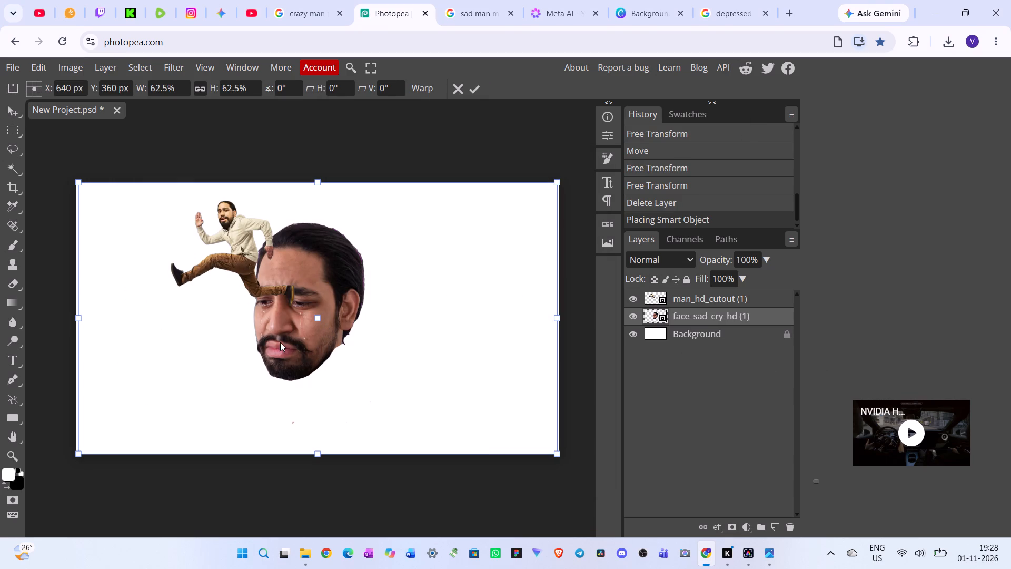
{"action": "left_click_drag", "start_coordinate": [310, 339], "coordinate": [147, 333]}
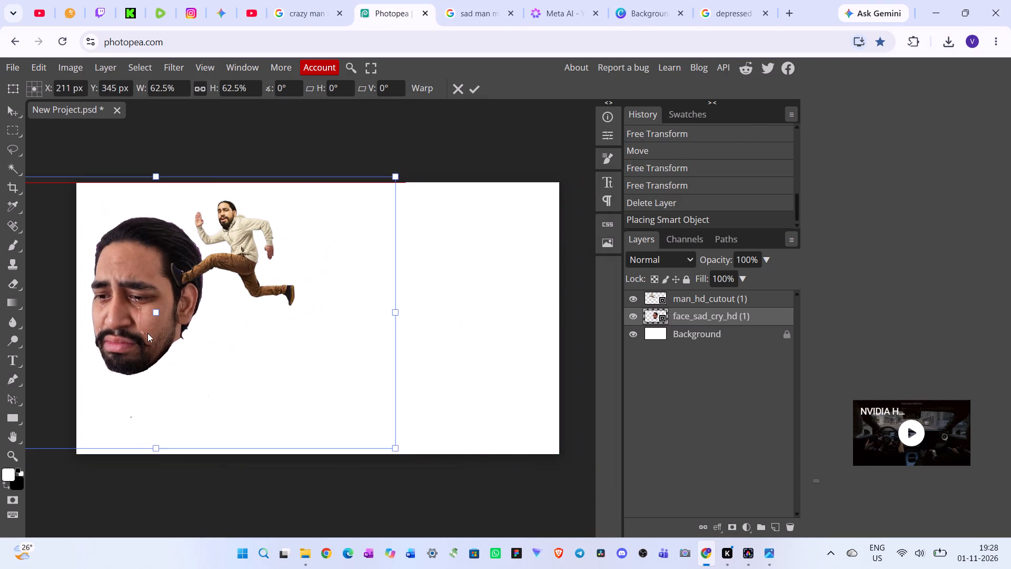
{"action": "left_click_drag", "start_coordinate": [147, 333], "coordinate": [153, 337]}
Move the running man cutout away from the large face to the middle of the canvas.
{"action": "left_click", "coordinate": [722, 299]}
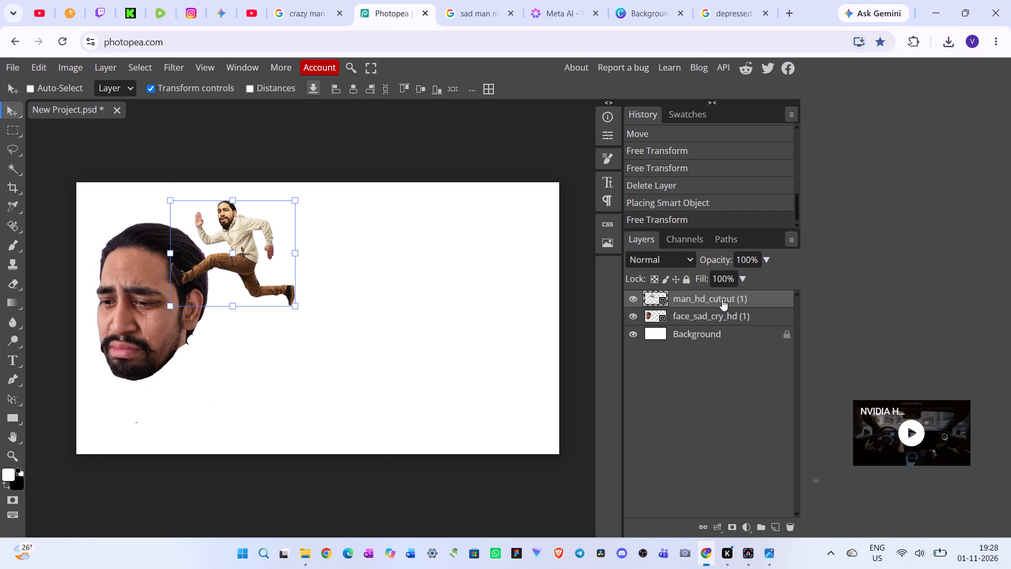
{"action": "key", "text": "ctrl+d"}
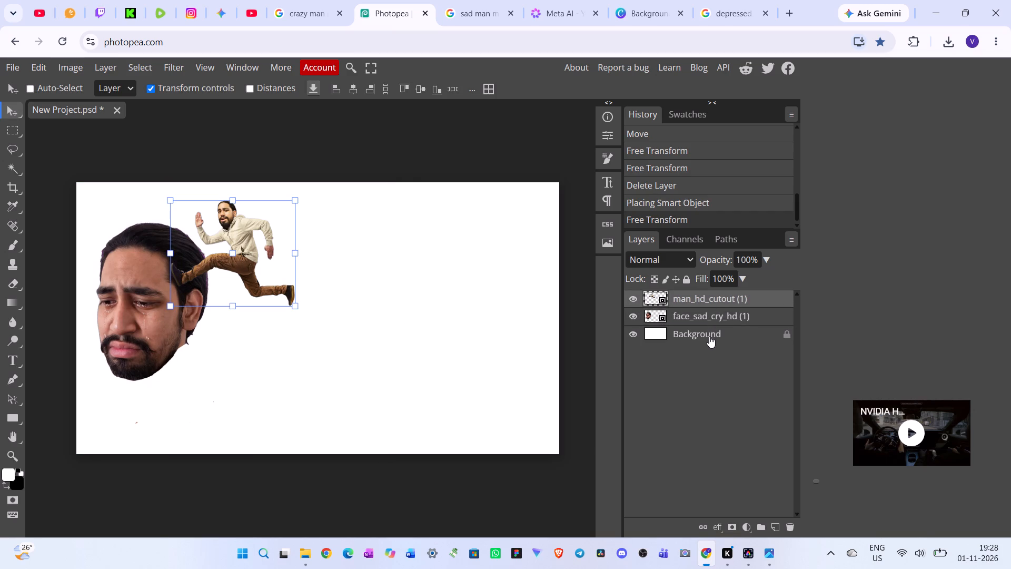
{"action": "left_click_drag", "start_coordinate": [262, 276], "coordinate": [373, 321]}
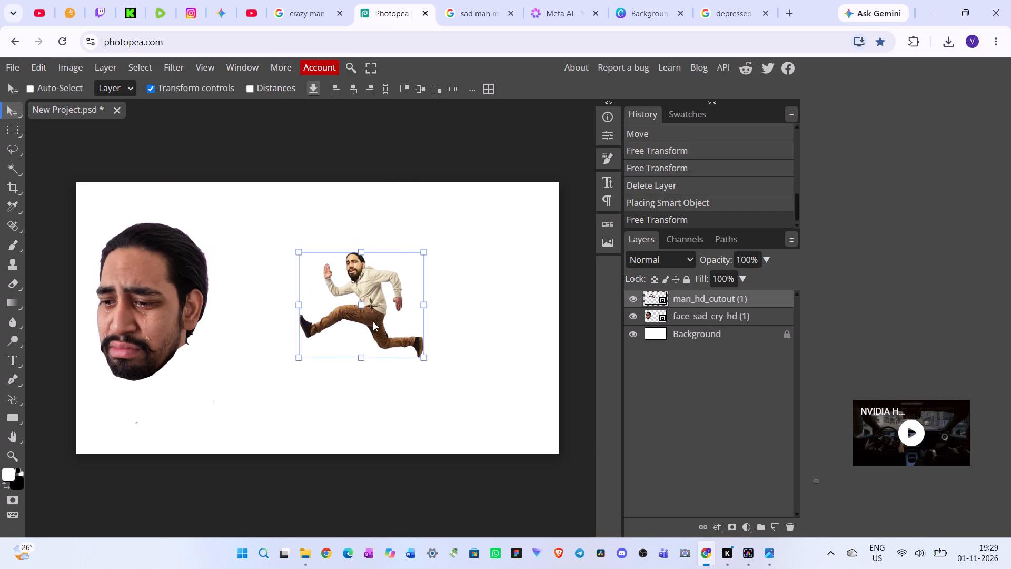
{"action": "left_click_drag", "start_coordinate": [373, 321], "coordinate": [362, 316]}
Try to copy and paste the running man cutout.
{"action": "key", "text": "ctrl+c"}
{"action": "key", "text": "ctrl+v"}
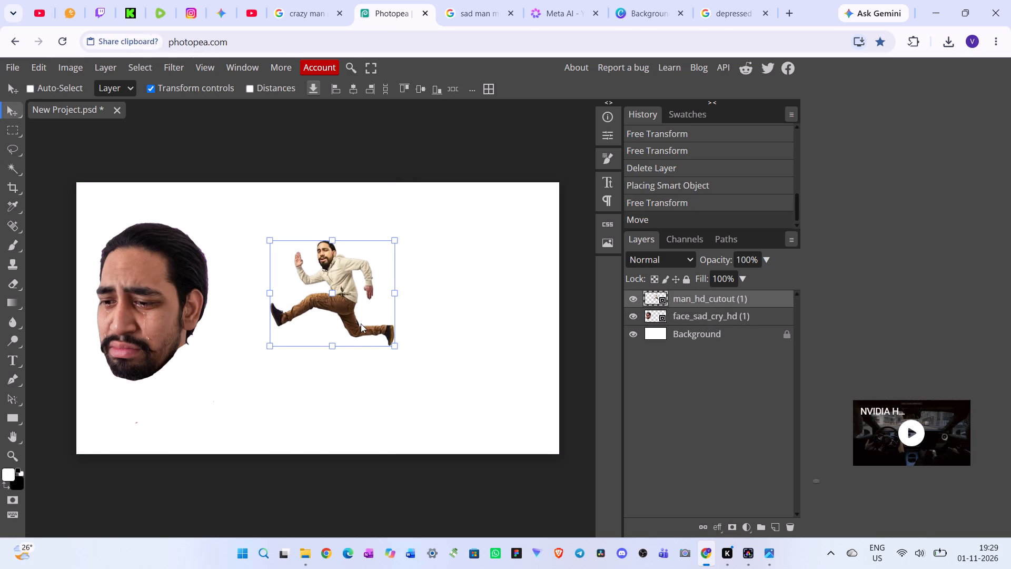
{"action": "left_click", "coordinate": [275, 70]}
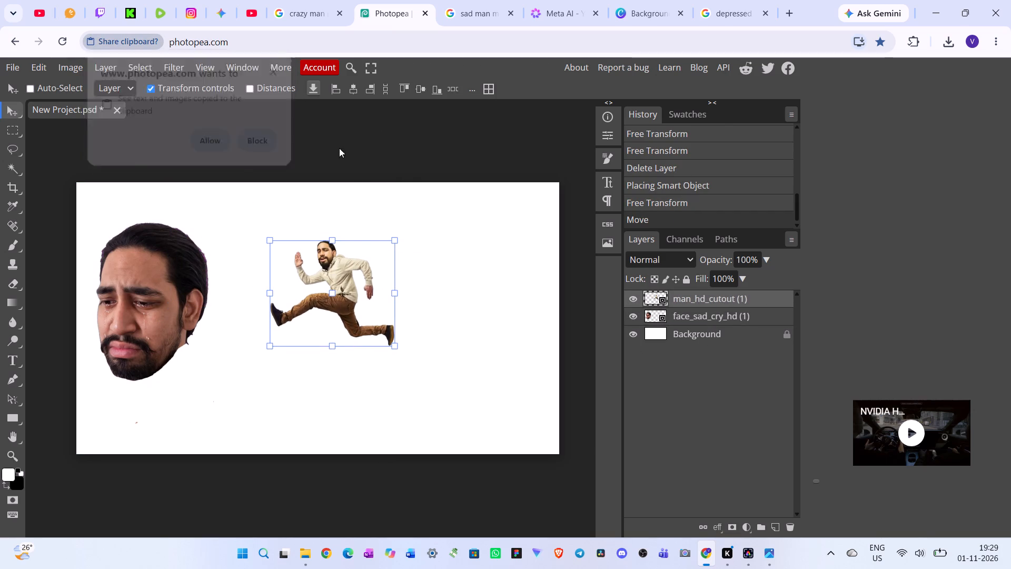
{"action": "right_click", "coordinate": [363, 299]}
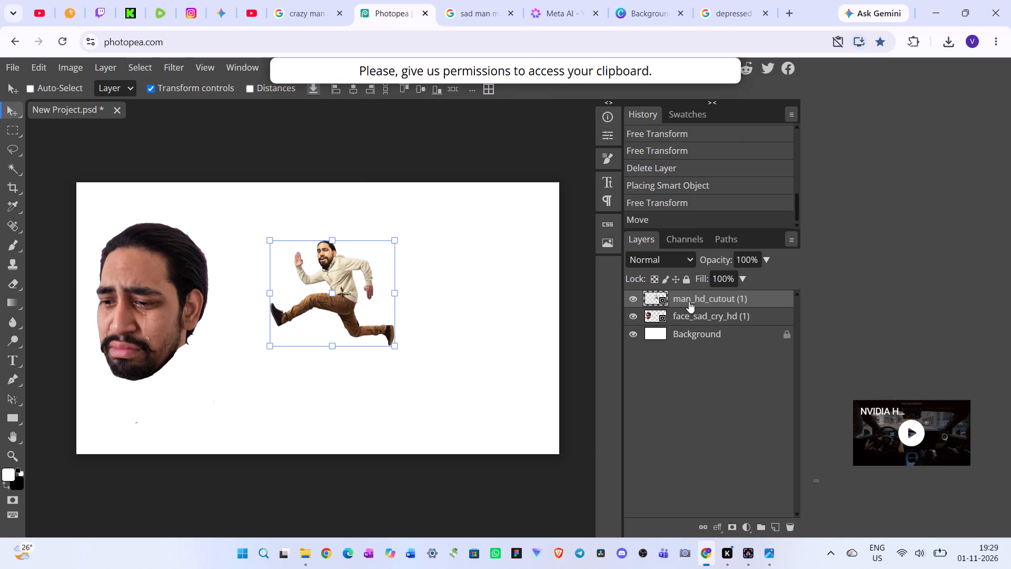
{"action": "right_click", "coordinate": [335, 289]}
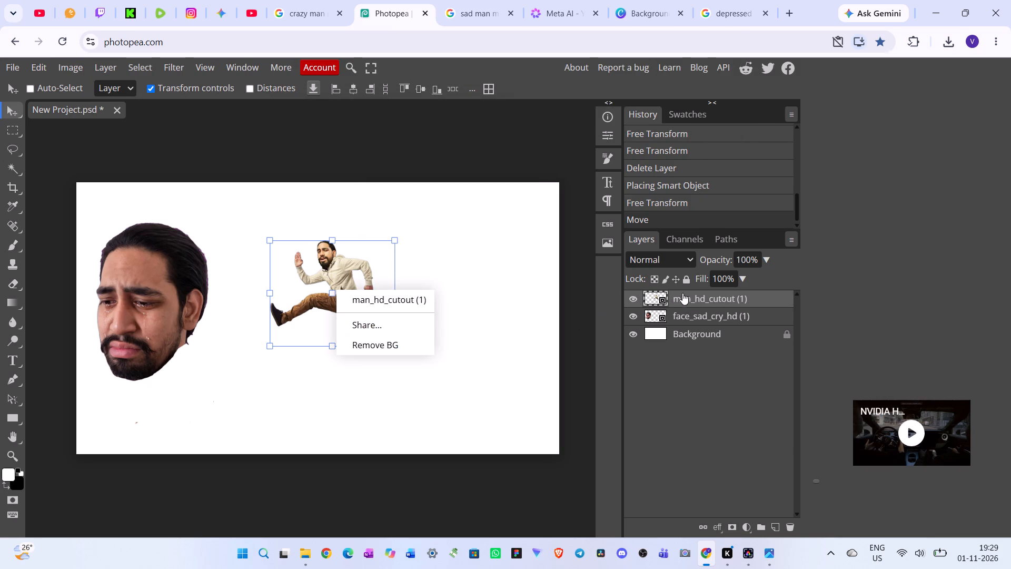
Duplicate the man_hd_cutout (1) layer.
{"action": "right_click", "coordinate": [688, 296]}
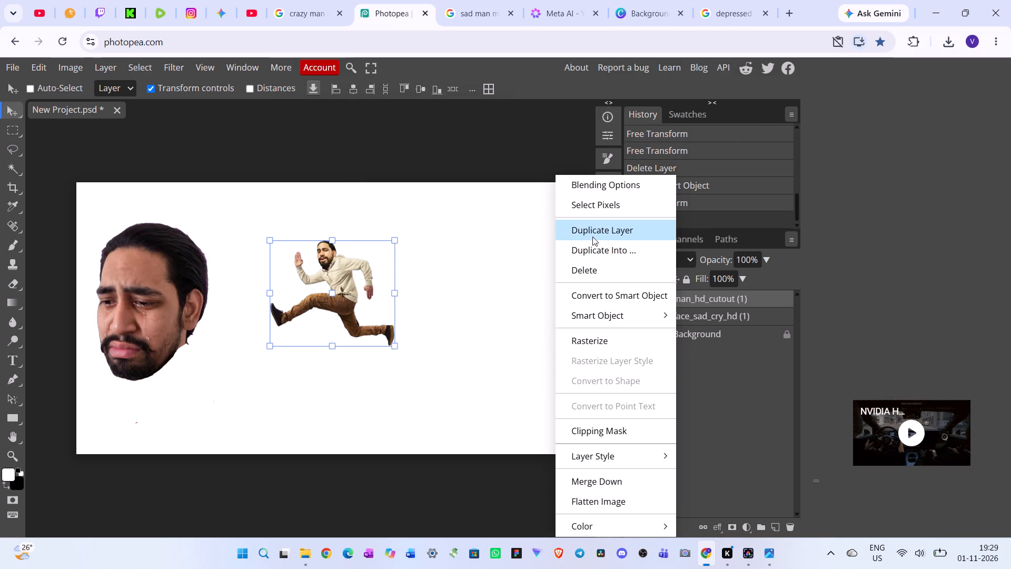
{"action": "left_click", "coordinate": [596, 232]}
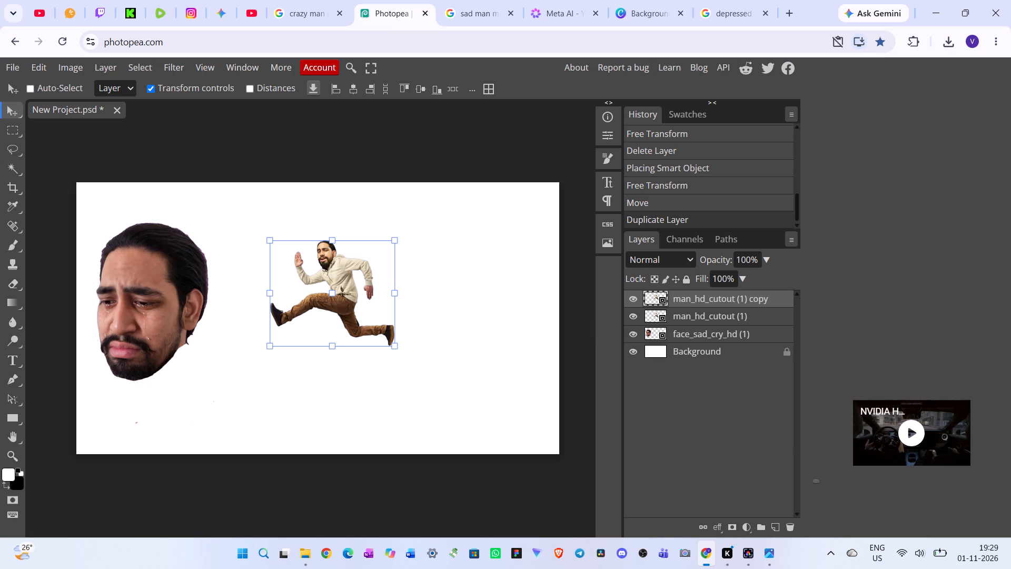
Flip the duplicated running man layer horizontally.
{"action": "right_click", "coordinate": [697, 299]}
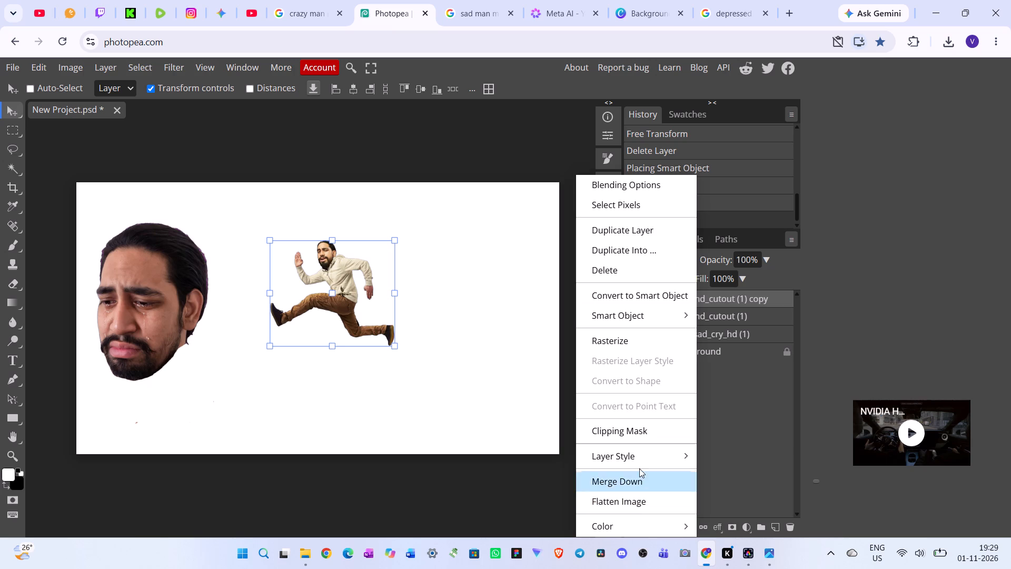
{"action": "scroll", "coordinate": [630, 405], "scroll_direction": "down", "scroll_amount": 5}
{"action": "left_click", "coordinate": [735, 299]}
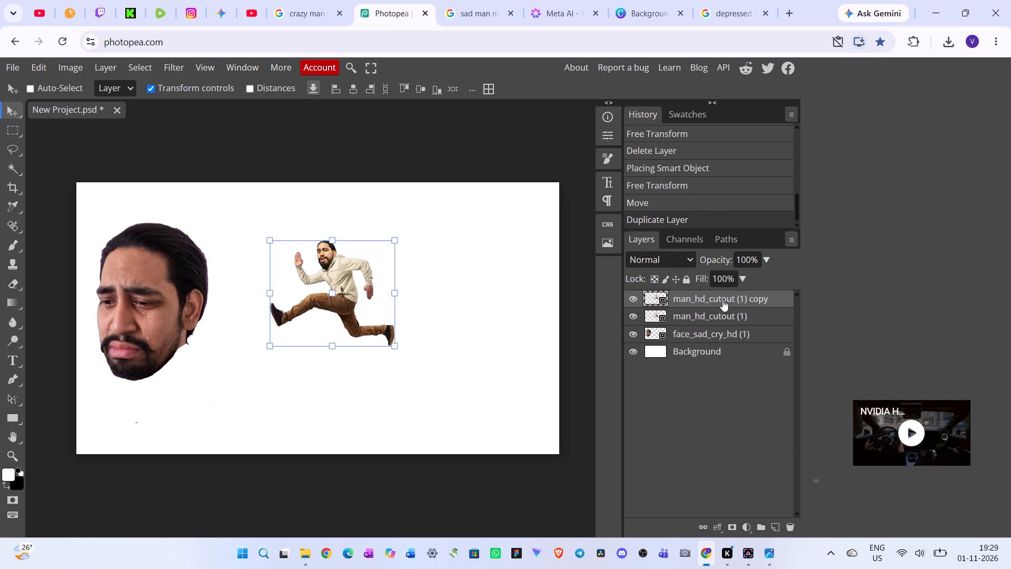
{"action": "left_click", "coordinate": [40, 65]}
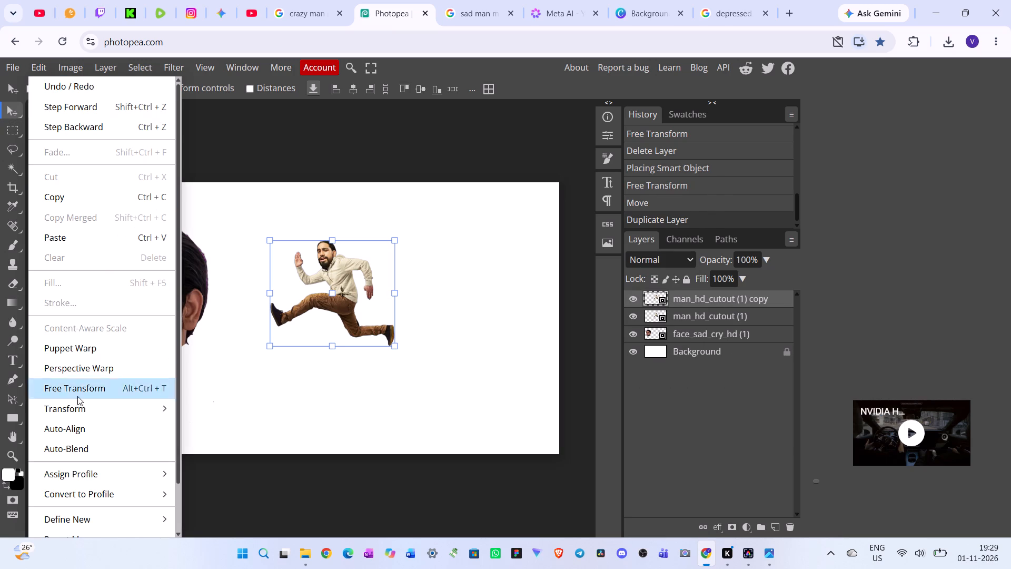
{"action": "left_click", "coordinate": [96, 409]}
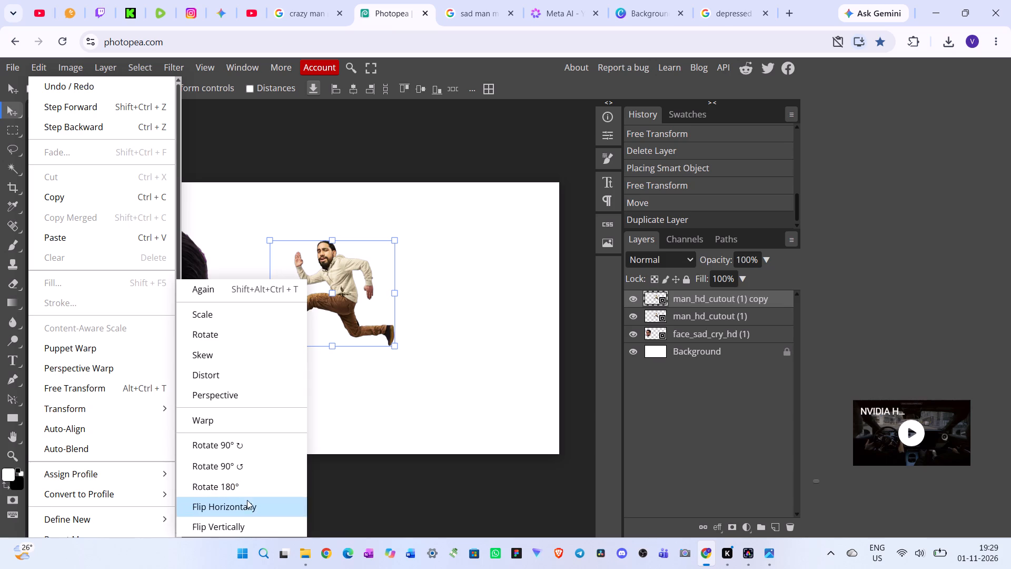
{"action": "left_click", "coordinate": [250, 508]}
Move the flipped running man copy to the canvas's lower-right area.
{"action": "left_click_drag", "start_coordinate": [293, 303], "coordinate": [339, 321]}
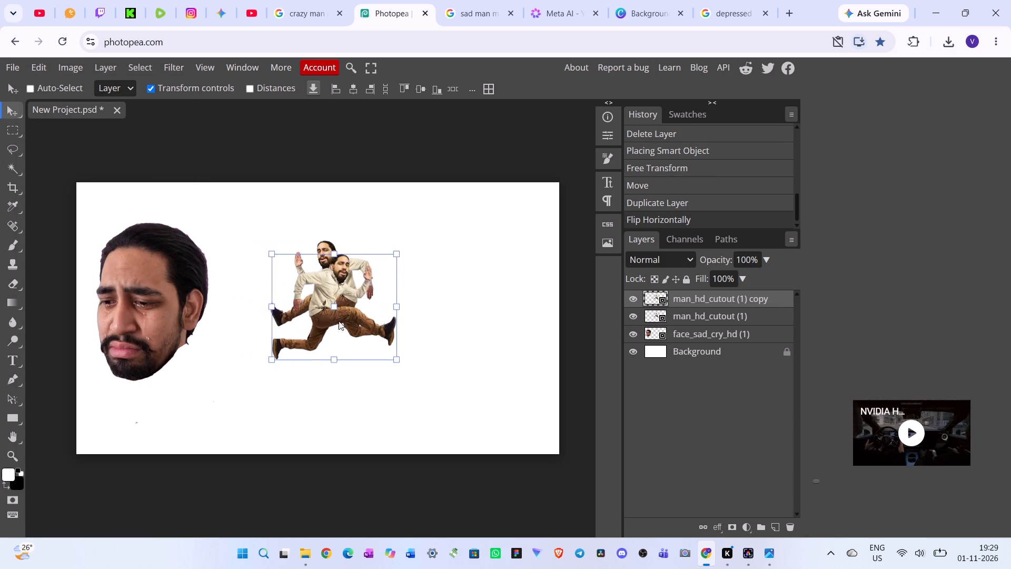
{"action": "left_click_drag", "start_coordinate": [339, 321], "coordinate": [437, 387]}
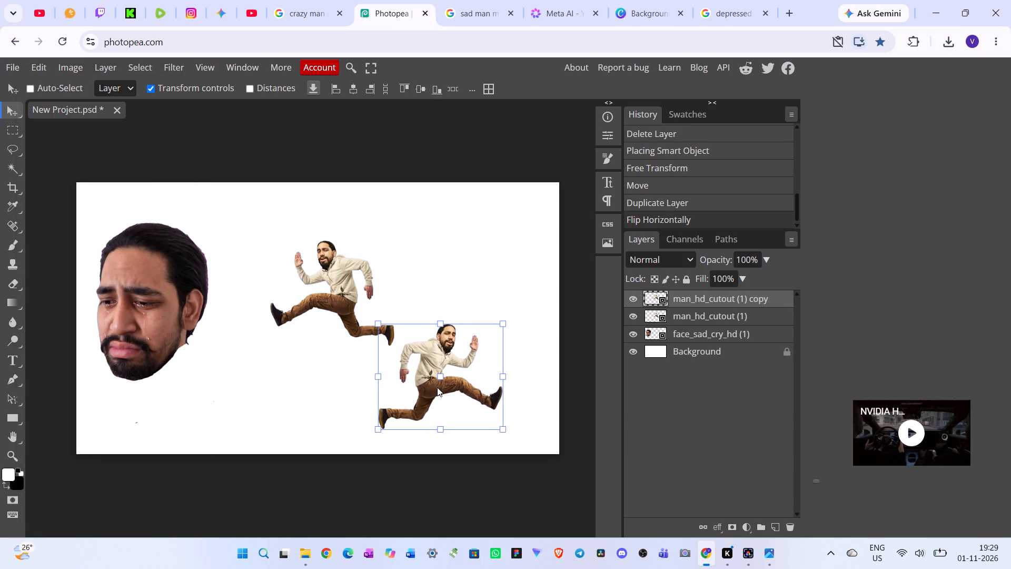
{"action": "left_click_drag", "start_coordinate": [437, 387], "coordinate": [439, 388]}
Move the original running man cutout back to the canvas's upper-left area.
{"action": "left_click", "coordinate": [324, 281]}
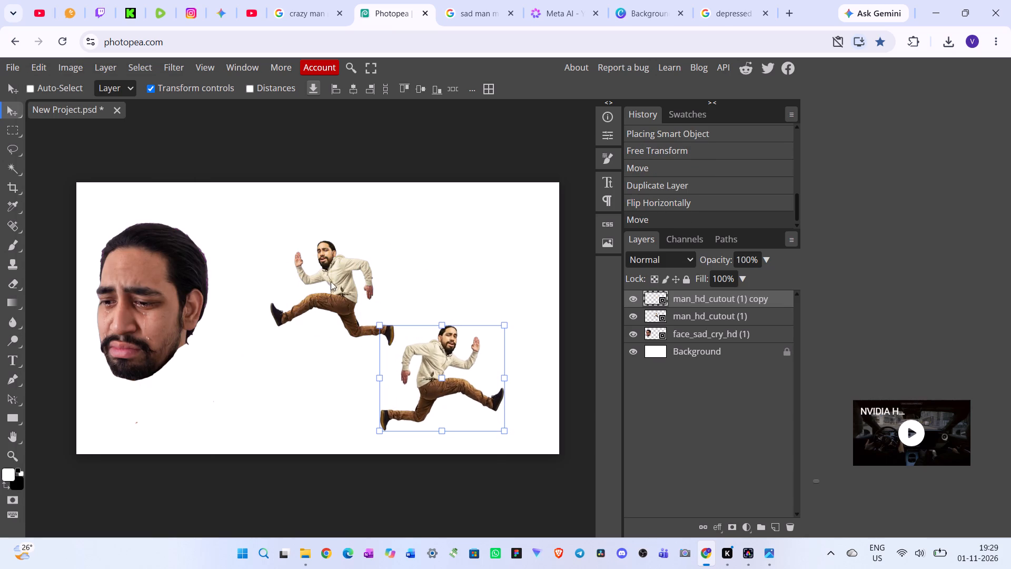
{"action": "left_click", "coordinate": [339, 281]}
{"action": "double_click", "coordinate": [534, 477]}
{"action": "left_click", "coordinate": [695, 316]}
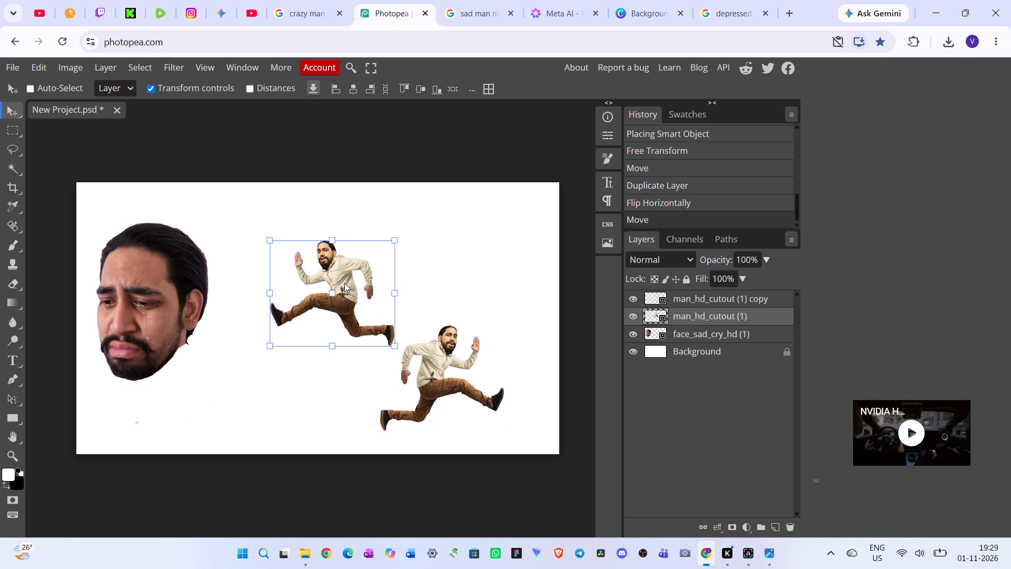
{"action": "left_click_drag", "start_coordinate": [119, 309], "coordinate": [37, 264]}
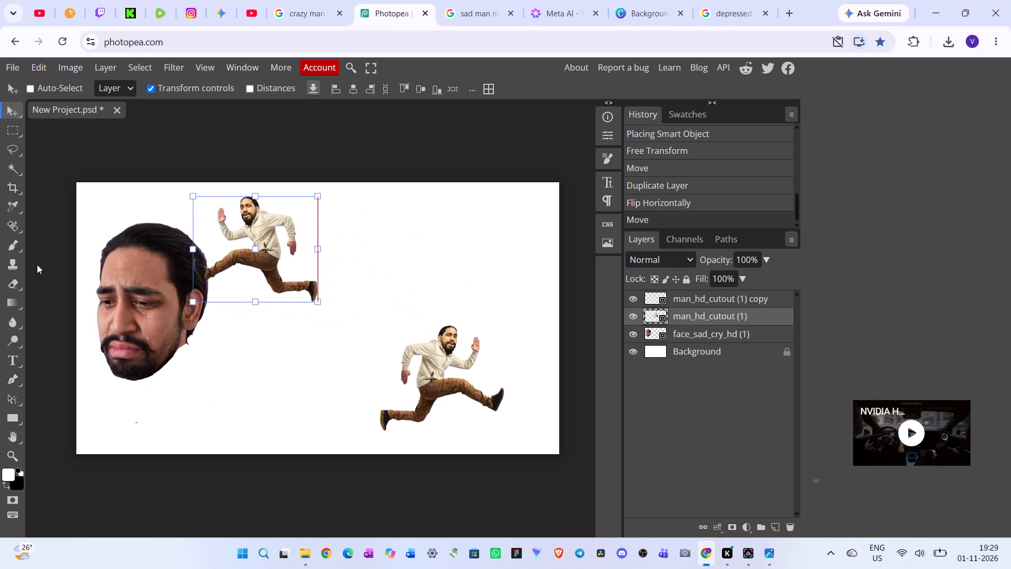
{"action": "left_click_drag", "start_coordinate": [37, 264], "coordinate": [36, 264]}
Scale the sad face cutout down to about 15.02% and position it above the flipped running man, at about X 963 px, Y 273 px.
{"action": "left_click", "coordinate": [703, 336]}
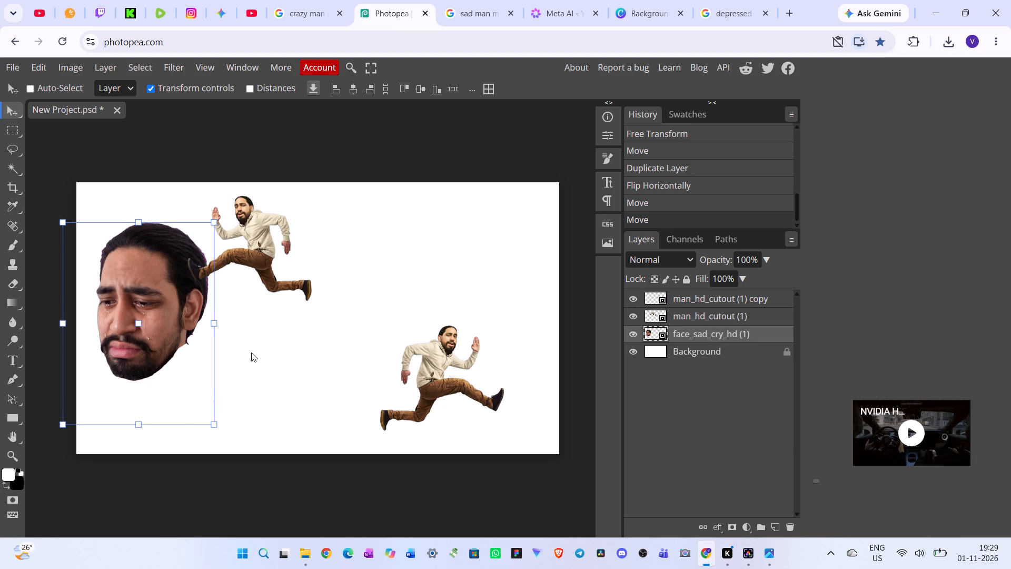
{"action": "left_click_drag", "start_coordinate": [214, 426], "coordinate": [323, 379]}
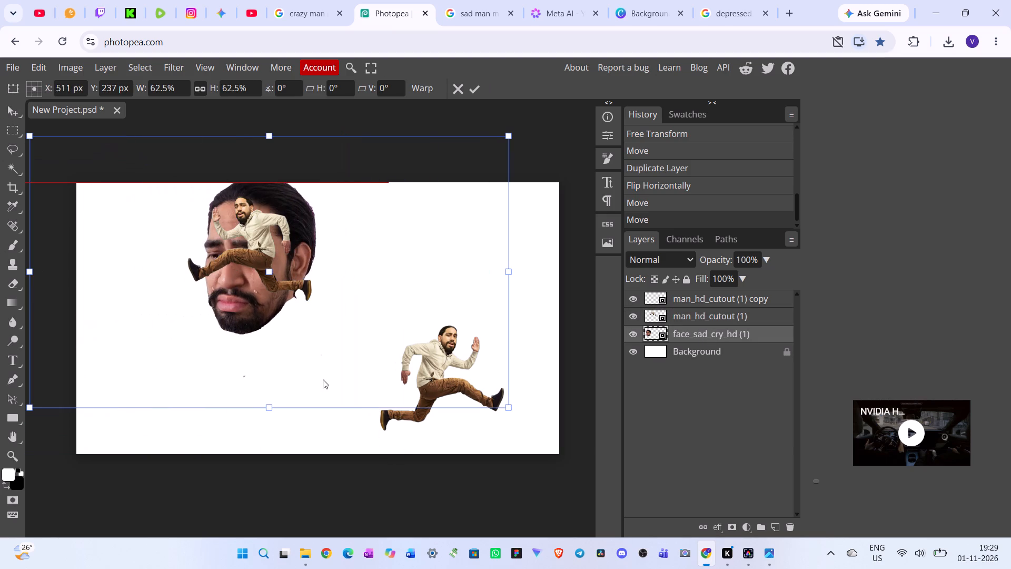
{"action": "left_click_drag", "start_coordinate": [323, 379], "coordinate": [323, 379]}
{"action": "left_click_drag", "start_coordinate": [509, 406], "coordinate": [238, 297]}
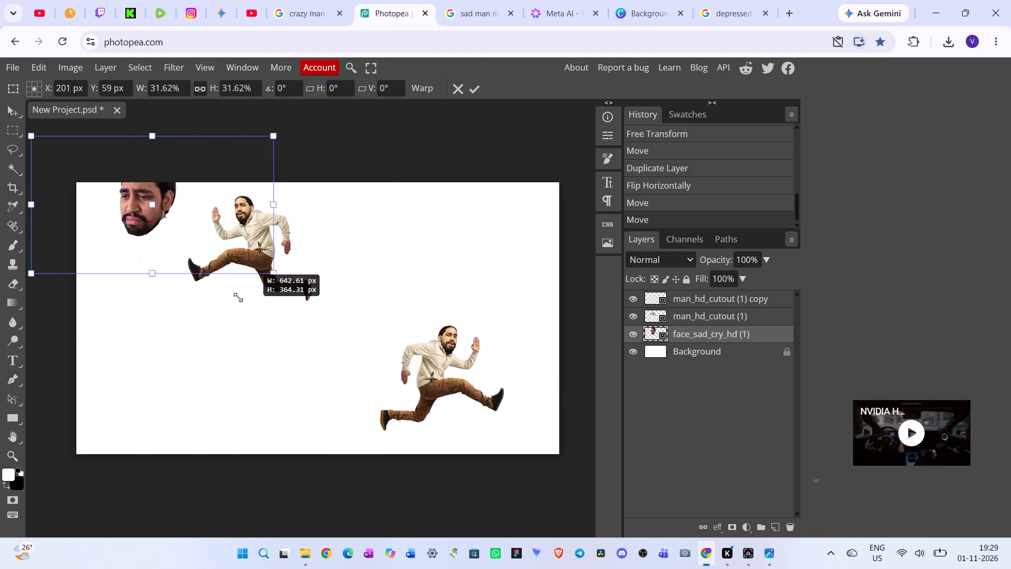
{"action": "left_click_drag", "start_coordinate": [238, 297], "coordinate": [185, 276]}
{"action": "left_click_drag", "start_coordinate": [137, 188], "coordinate": [461, 329]}
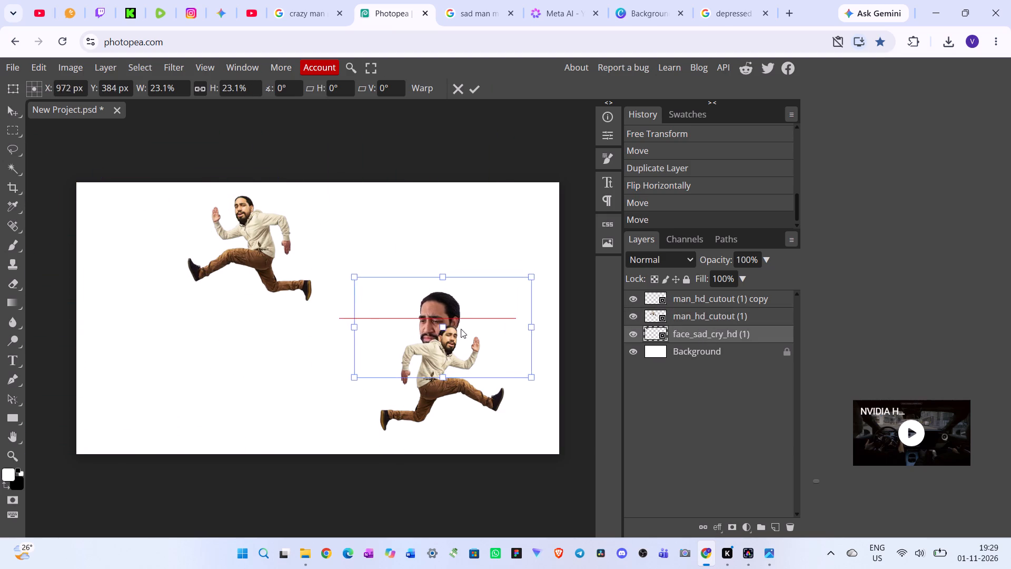
{"action": "left_click_drag", "start_coordinate": [461, 329], "coordinate": [487, 305]}
{"action": "left_click_drag", "start_coordinate": [560, 355], "coordinate": [522, 340]}
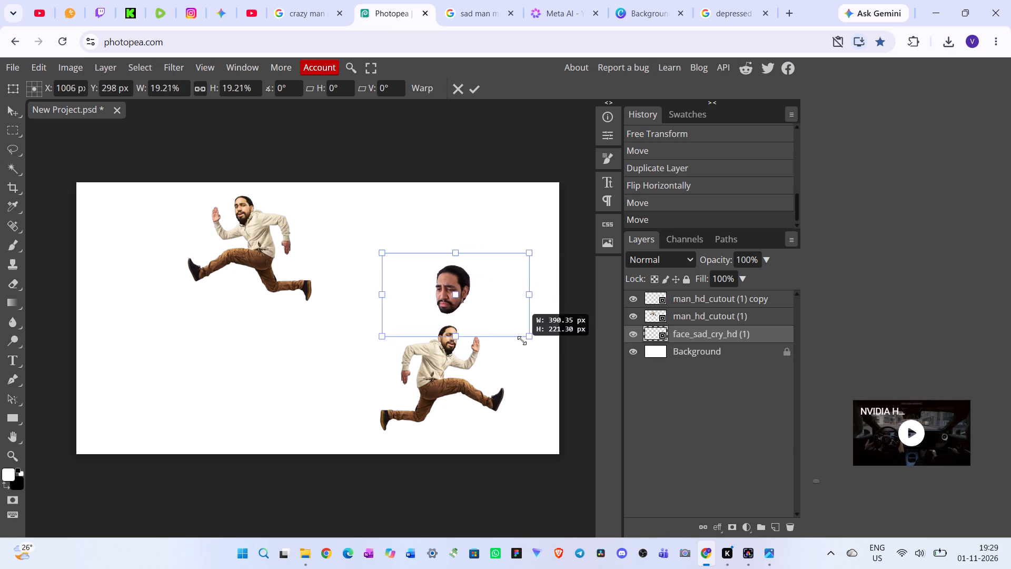
{"action": "left_click_drag", "start_coordinate": [522, 340], "coordinate": [490, 328]}
Flip the sad face cutout horizontally within the transform.
{"action": "right_click", "coordinate": [451, 294]}
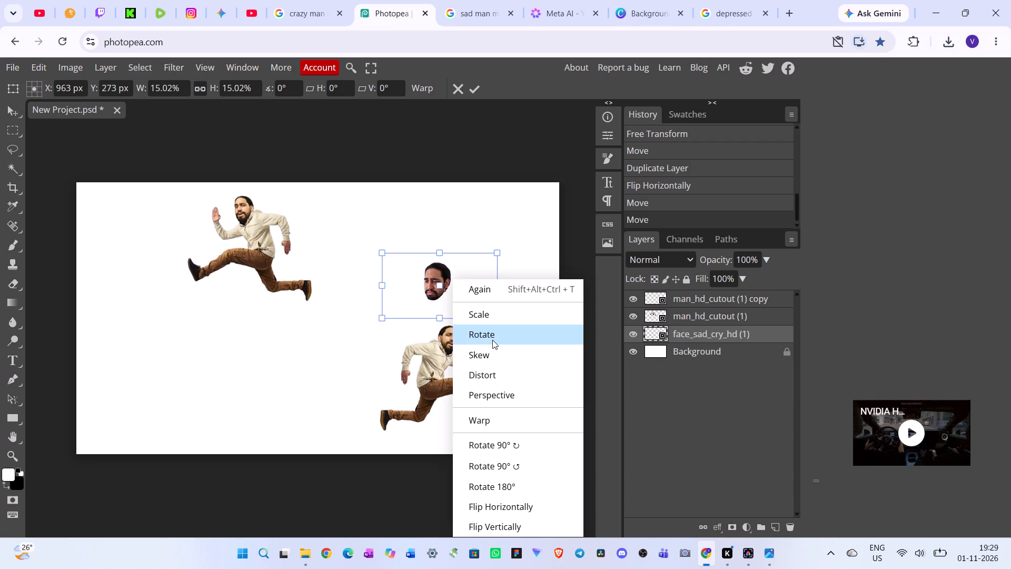
{"action": "left_click", "coordinate": [488, 337]}
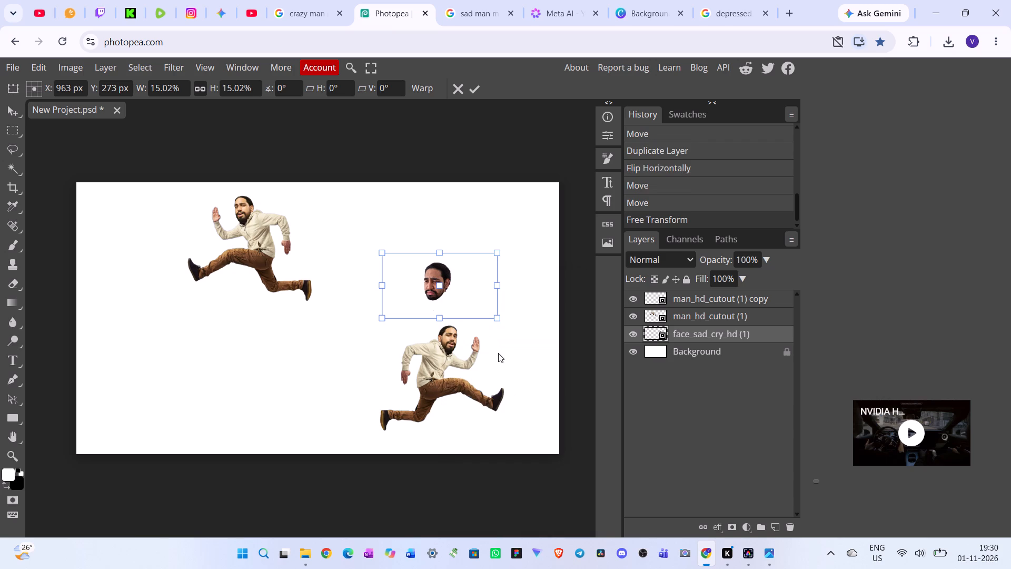
{"action": "right_click", "coordinate": [460, 296]}
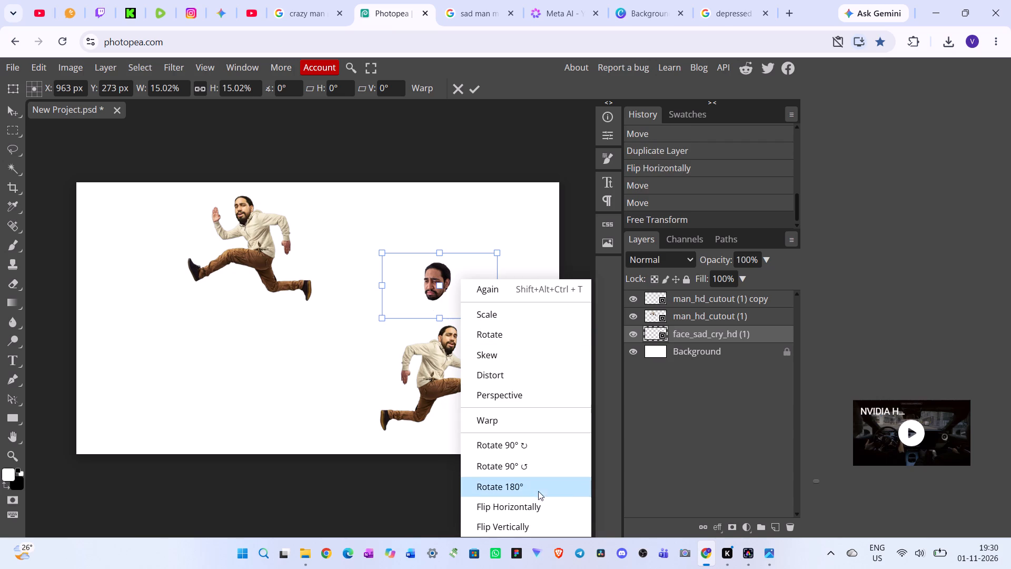
{"action": "left_click", "coordinate": [539, 505]}
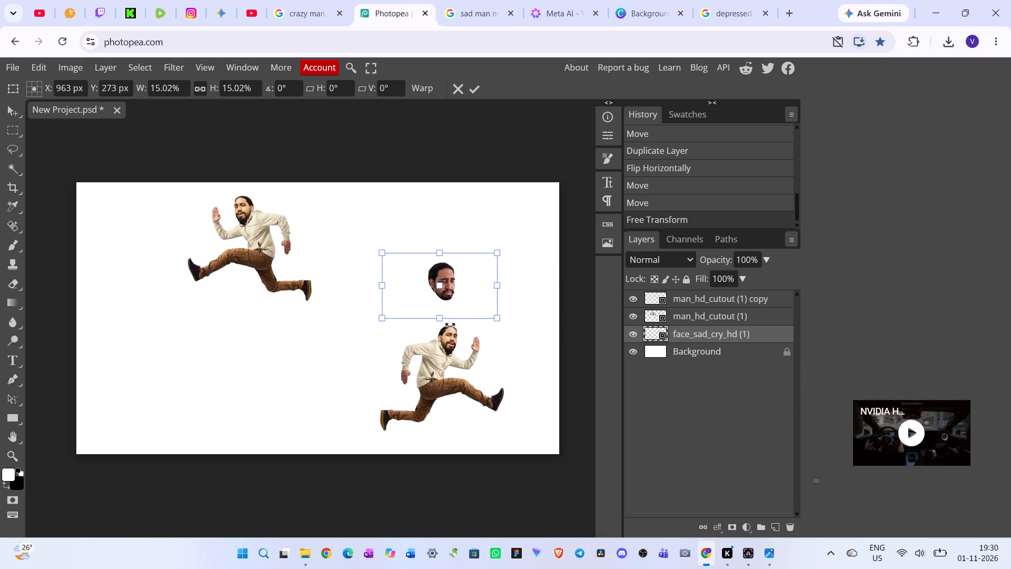
Move the flipped sad face down beside the lower-right running man's head and apply the transform.
{"action": "left_click_drag", "start_coordinate": [450, 301], "coordinate": [463, 351]}
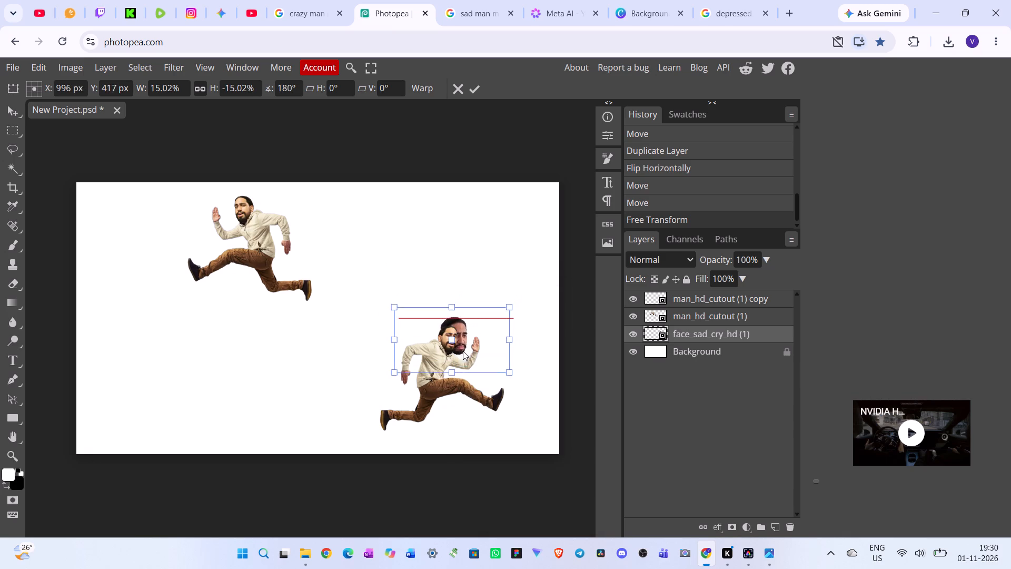
{"action": "left_click_drag", "start_coordinate": [463, 351], "coordinate": [467, 342]}
Reorder the layers so face_sad_cry_hd (1) sits above both running man layers, with man_hd_cutout (1) copy directly beneath it.
{"action": "left_click_drag", "start_coordinate": [682, 336], "coordinate": [682, 308]}
{"action": "left_click_drag", "start_coordinate": [464, 336], "coordinate": [472, 342]}
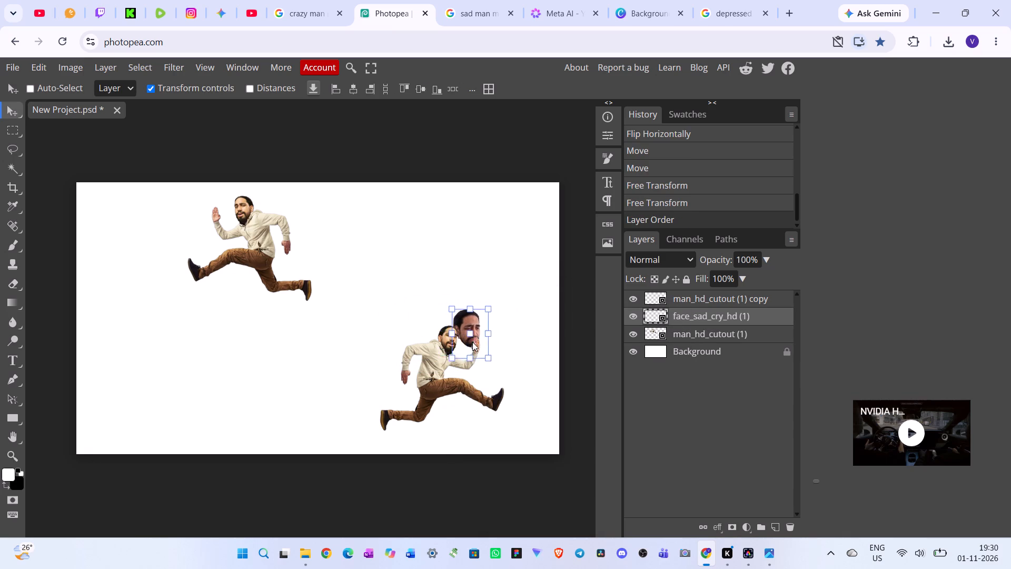
{"action": "left_click_drag", "start_coordinate": [472, 342], "coordinate": [472, 338]}
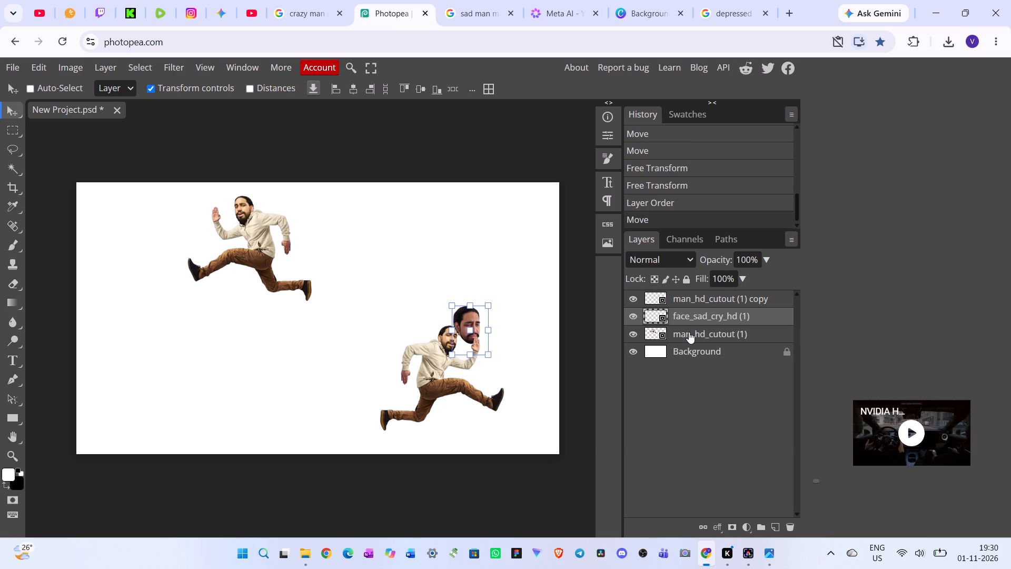
{"action": "left_click", "coordinate": [689, 332]}
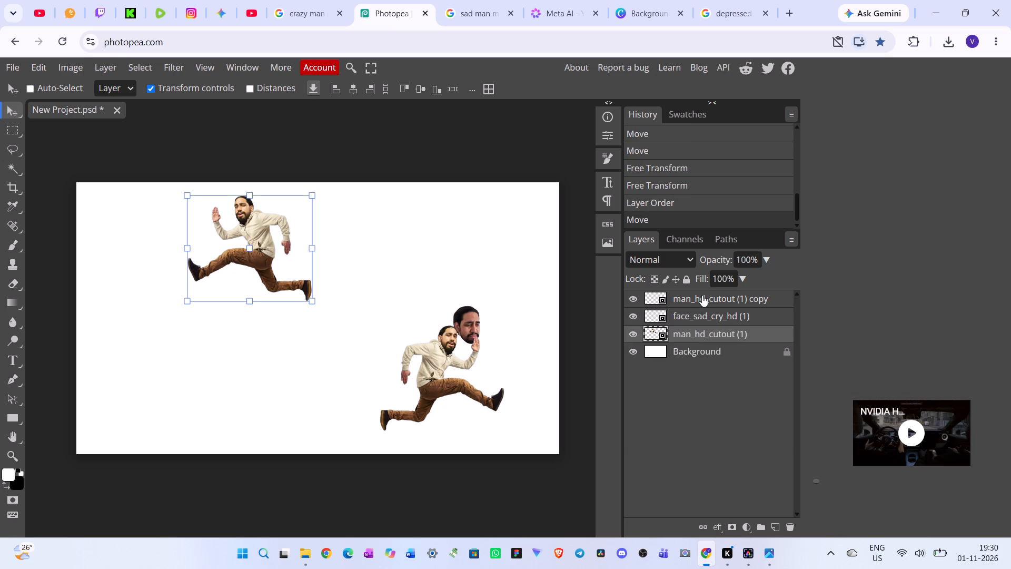
{"action": "left_click_drag", "start_coordinate": [702, 295], "coordinate": [703, 321]}
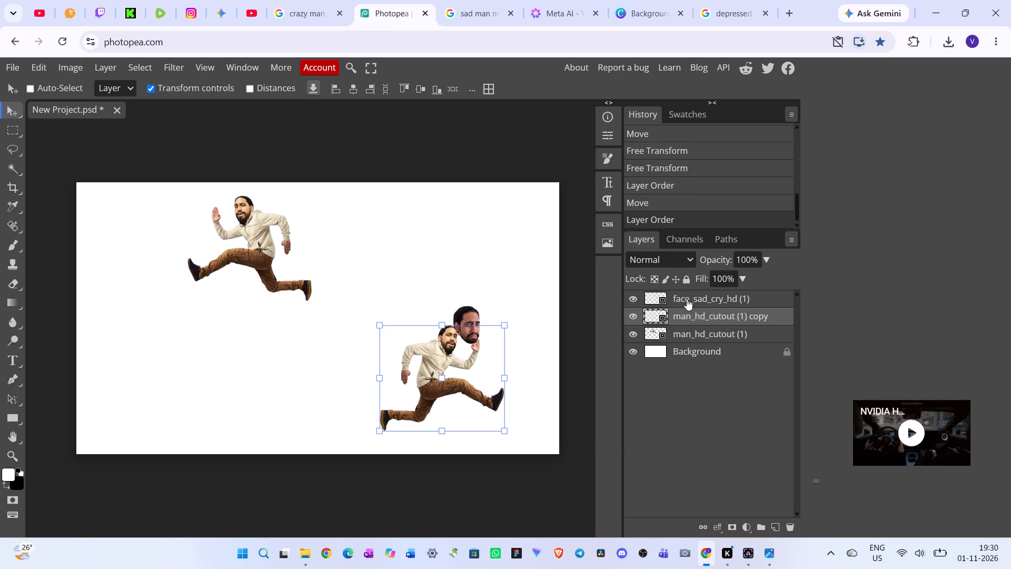
Move the sad face over the flipped running man's head so it covers the original face.
{"action": "left_click", "coordinate": [687, 299]}
{"action": "scroll", "coordinate": [483, 371], "scroll_direction": "right", "scroll_amount": 1, "text": "ctrl"}
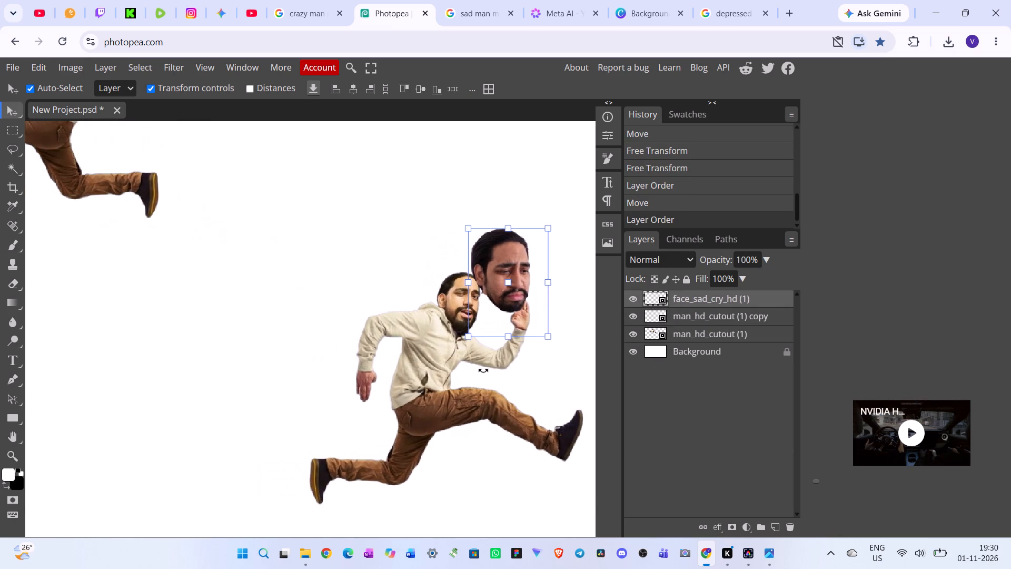
{"action": "scroll", "coordinate": [483, 371], "scroll_direction": "left", "scroll_amount": 2, "text": "ctrl"}
{"action": "scroll", "coordinate": [492, 367], "scroll_direction": "up", "scroll_amount": 2, "text": "ctrl"}
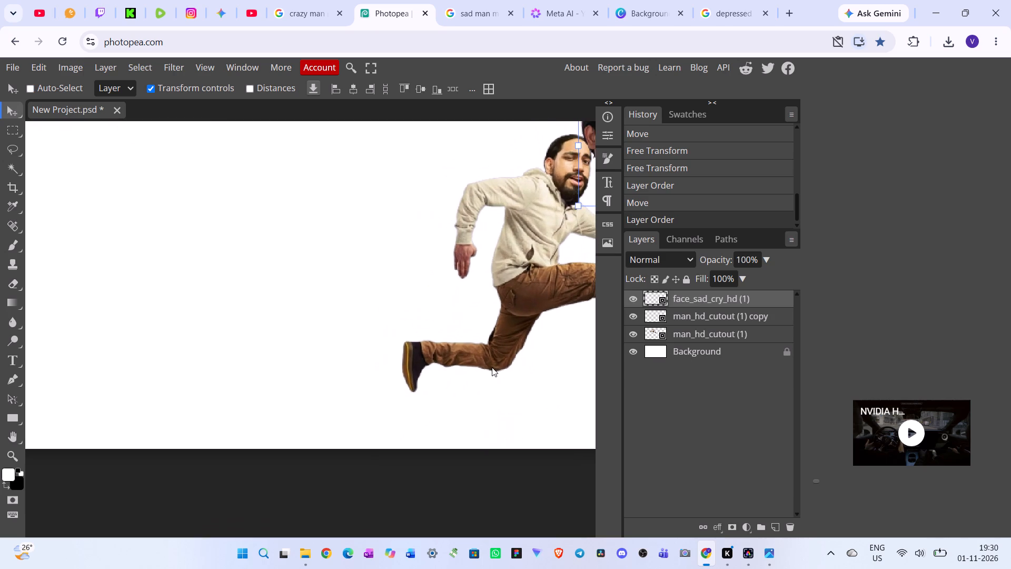
{"action": "scroll", "coordinate": [492, 367], "scroll_direction": "left", "scroll_amount": 5}
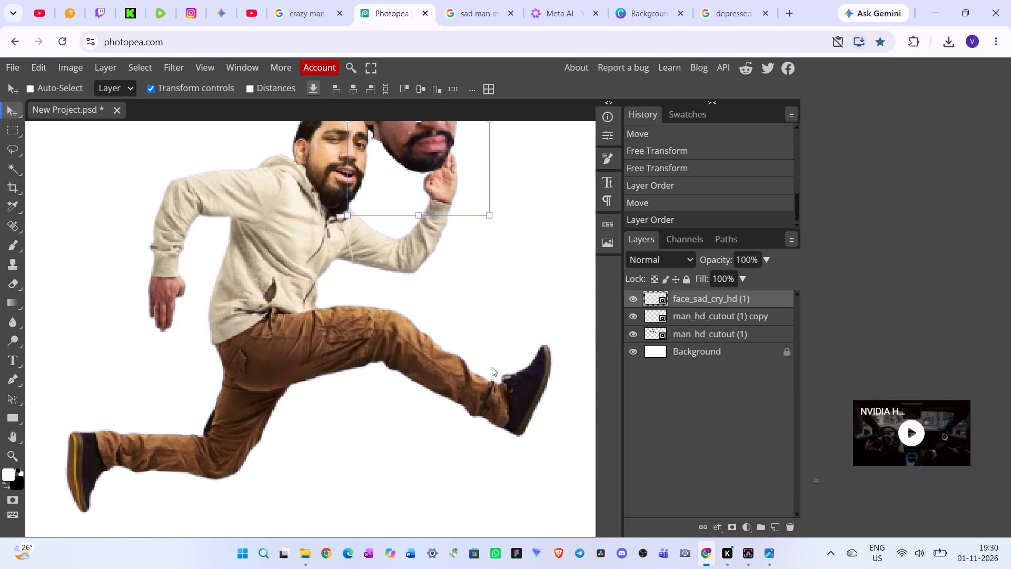
{"action": "scroll", "coordinate": [492, 367], "scroll_direction": "up", "scroll_amount": 2}
{"action": "left_click_drag", "start_coordinate": [453, 224], "coordinate": [393, 275]}
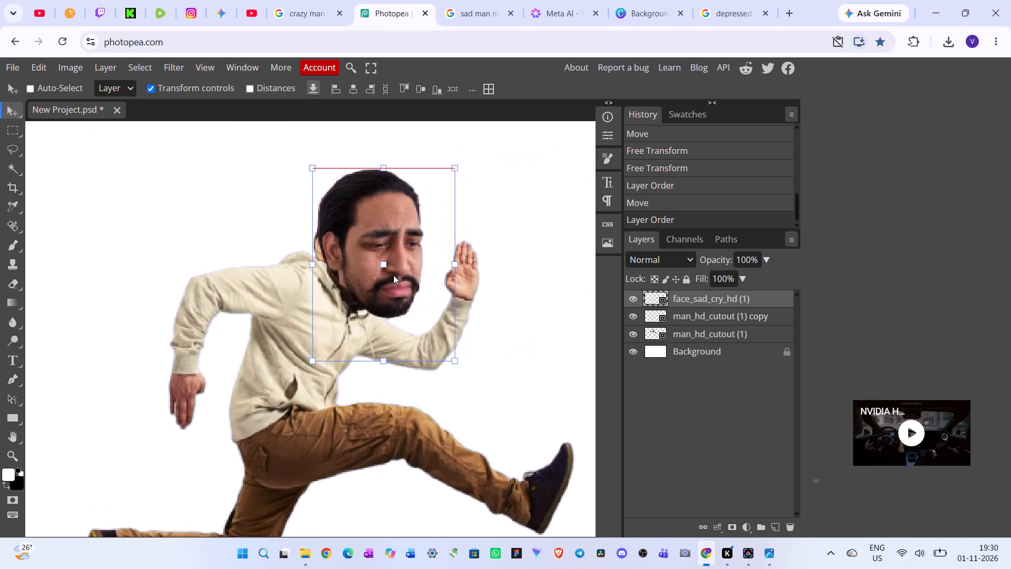
{"action": "left_click_drag", "start_coordinate": [393, 275], "coordinate": [394, 264]}
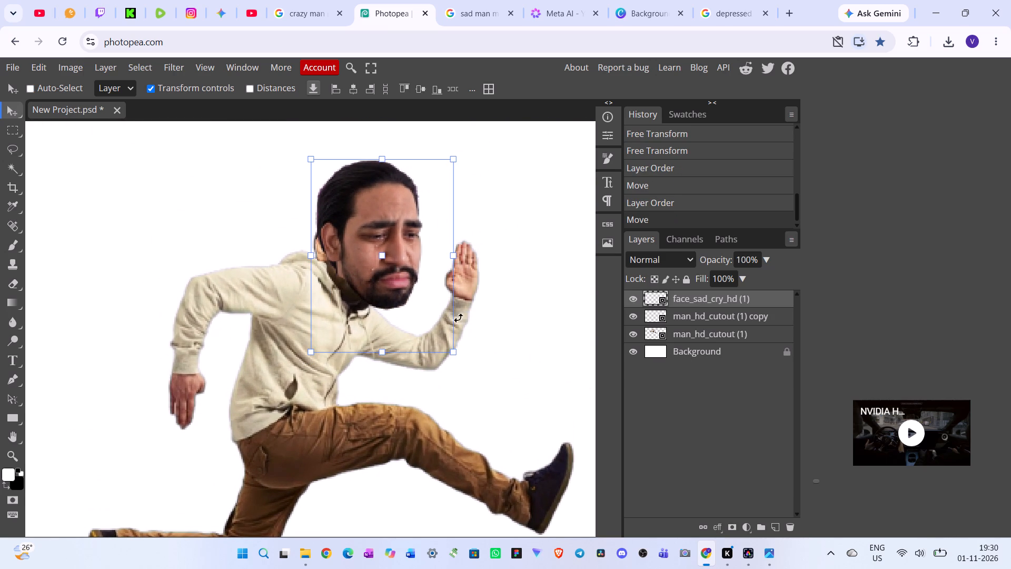
Scale the sad face down to about 11.13% and fit it over the flipped man's head, at about X 980 px, Y 424 px.
{"action": "left_click_drag", "start_coordinate": [451, 355], "coordinate": [433, 354]}
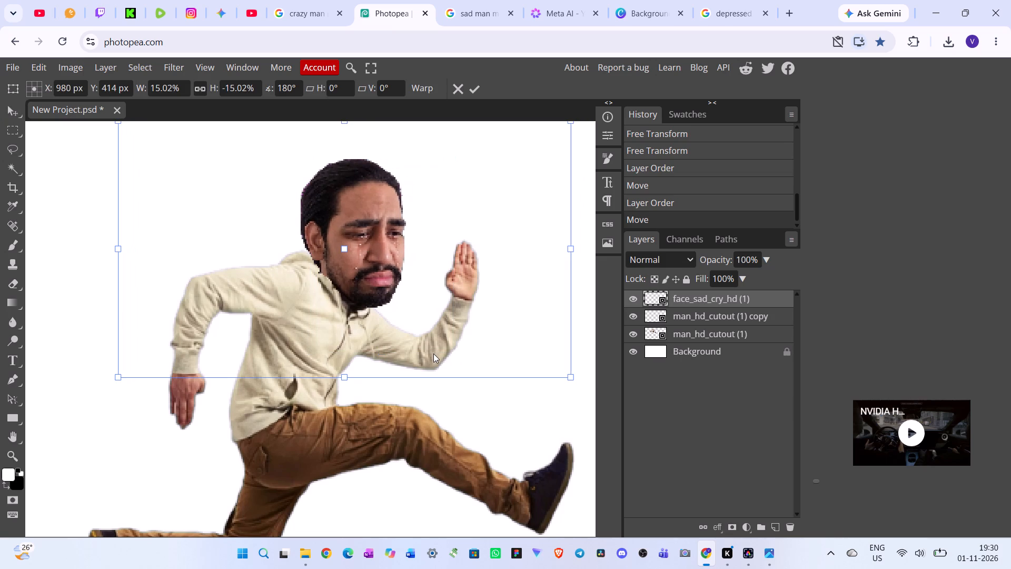
{"action": "left_click_drag", "start_coordinate": [433, 354], "coordinate": [434, 353]}
{"action": "left_click_drag", "start_coordinate": [571, 379], "coordinate": [395, 300]}
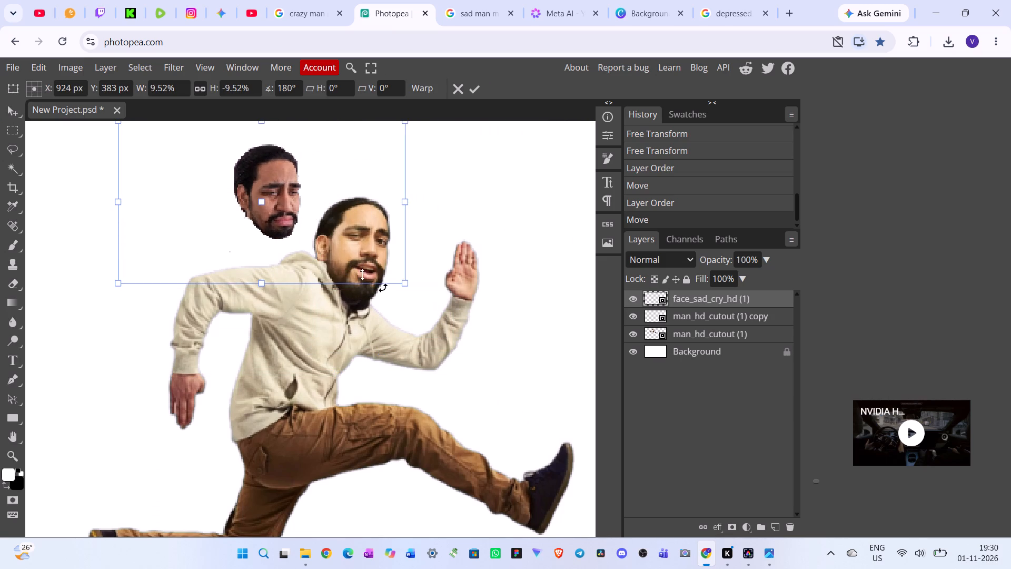
{"action": "left_click_drag", "start_coordinate": [311, 244], "coordinate": [395, 297]}
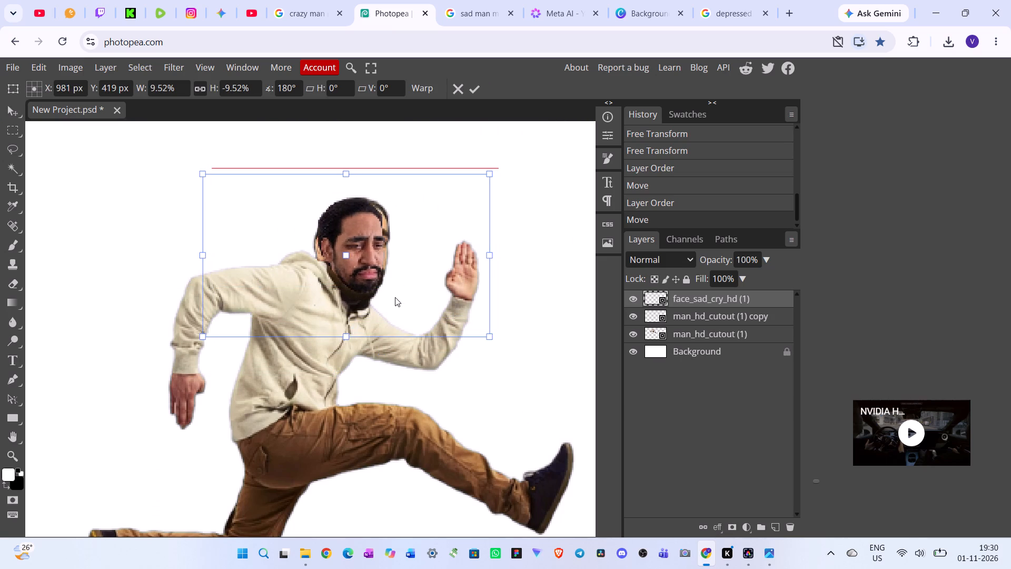
{"action": "left_click_drag", "start_coordinate": [395, 297], "coordinate": [390, 297]}
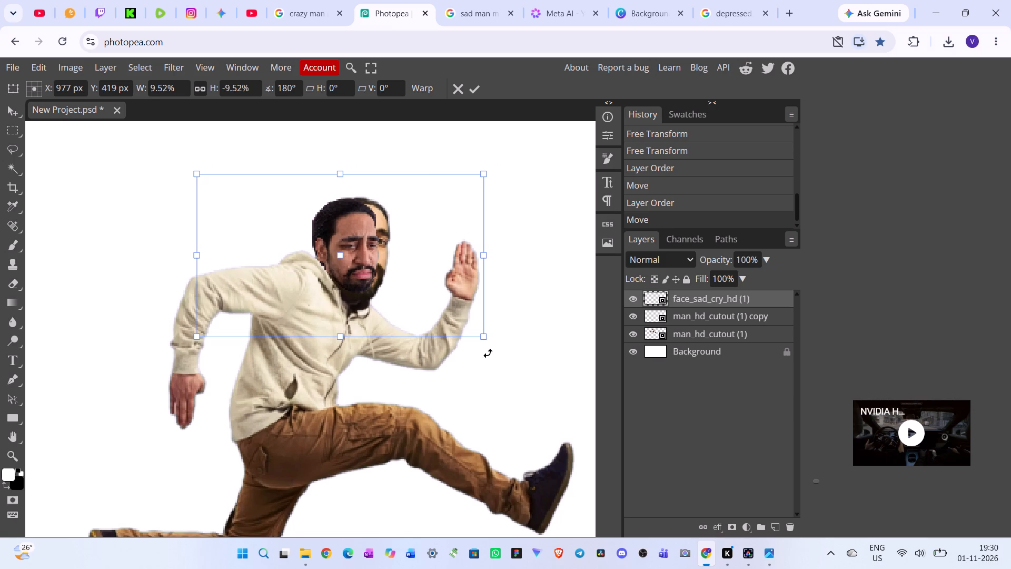
{"action": "left_click_drag", "start_coordinate": [485, 337], "coordinate": [507, 351]}
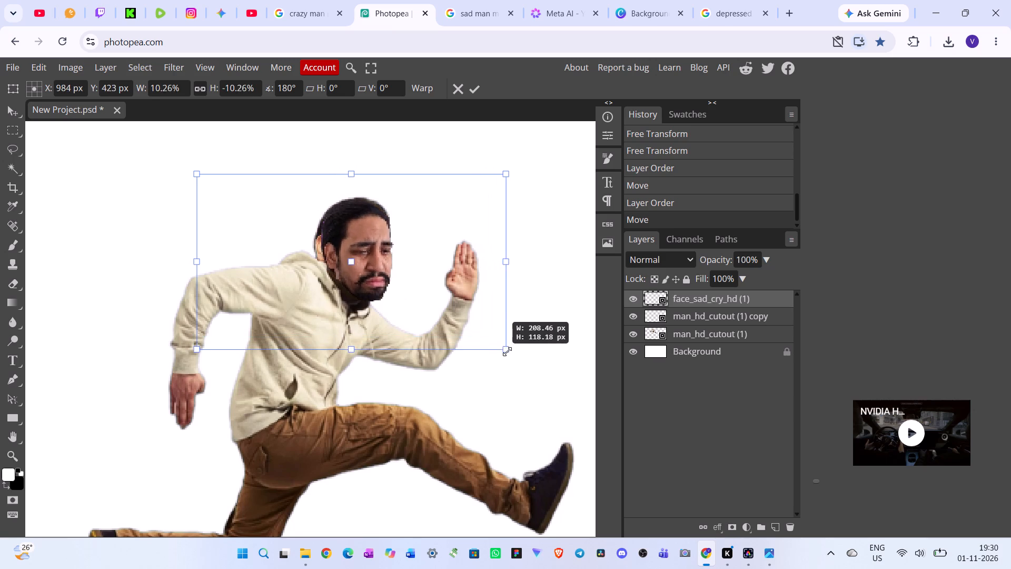
{"action": "left_click_drag", "start_coordinate": [507, 351], "coordinate": [527, 374]}
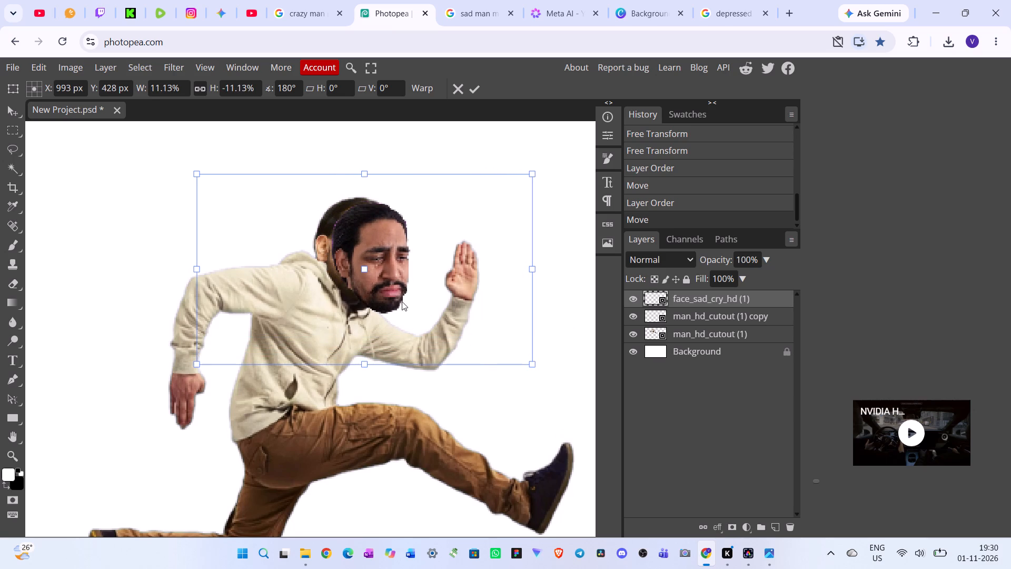
{"action": "left_click_drag", "start_coordinate": [397, 296], "coordinate": [377, 282]}
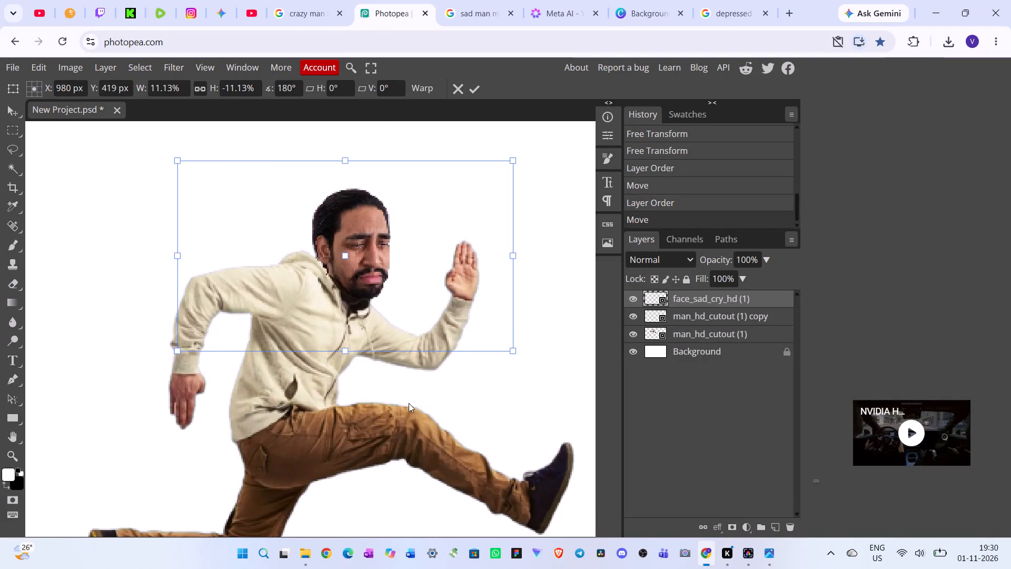
{"action": "scroll", "coordinate": [409, 398], "scroll_direction": "up", "scroll_amount": 4}
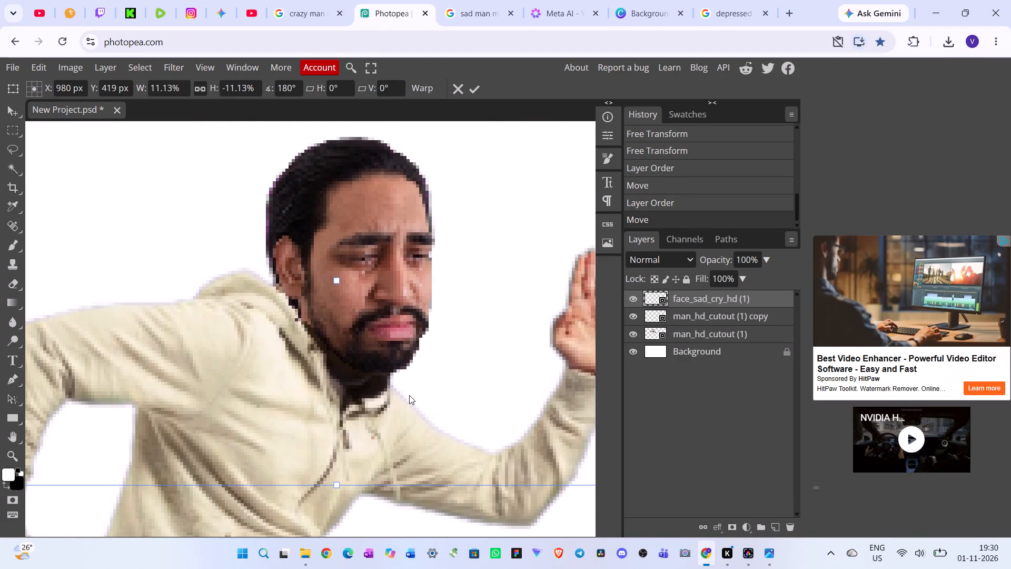
{"action": "left_click", "coordinate": [513, 425]}
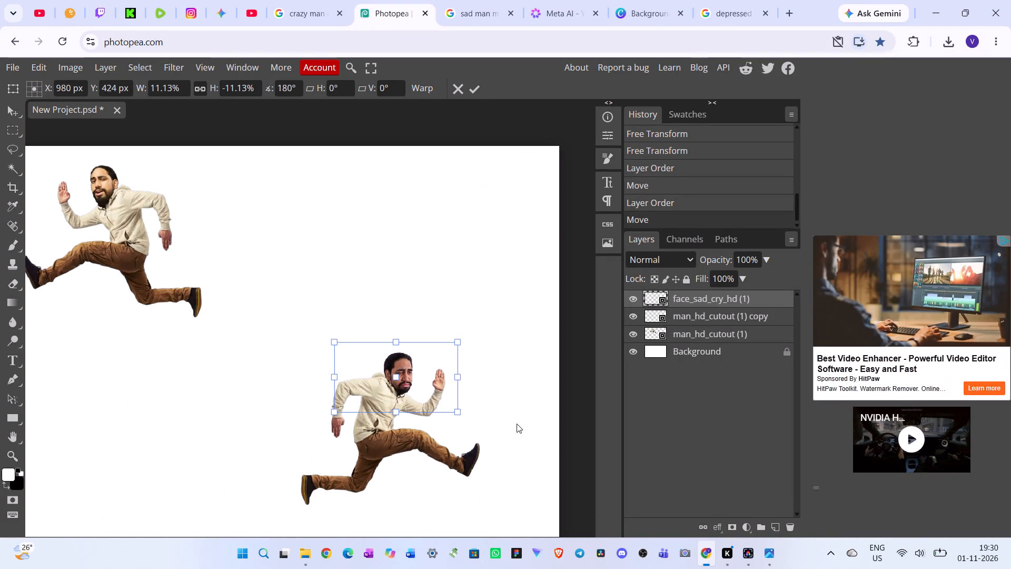
{"action": "left_click", "coordinate": [730, 356]}
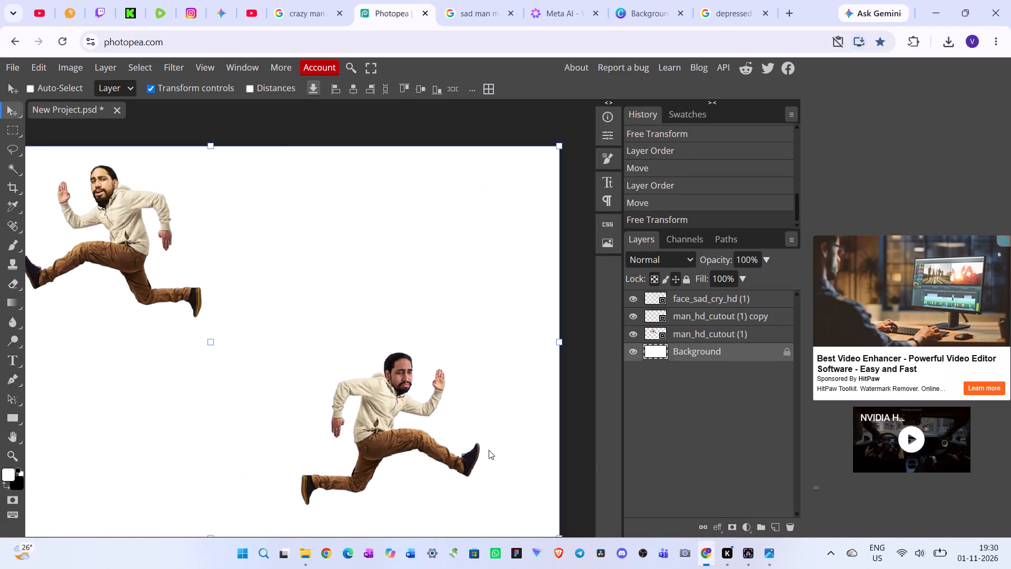
Select the face_sad_cry_hd (1) layer and nudge the sad face slightly on the flipped running man's head.
{"action": "scroll", "coordinate": [489, 443], "scroll_direction": "right", "scroll_amount": 3}
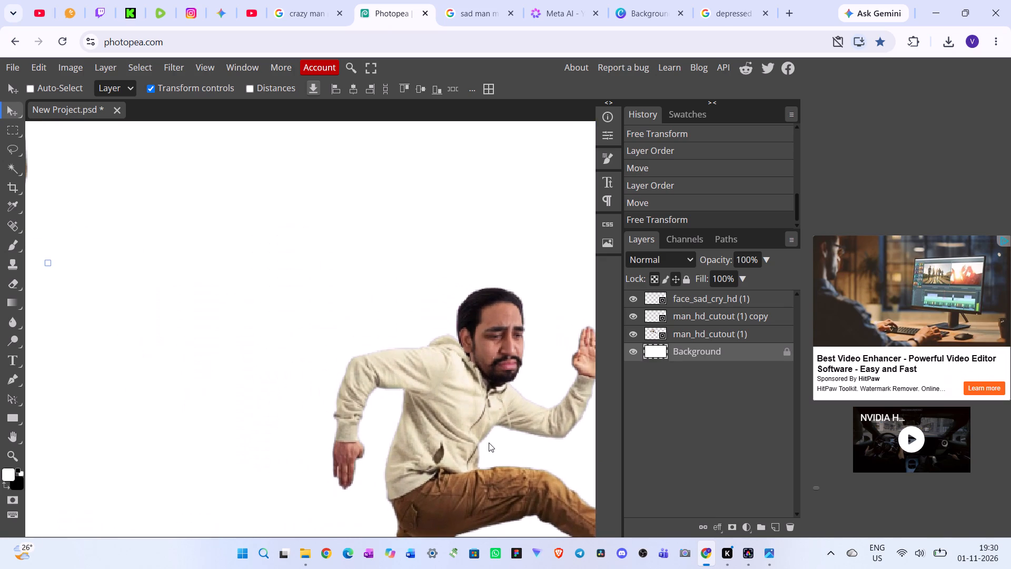
{"action": "scroll", "coordinate": [489, 443], "scroll_direction": "right", "scroll_amount": 1}
{"action": "scroll", "coordinate": [534, 398], "scroll_direction": "up", "scroll_amount": 2}
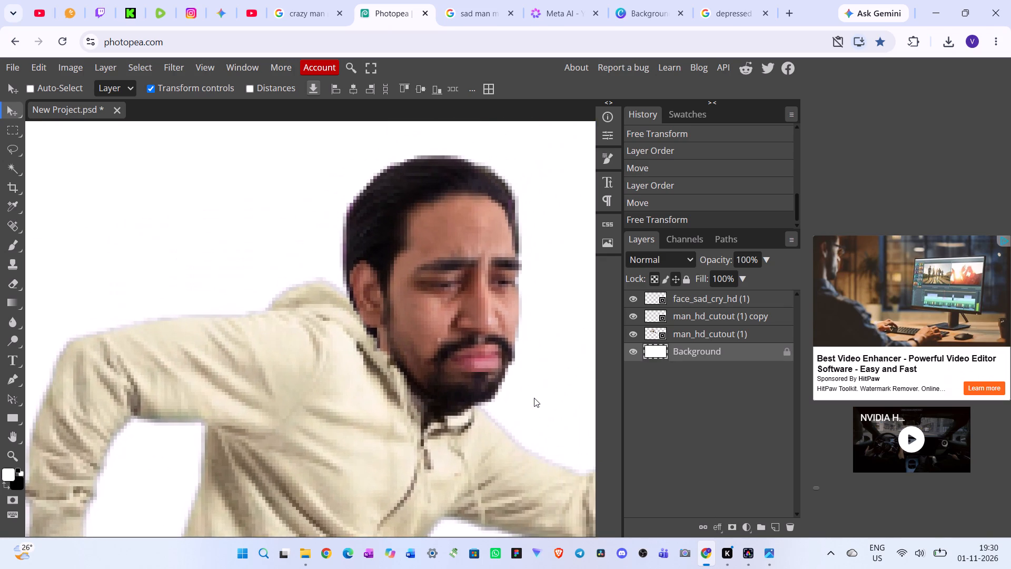
{"action": "scroll", "coordinate": [534, 398], "scroll_direction": "left", "scroll_amount": 1}
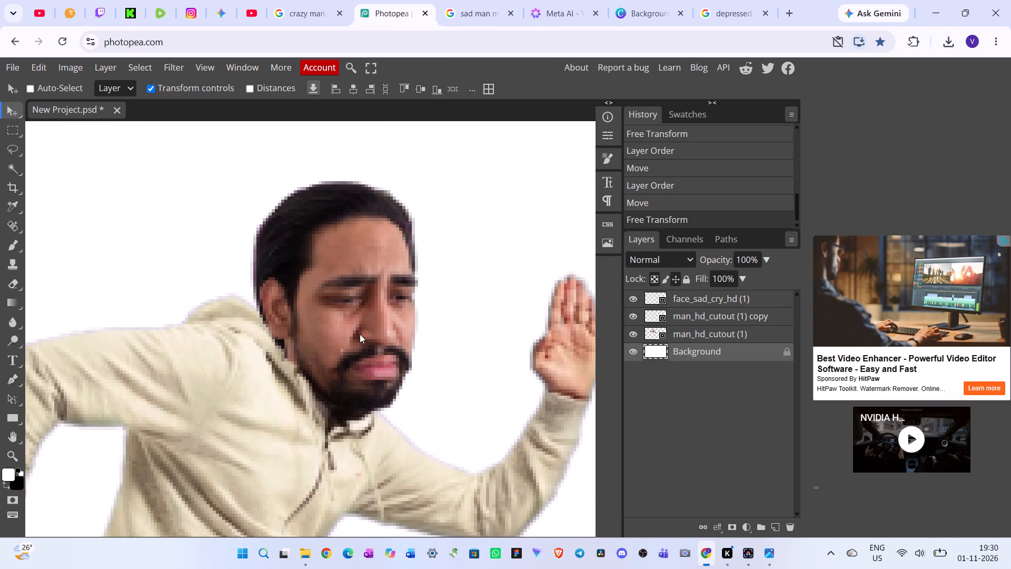
{"action": "left_click", "coordinate": [359, 334]}
{"action": "left_click", "coordinate": [695, 329]}
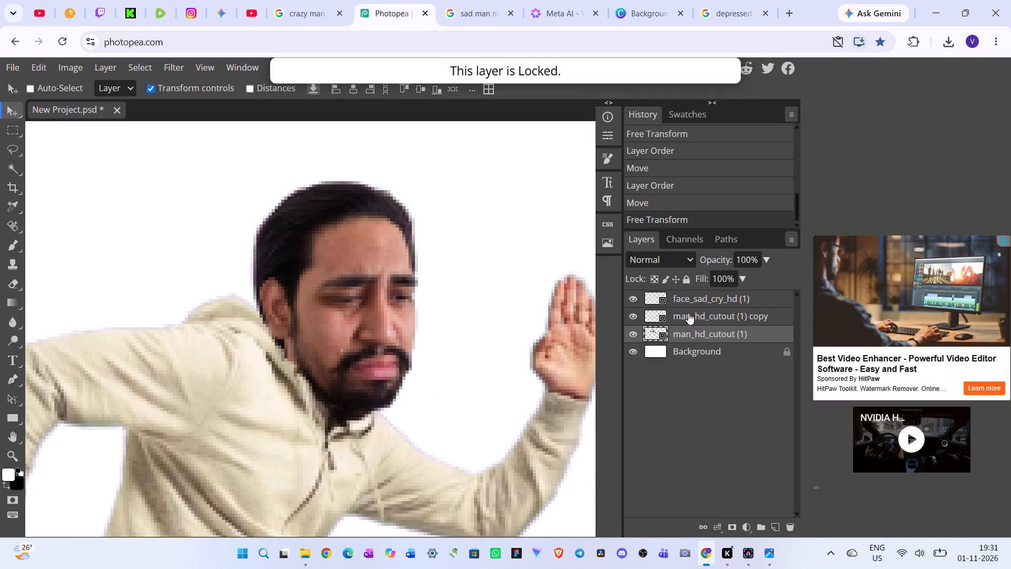
{"action": "left_click", "coordinate": [688, 313]}
{"action": "left_click", "coordinate": [687, 296]}
{"action": "left_click", "coordinate": [370, 332]}
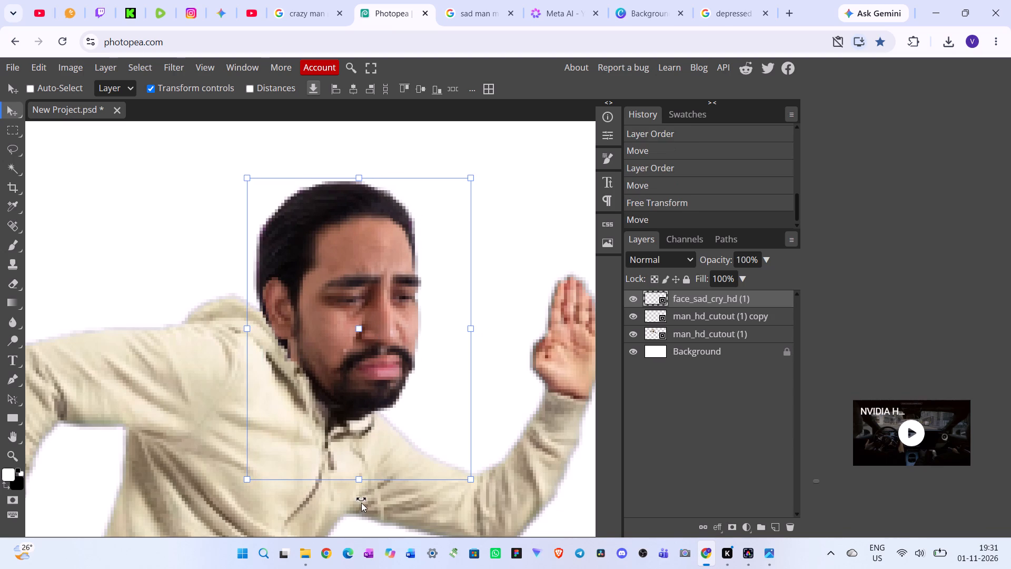
Scale the sad face to about 11.8% and refit it over the flipped man's head, at about X 981 px, Y 422 px.
{"action": "left_click_drag", "start_coordinate": [358, 482], "coordinate": [361, 503]}
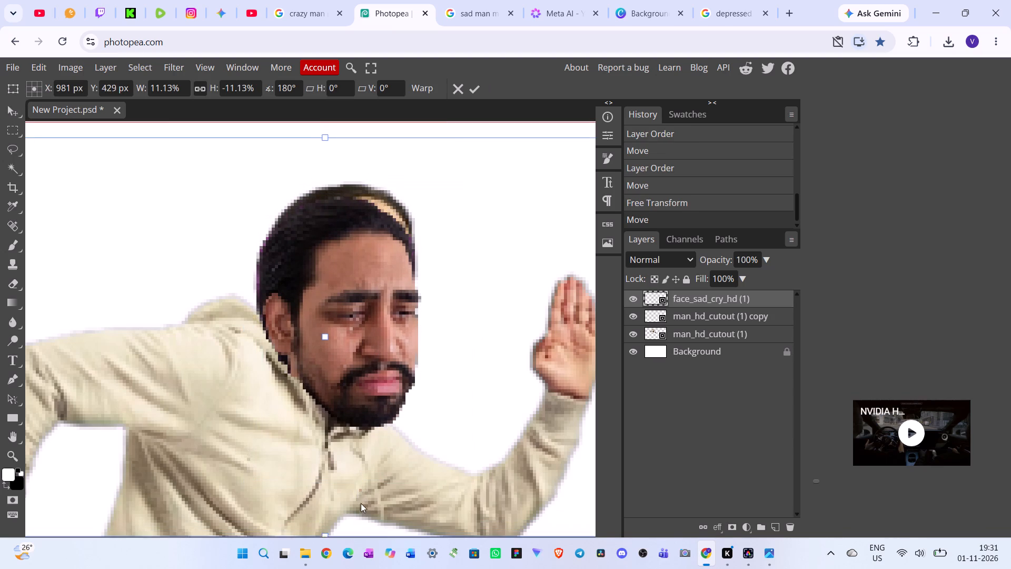
{"action": "left_click_drag", "start_coordinate": [361, 503], "coordinate": [353, 469]}
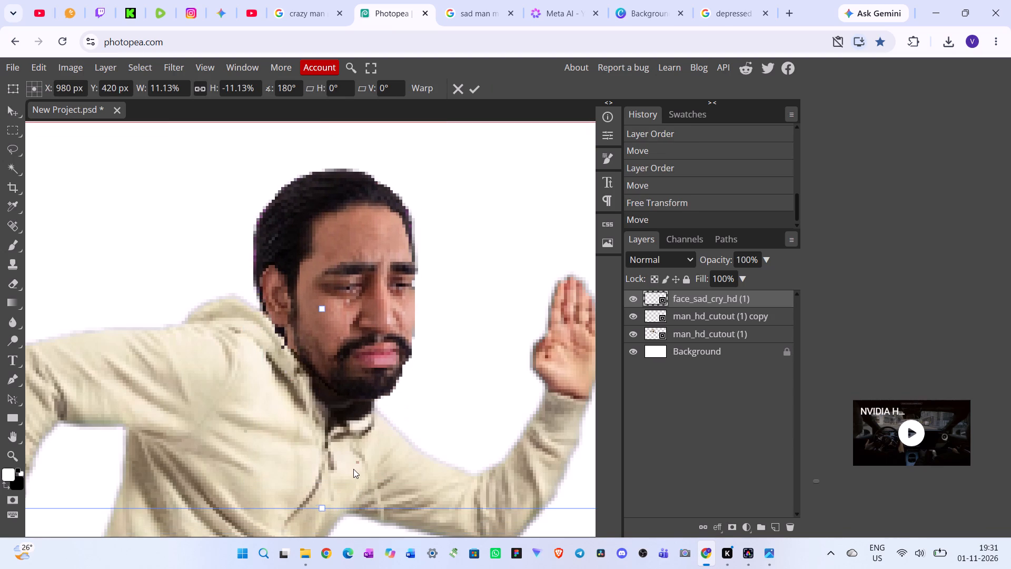
{"action": "left_click_drag", "start_coordinate": [353, 469], "coordinate": [356, 471]}
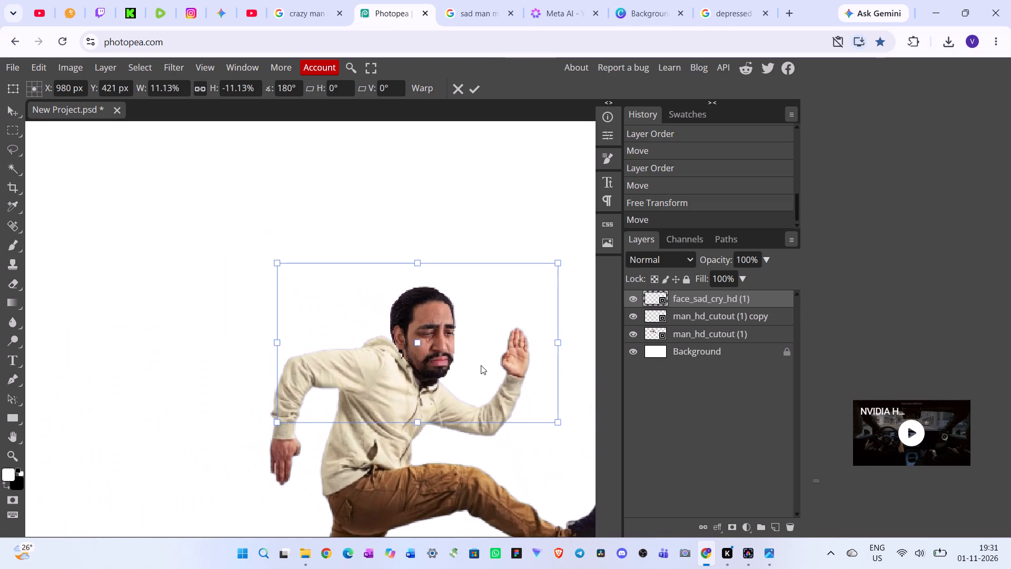
{"action": "left_click", "coordinate": [560, 343]}
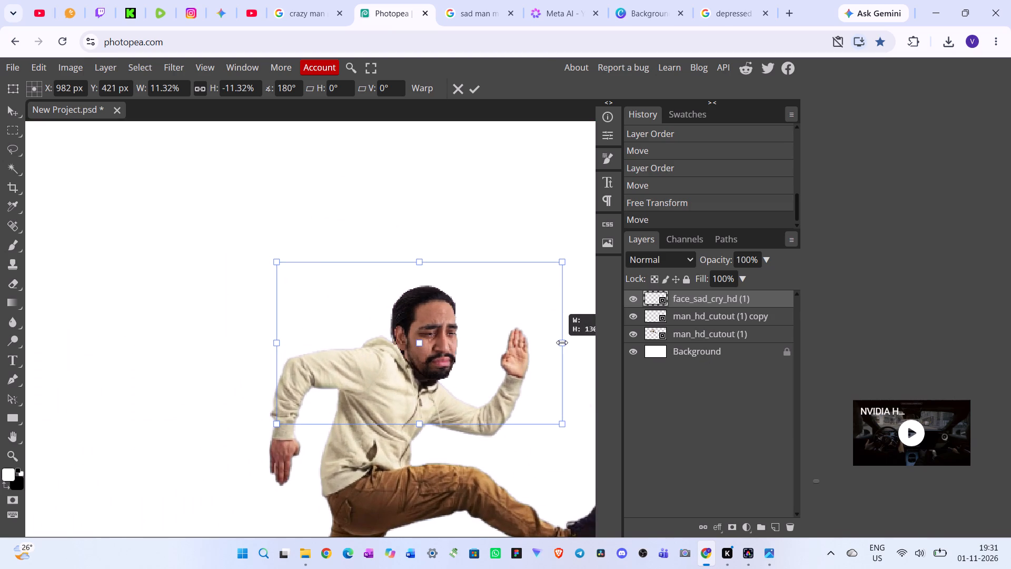
{"action": "left_click", "coordinate": [443, 370]}
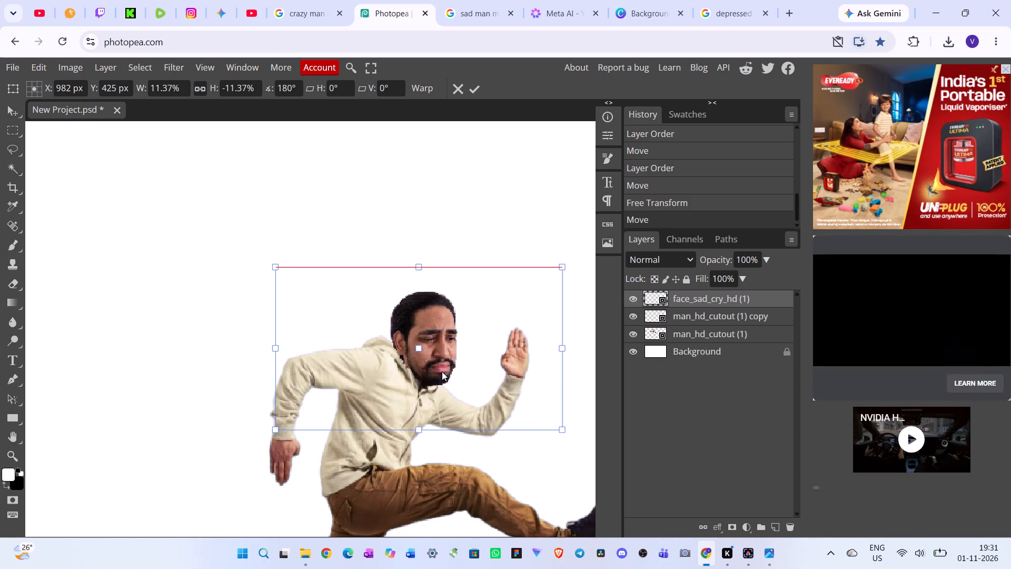
{"action": "left_click_drag", "start_coordinate": [419, 266], "coordinate": [419, 261]}
{"action": "left_click", "coordinate": [429, 330]}
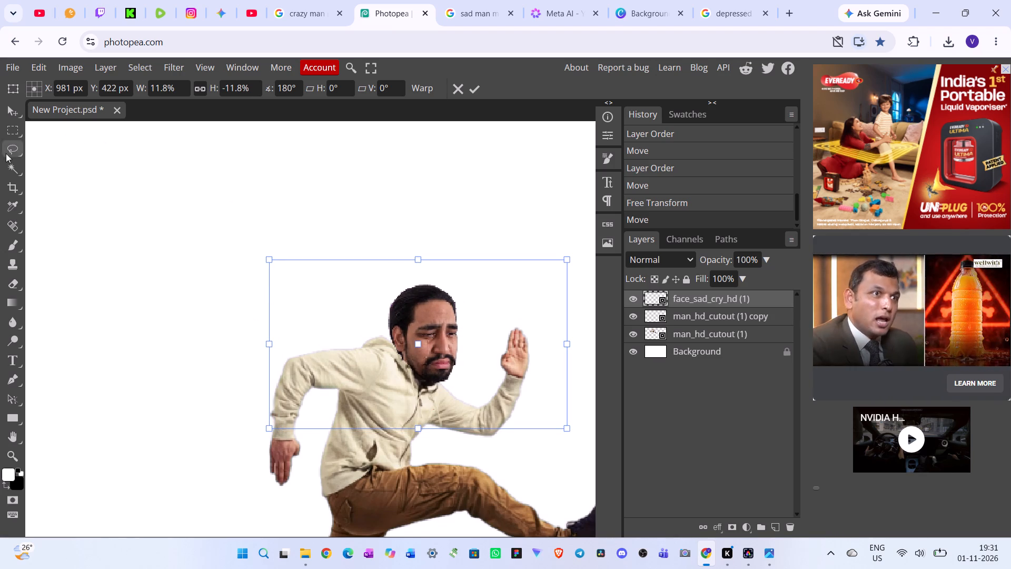
Rasterize the face_sad_cry_hd (1) layer and erase the sad face's edge beside the hoodie collar with the Eraser at size 20.
{"action": "left_click", "coordinate": [12, 287]}
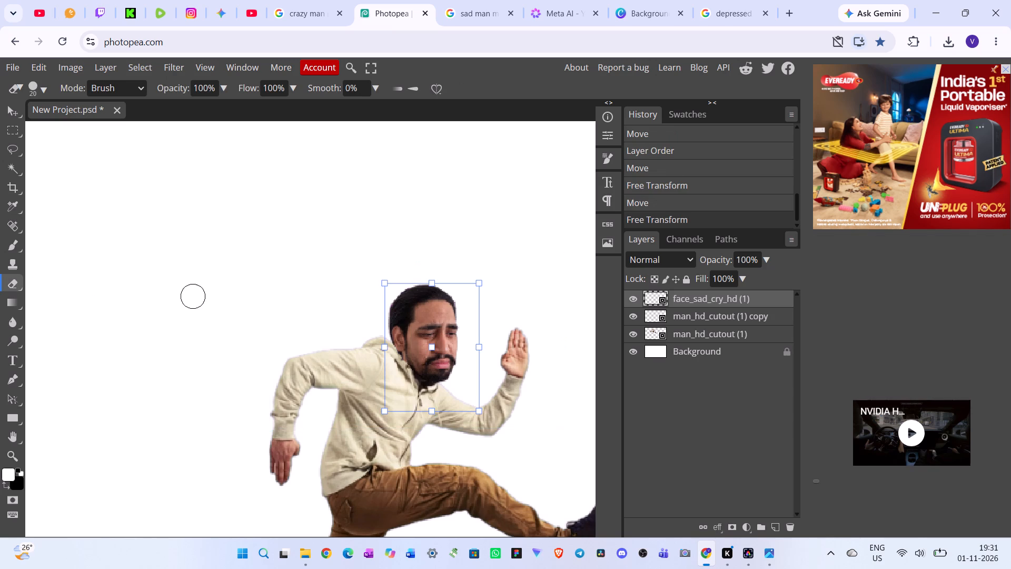
{"action": "scroll", "coordinate": [356, 347], "scroll_direction": "left", "scroll_amount": 3}
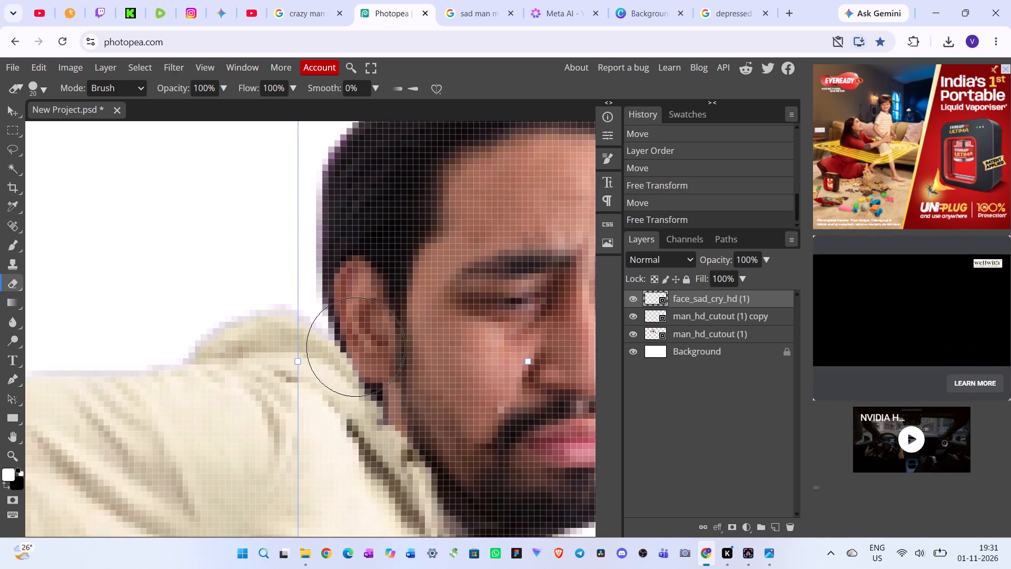
{"action": "scroll", "coordinate": [356, 347], "scroll_direction": "left", "scroll_amount": 1}
{"action": "scroll", "coordinate": [355, 363], "scroll_direction": "down", "scroll_amount": 2}
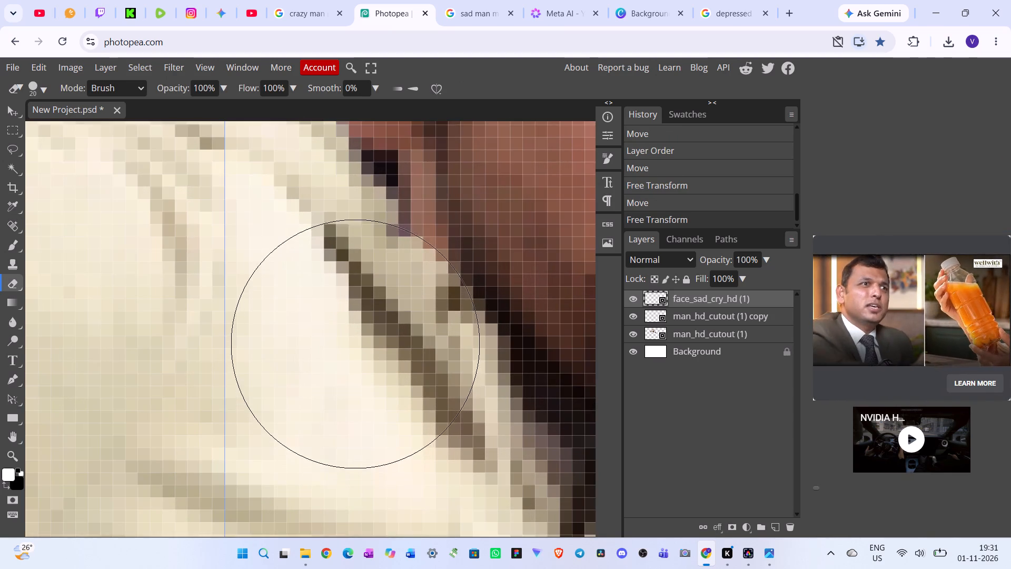
{"action": "left_click_drag", "start_coordinate": [337, 356], "coordinate": [332, 350]}
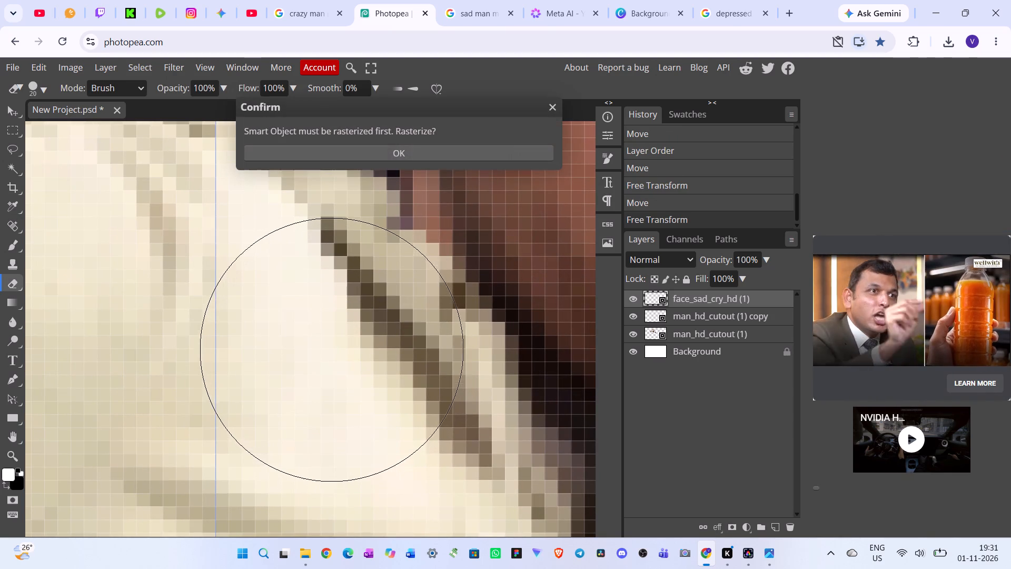
{"action": "left_click_drag", "start_coordinate": [332, 350], "coordinate": [332, 349]}
{"action": "left_click", "coordinate": [404, 156]}
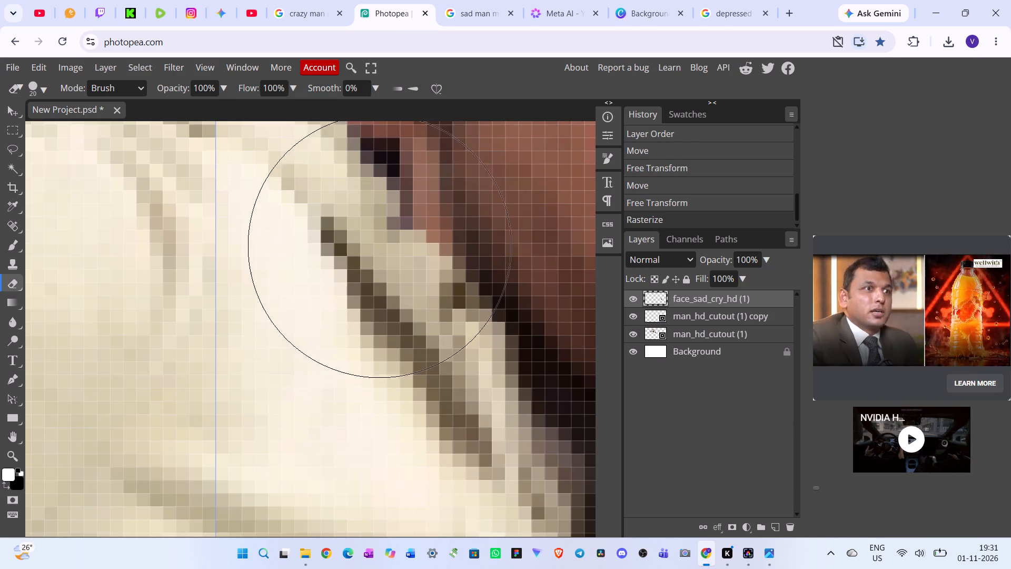
{"action": "left_click_drag", "start_coordinate": [322, 331], "coordinate": [318, 325]}
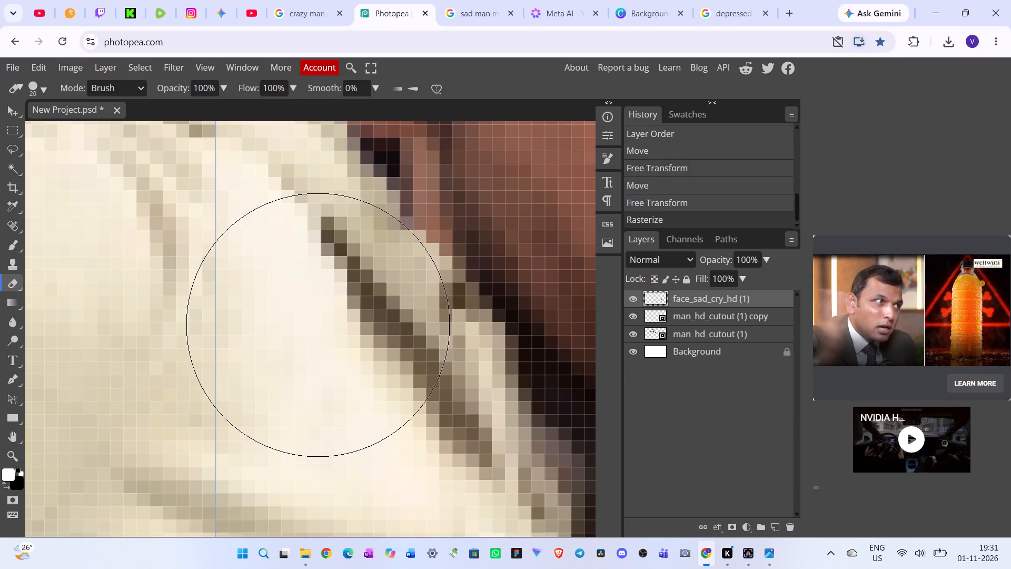
{"action": "left_click_drag", "start_coordinate": [318, 325], "coordinate": [316, 296]}
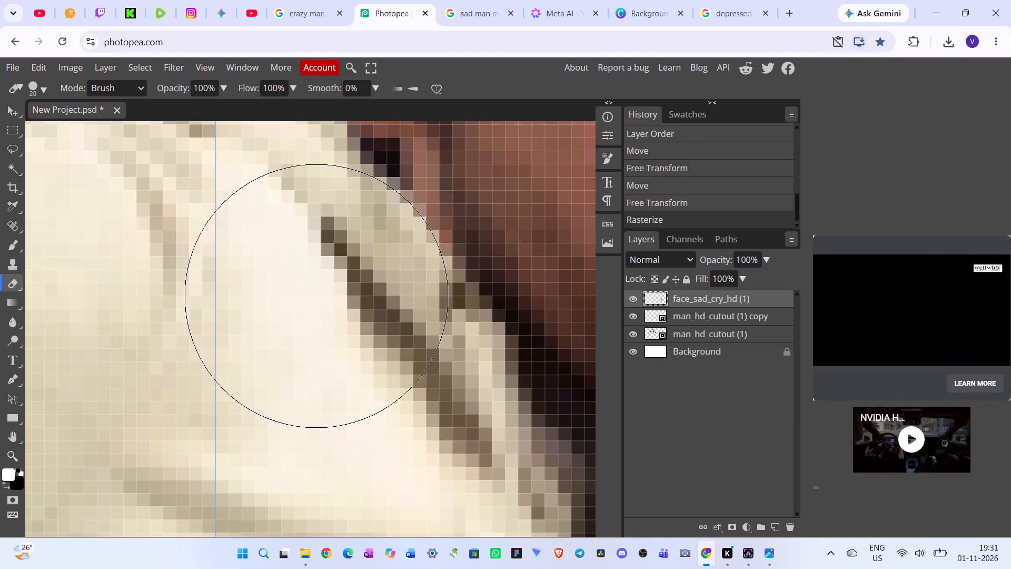
{"action": "left_click_drag", "start_coordinate": [316, 296], "coordinate": [336, 348]}
{"action": "scroll", "coordinate": [277, 355], "scroll_direction": "down", "scroll_amount": 1}
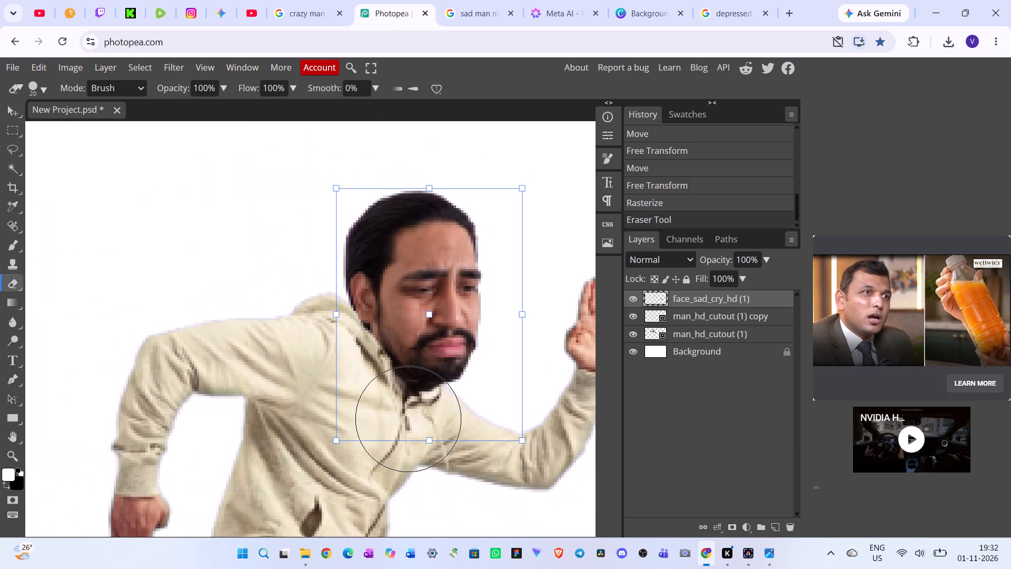
Rotate the sad face by about -0.4° and reposition it over the flipped man's neck at about X 991 px, Y 423 px.
{"action": "left_click", "coordinate": [12, 110]}
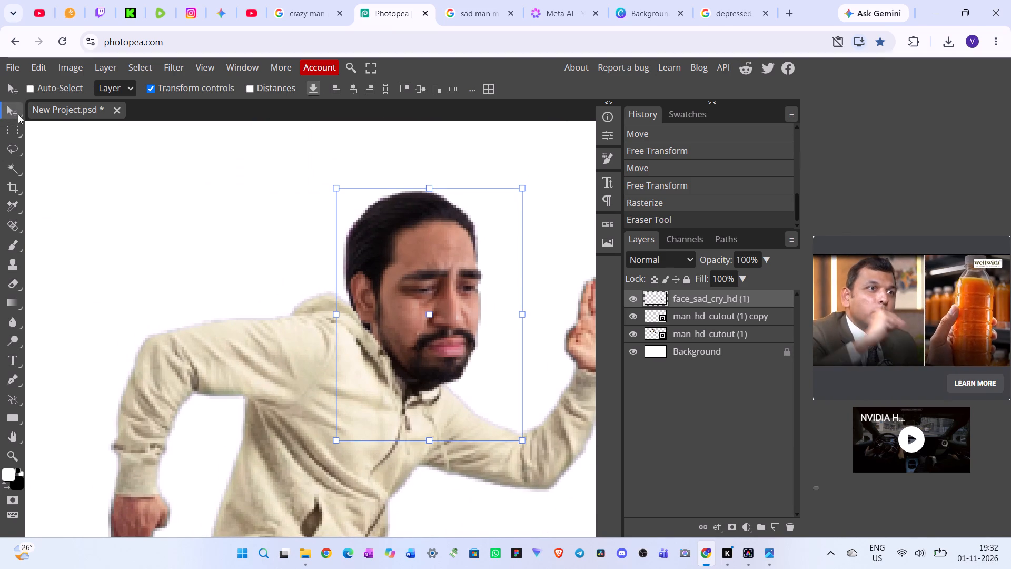
{"action": "left_click", "coordinate": [529, 444]}
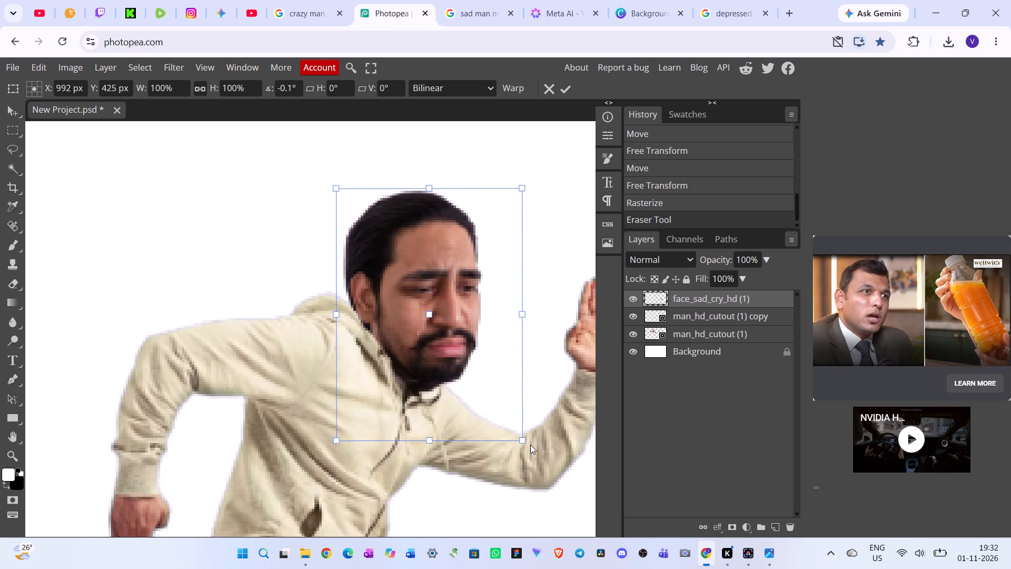
{"action": "left_click", "coordinate": [471, 481]}
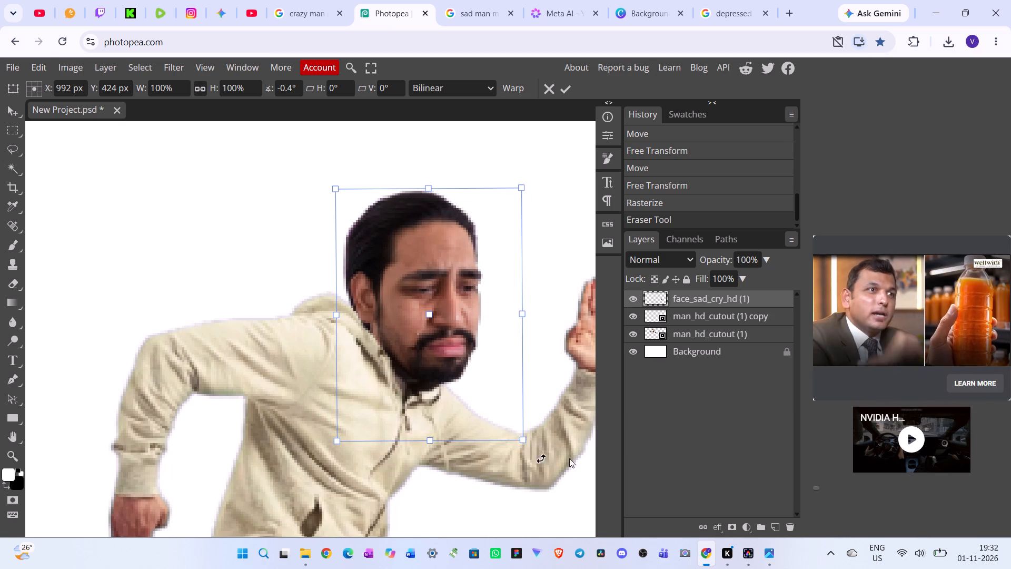
{"action": "left_click_drag", "start_coordinate": [408, 328], "coordinate": [408, 318]}
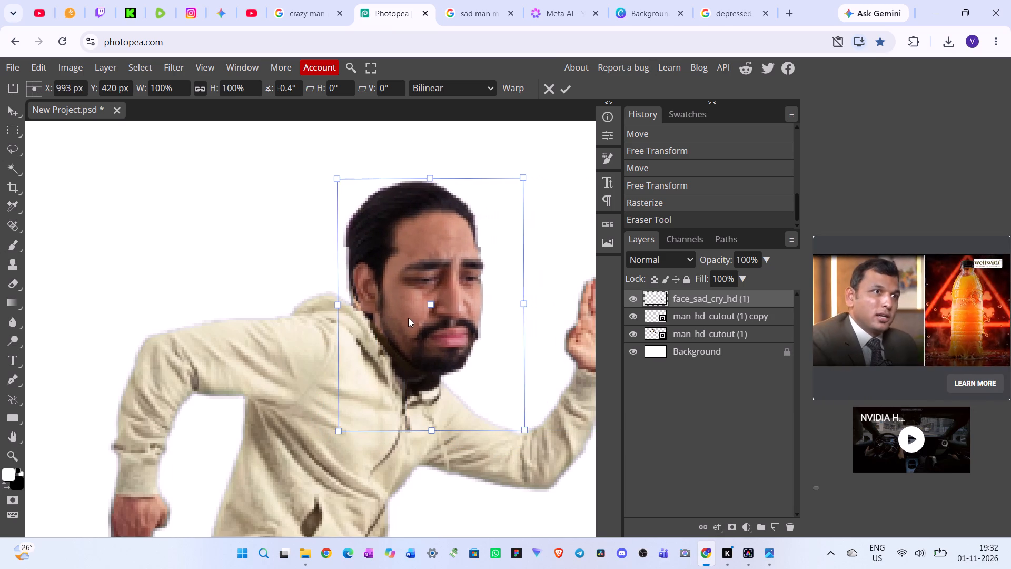
{"action": "left_click_drag", "start_coordinate": [408, 318], "coordinate": [405, 323]}
{"action": "left_click", "coordinate": [434, 468]}
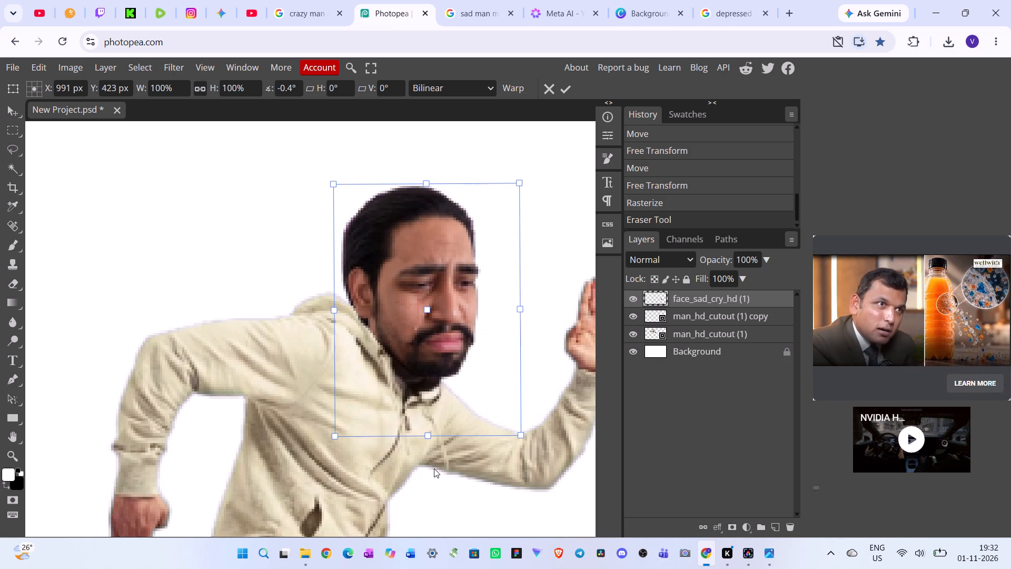
Link the face_sad_cry_hd (1) and man_hd_cutout (1) copy layers together.
{"action": "left_click", "coordinate": [695, 316]}
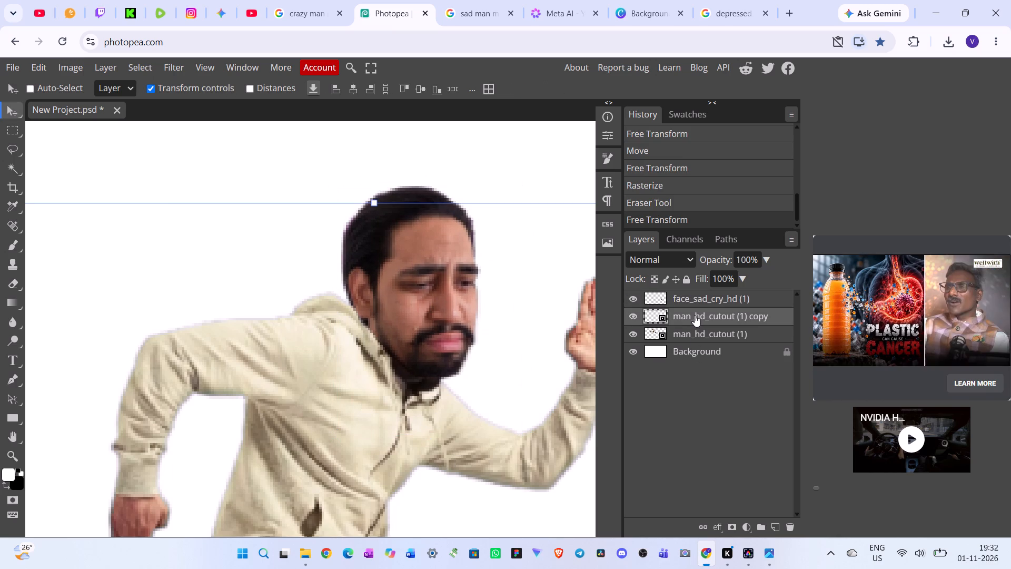
{"action": "left_click", "coordinate": [691, 299], "text": "shift"}
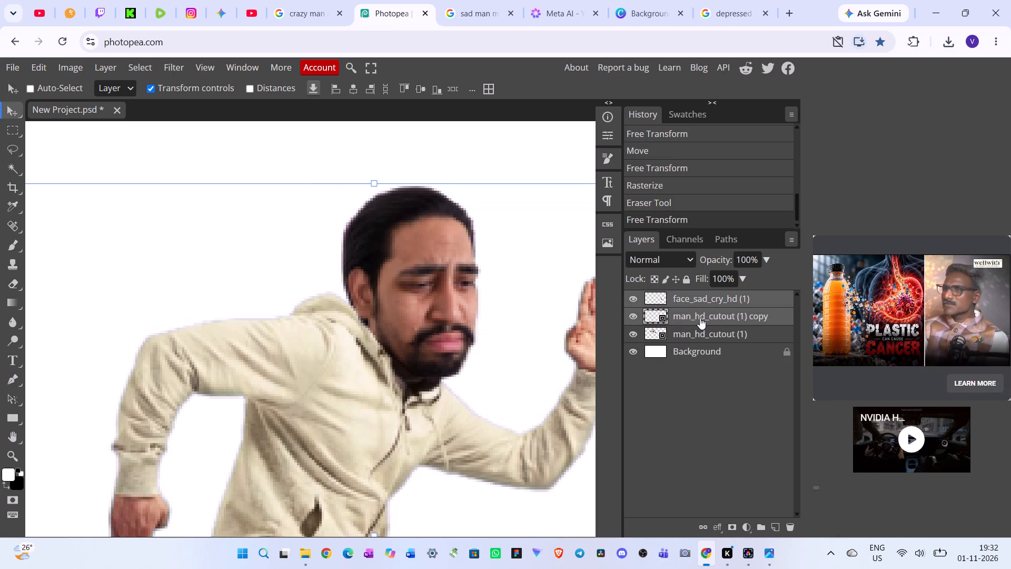
{"action": "left_click", "coordinate": [698, 525]}
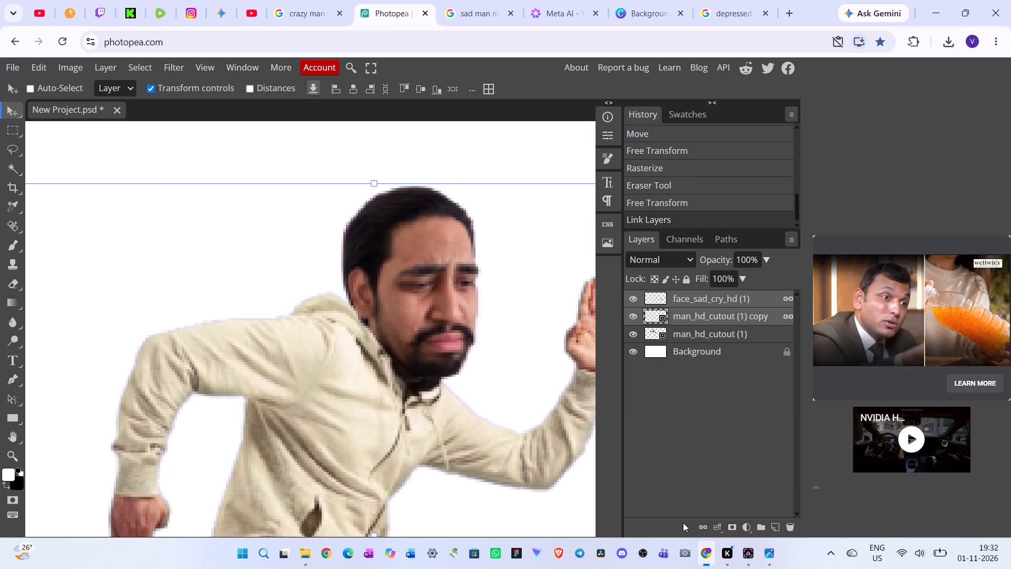
{"action": "left_click", "coordinate": [468, 446]}
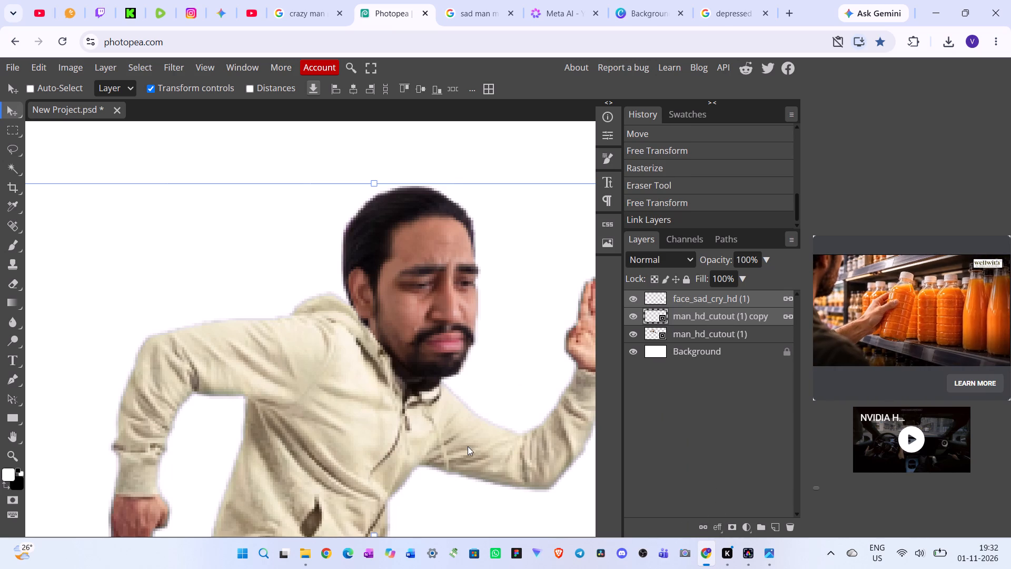
Enlarge the linked flipped man and sad face to about 237% and place them at about X 839 px, Y 394 px.
{"action": "scroll", "coordinate": [471, 442], "scroll_direction": "left", "scroll_amount": 1}
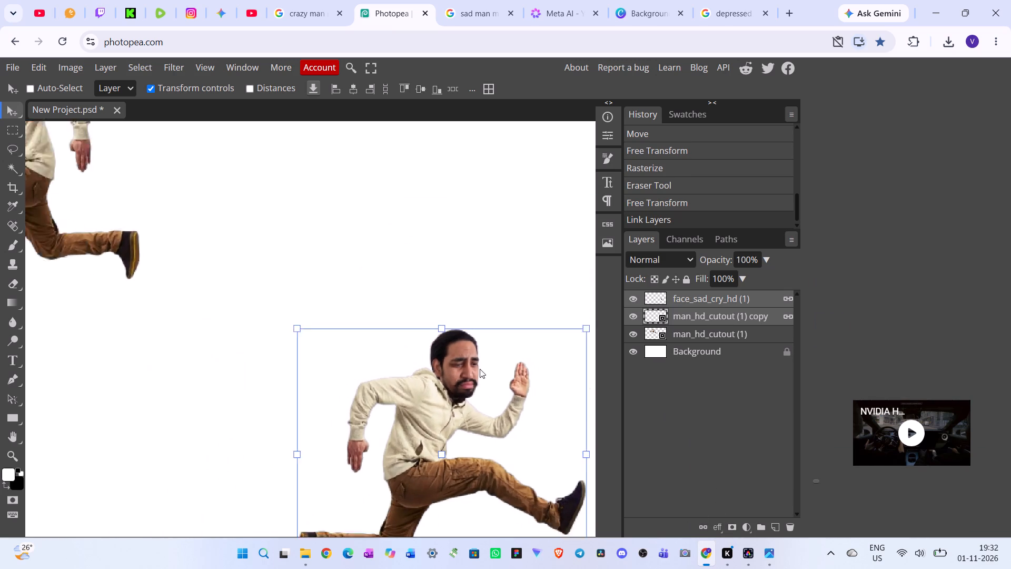
{"action": "left_click", "coordinate": [503, 297]}
{"action": "double_click", "coordinate": [503, 297]}
{"action": "left_click", "coordinate": [503, 297]}
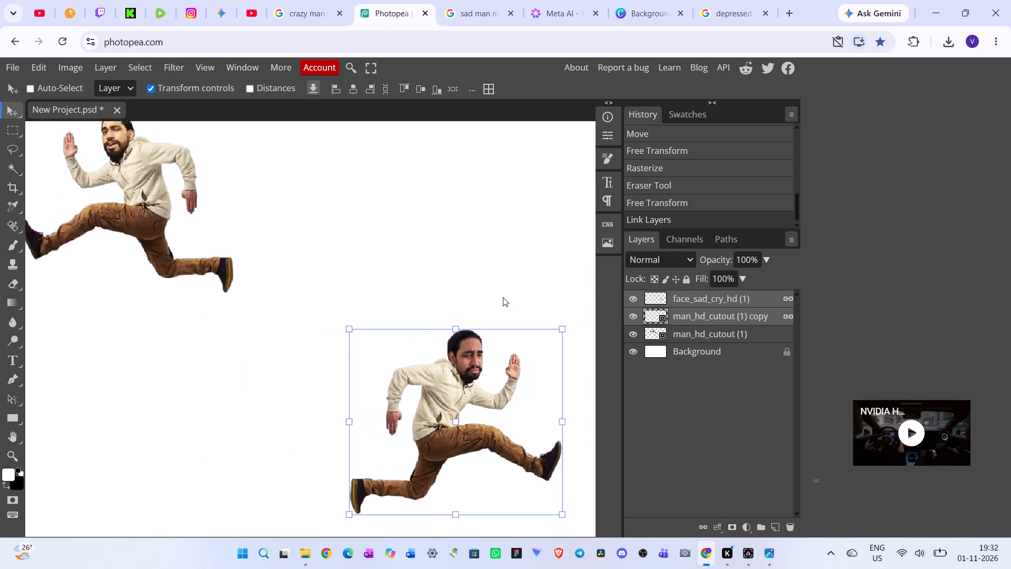
{"action": "double_click", "coordinate": [261, 218]}
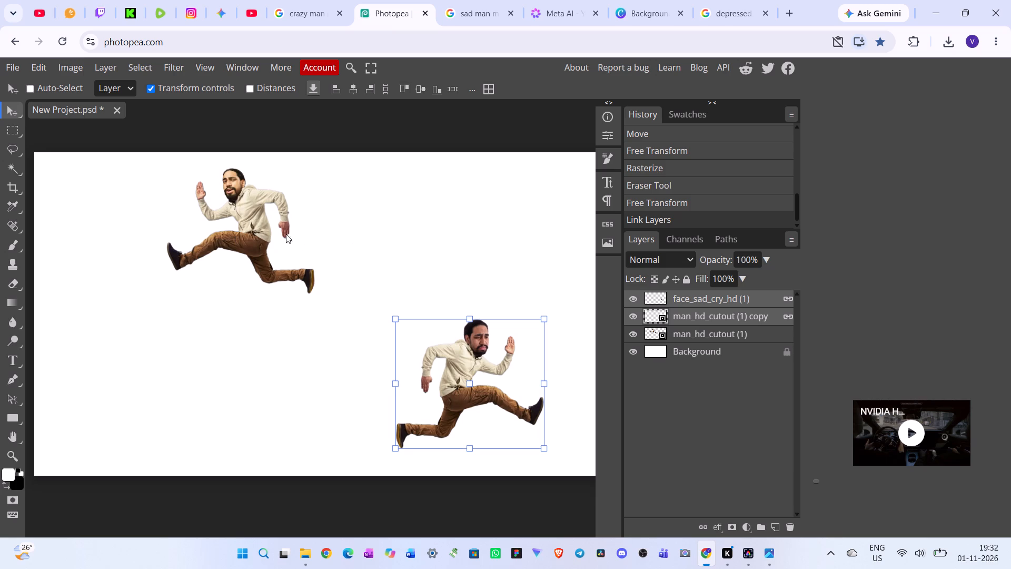
{"action": "left_click_drag", "start_coordinate": [397, 318], "coordinate": [156, 242]}
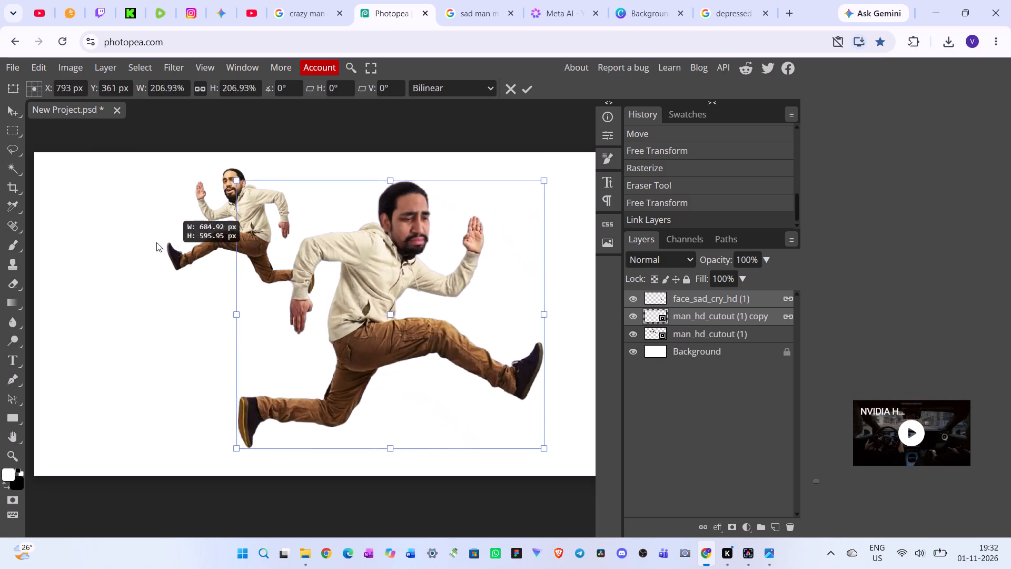
{"action": "left_click_drag", "start_coordinate": [156, 242], "coordinate": [116, 228]}
{"action": "left_click_drag", "start_coordinate": [335, 272], "coordinate": [381, 330]}
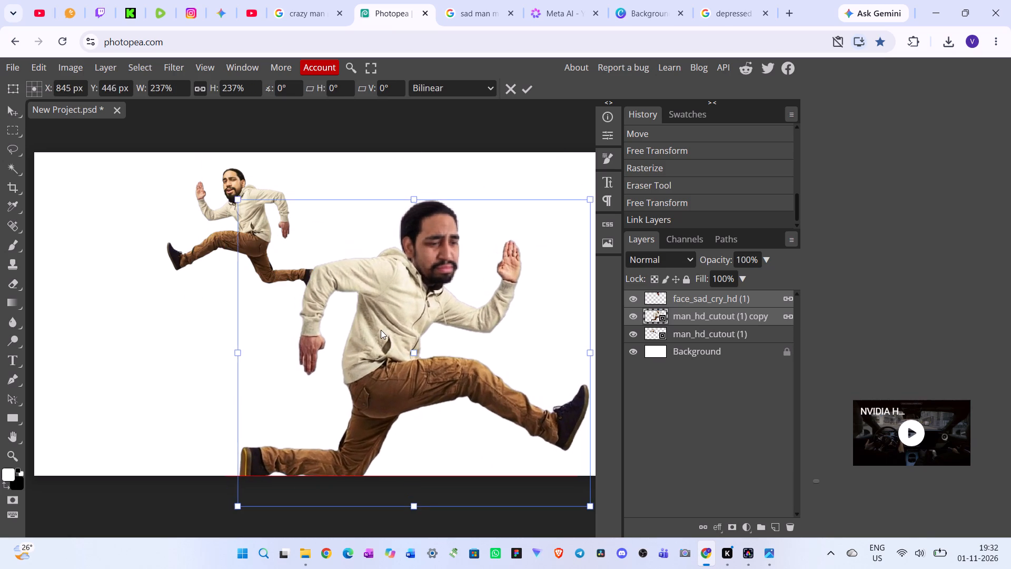
{"action": "left_click_drag", "start_coordinate": [381, 330], "coordinate": [378, 306]}
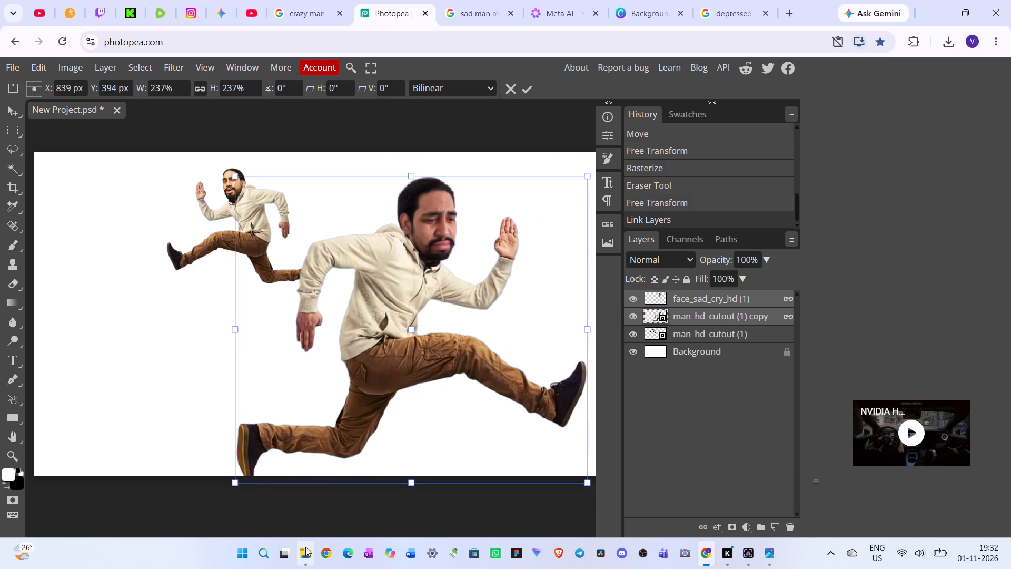
Switch to File Explorer, look through the refreshed Downloads folder and preview the face_sad_cry_hd (1).png cutout.
{"action": "double_click", "coordinate": [305, 548]}
{"action": "left_click", "coordinate": [304, 555]}
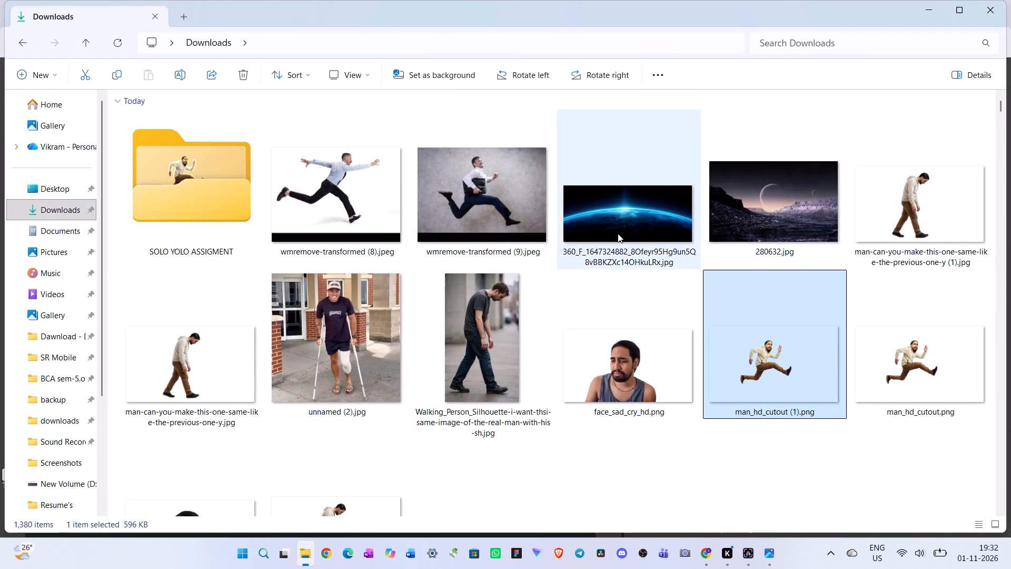
{"action": "scroll", "coordinate": [628, 234], "scroll_direction": "down", "scroll_amount": 4}
{"action": "scroll", "coordinate": [608, 277], "scroll_direction": "up", "scroll_amount": 4}
{"action": "left_click", "coordinate": [116, 45]}
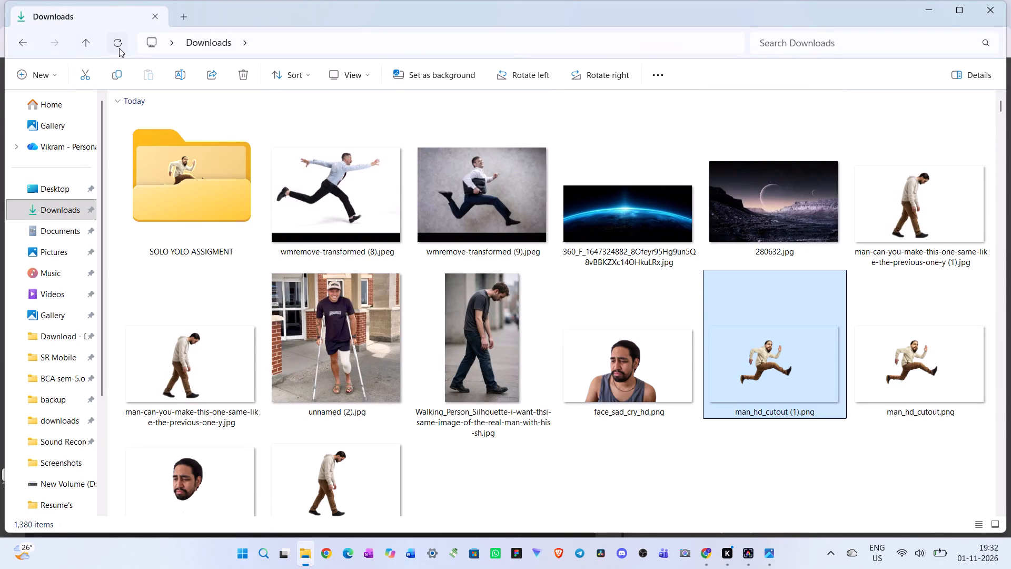
{"action": "double_click", "coordinate": [616, 355]}
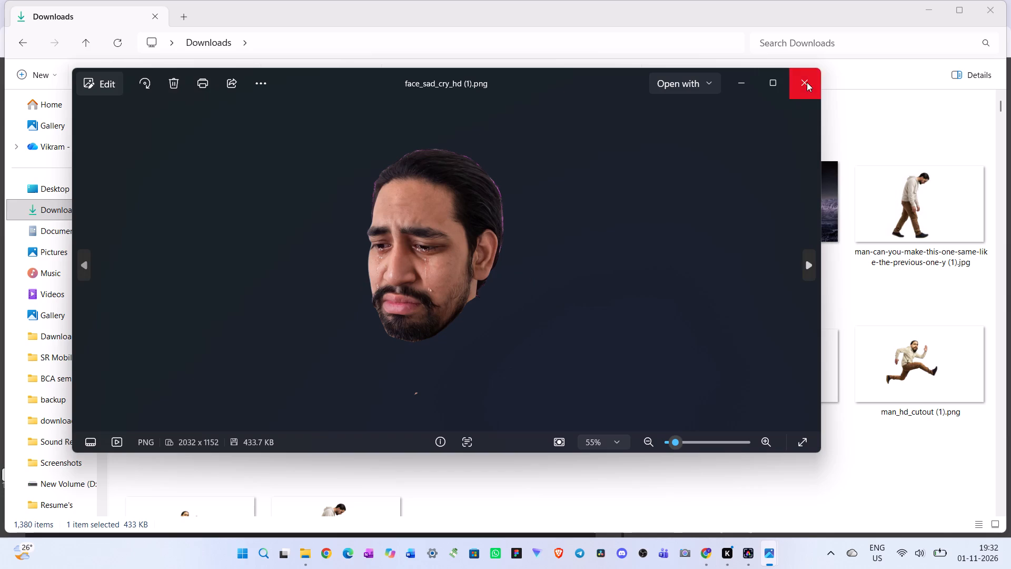
{"action": "left_click", "coordinate": [807, 82]}
{"action": "key", "text": "alt+Tab"}
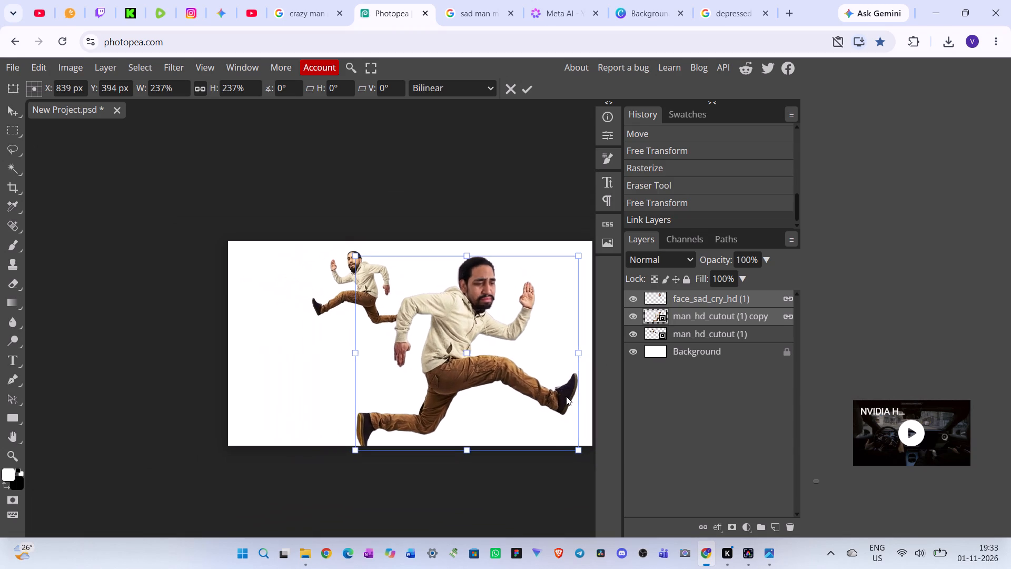
Reposition the linked flipped man and sad face to about X 888 px, Y 379 px, with the whole figure inside the canvas.
{"action": "scroll", "coordinate": [566, 396], "scroll_direction": "left", "scroll_amount": 1}
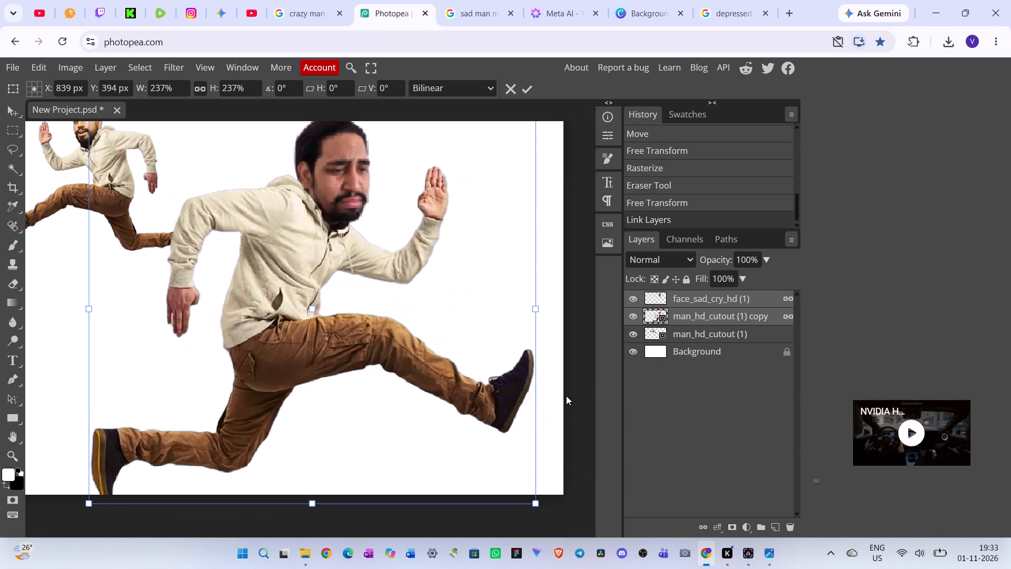
{"action": "left_click_drag", "start_coordinate": [449, 379], "coordinate": [472, 372]}
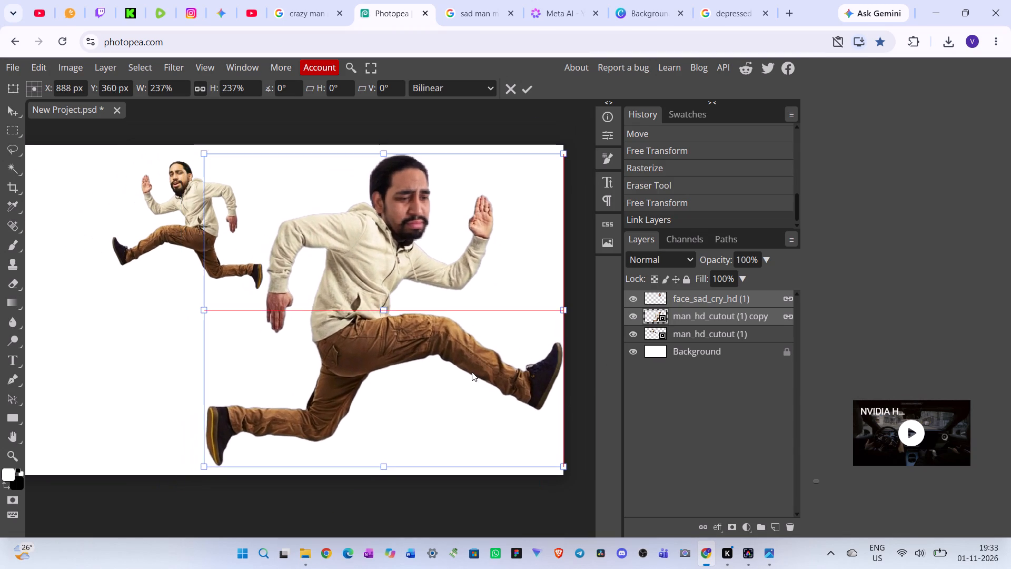
{"action": "left_click_drag", "start_coordinate": [472, 372], "coordinate": [469, 372]}
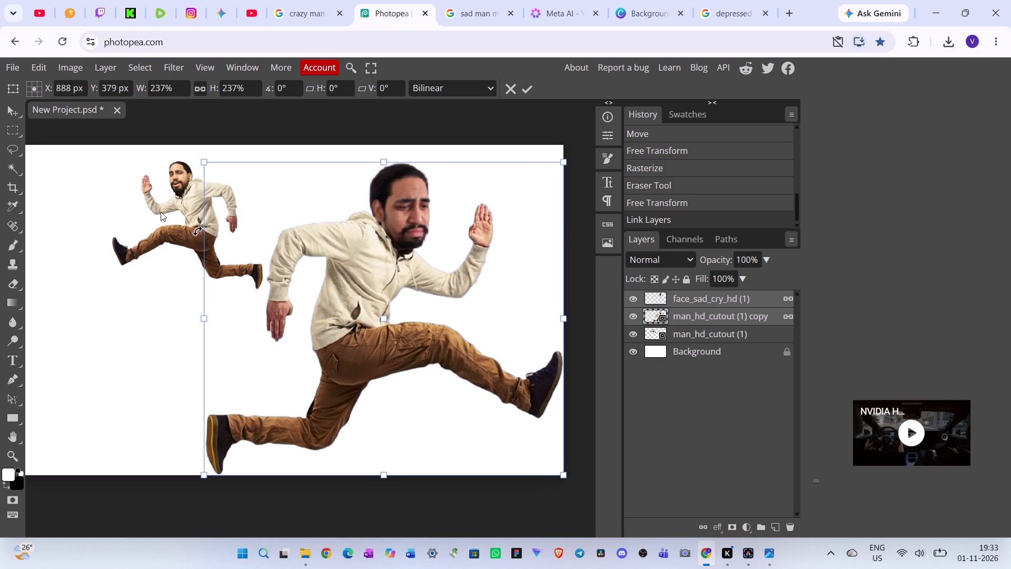
{"action": "left_click", "coordinate": [179, 217]}
Reduce the linked flipped man and sad face to 140% width and height and apply the transform.
{"action": "left_click_drag", "start_coordinate": [140, 92], "coordinate": [141, 101]}
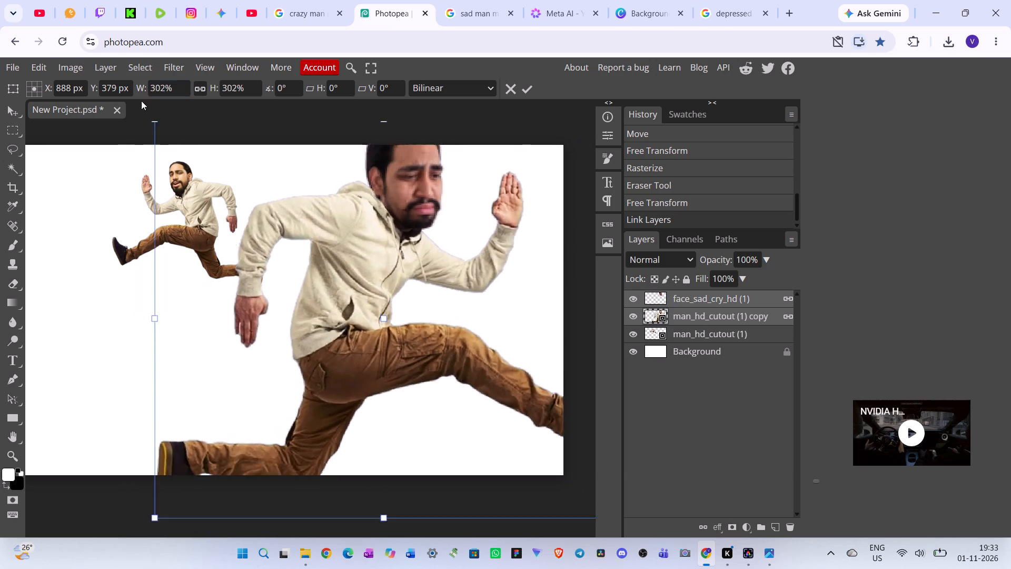
{"action": "left_click_drag", "start_coordinate": [141, 101], "coordinate": [68, 96]}
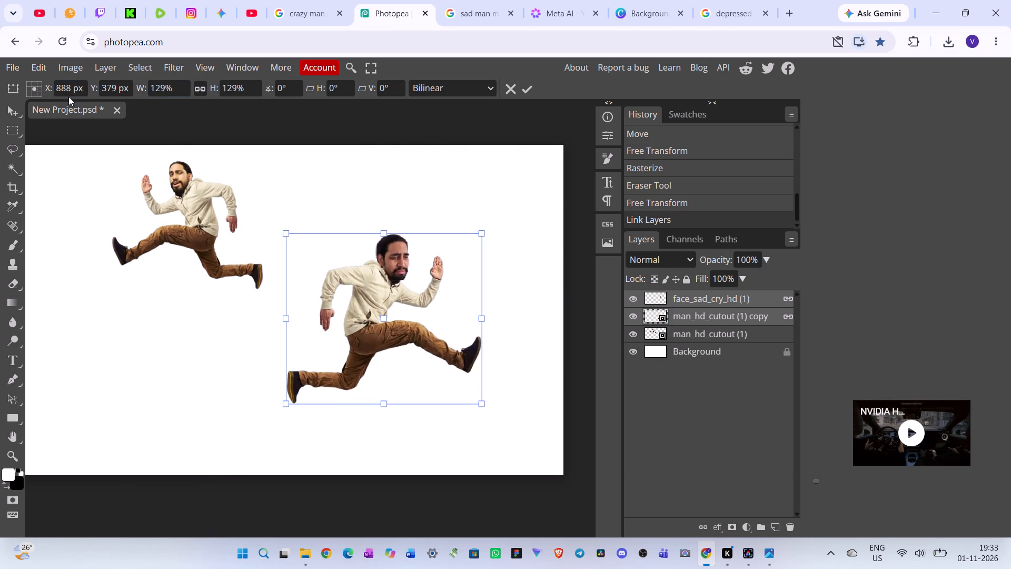
{"action": "left_click_drag", "start_coordinate": [68, 96], "coordinate": [70, 98]}
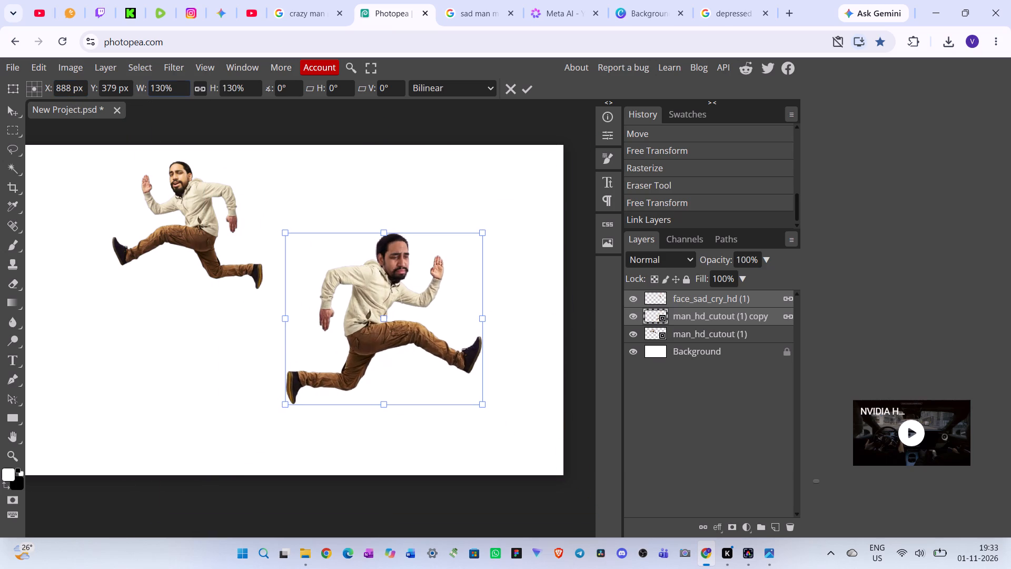
{"action": "left_click", "coordinate": [170, 89]}
{"action": "left_click_drag", "start_coordinate": [170, 89], "coordinate": [140, 89]}
{"action": "type", "text": "140"}
{"action": "key", "text": "Return"}
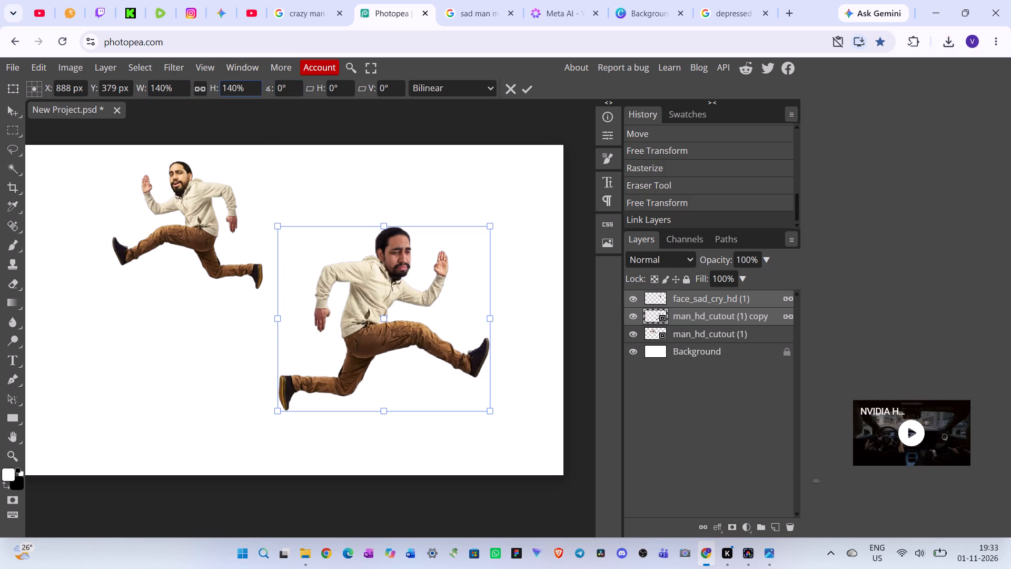
{"action": "left_click", "coordinate": [240, 85]}
{"action": "scroll", "coordinate": [474, 445], "scroll_direction": "right", "scroll_amount": 1}
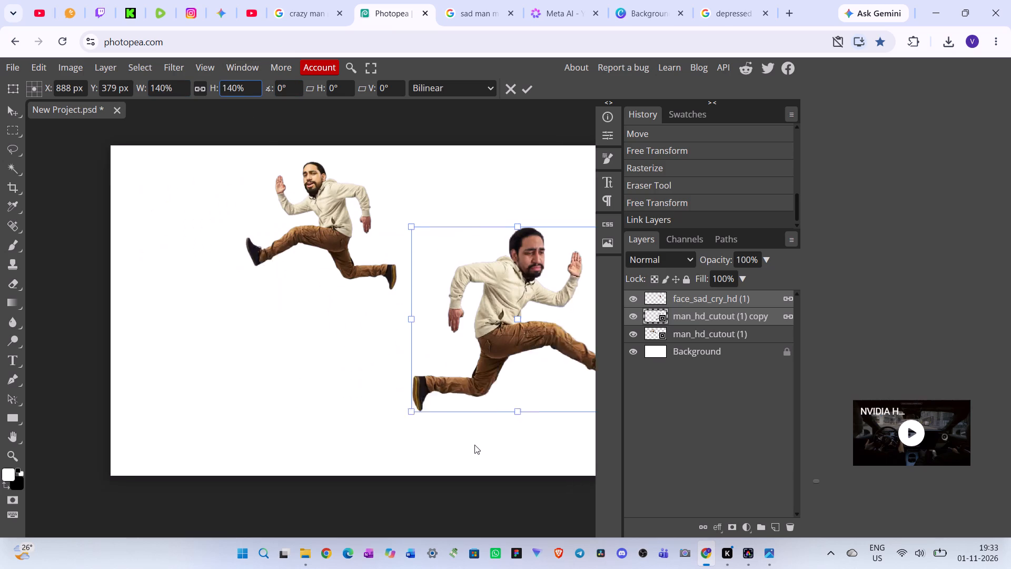
{"action": "scroll", "coordinate": [474, 445], "scroll_direction": "right", "scroll_amount": 1}
{"action": "scroll", "coordinate": [474, 445], "scroll_direction": "left", "scroll_amount": 2}
{"action": "scroll", "coordinate": [462, 436], "scroll_direction": "down", "scroll_amount": 1}
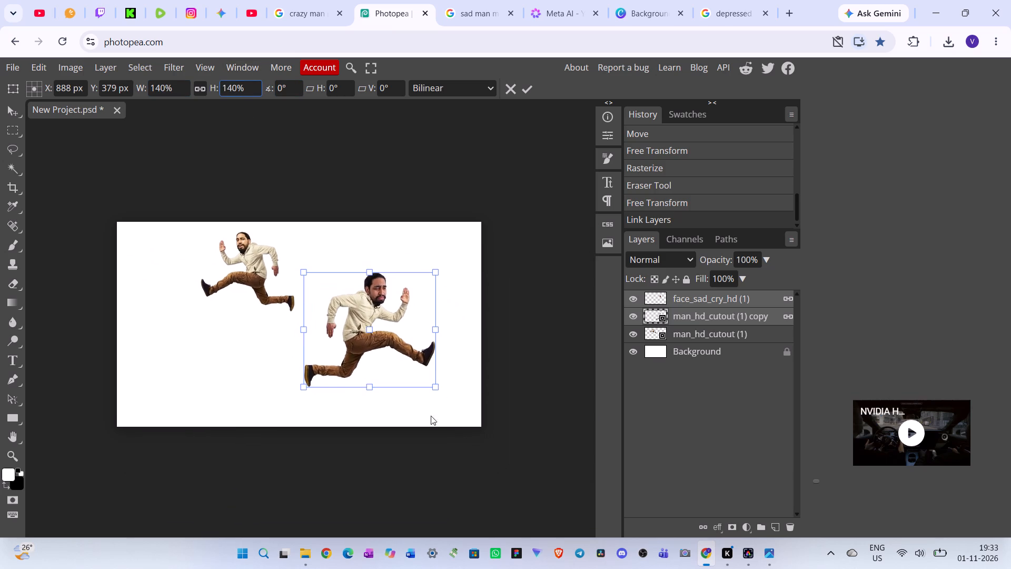
{"action": "left_click", "coordinate": [251, 245]}
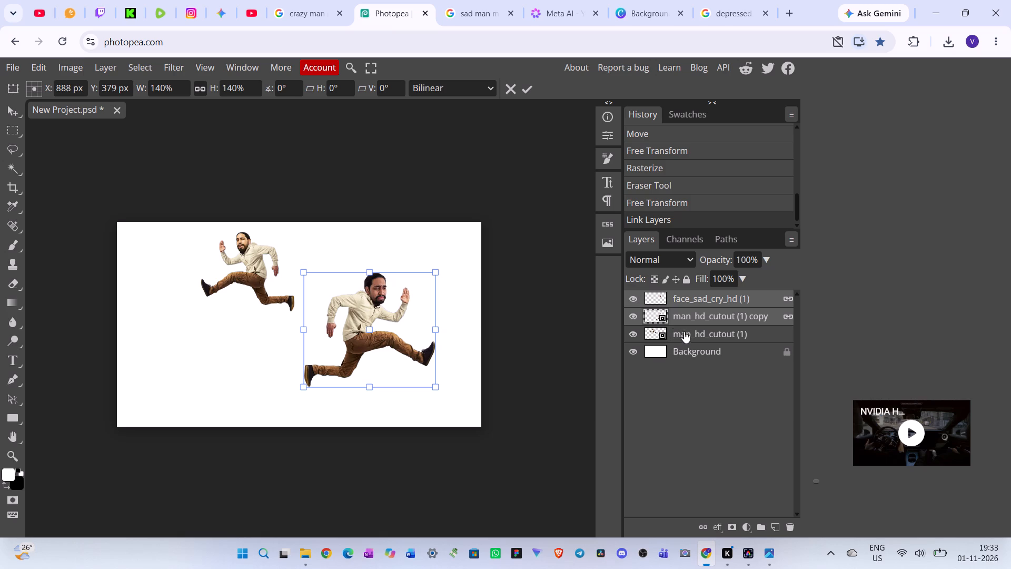
{"action": "left_click", "coordinate": [687, 333]}
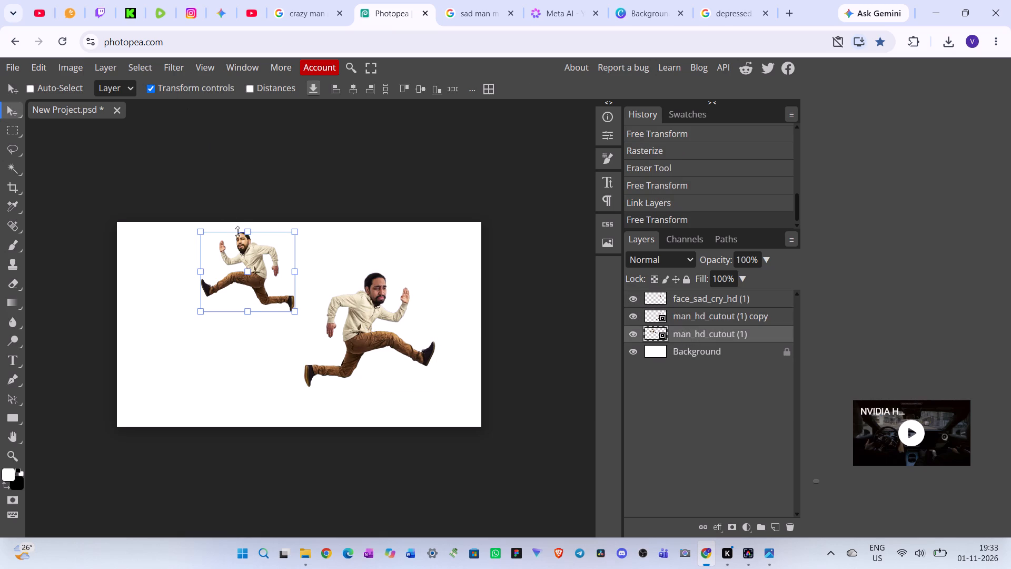
Move the linked flipped man and sad face toward the canvas's lower-right corner, at about X 946 px, Y 466 px.
{"action": "left_click", "coordinate": [244, 340]}
{"action": "double_click", "coordinate": [364, 307]}
{"action": "double_click", "coordinate": [250, 254]}
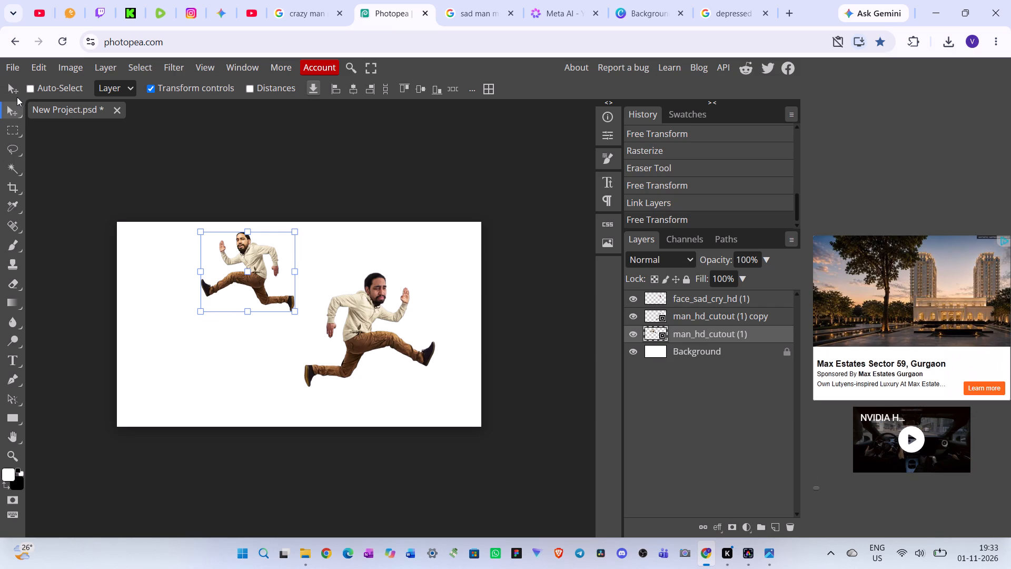
{"action": "left_click", "coordinate": [701, 315]}
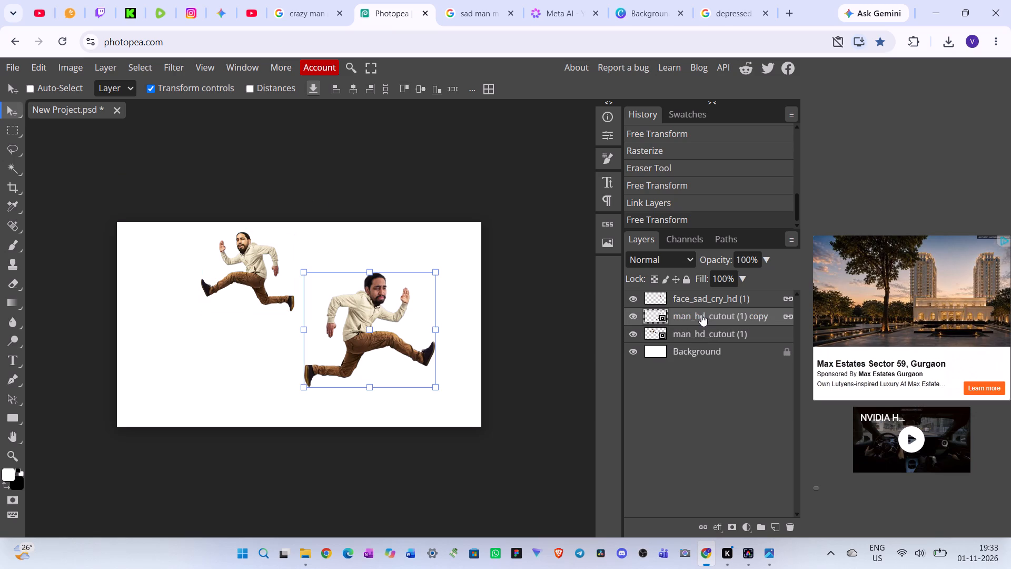
{"action": "left_click", "coordinate": [700, 298]}
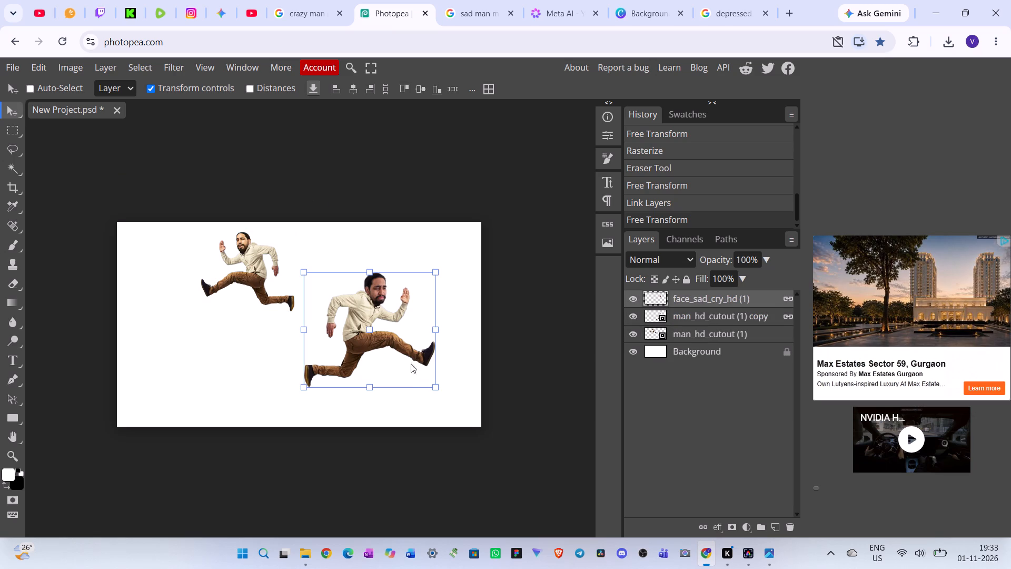
{"action": "left_click_drag", "start_coordinate": [406, 358], "coordinate": [431, 400]}
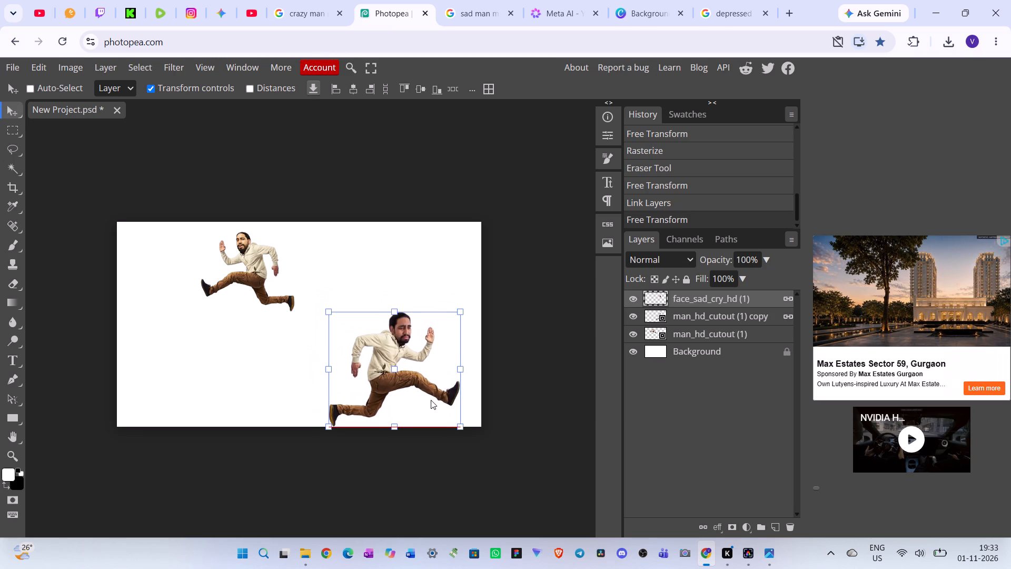
{"action": "left_click_drag", "start_coordinate": [431, 400], "coordinate": [422, 383]}
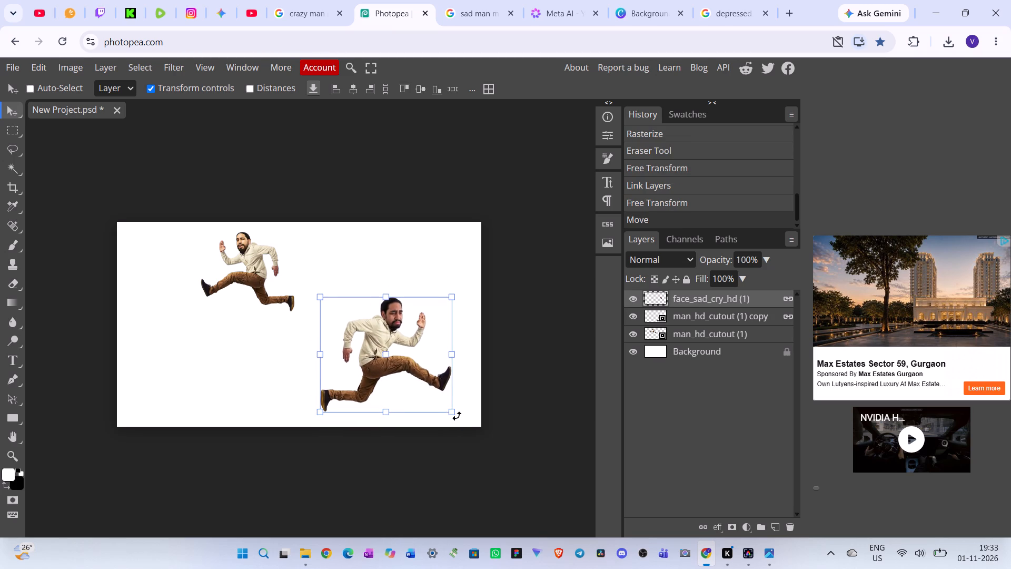
Rotate the linked flipped man and sad face clockwise by about 12.1° and apply the transform.
{"action": "left_click_drag", "start_coordinate": [458, 417], "coordinate": [452, 428]}
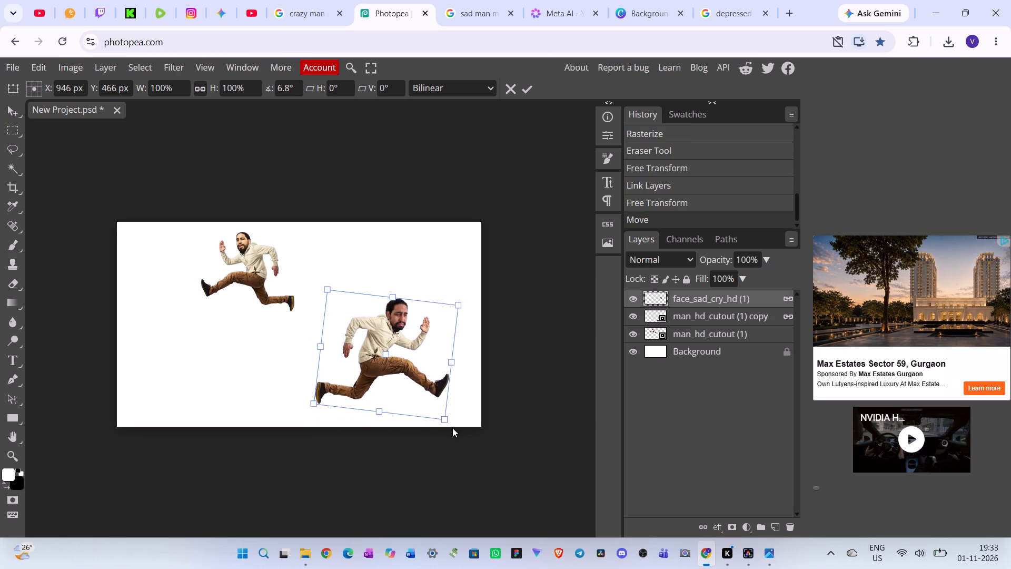
{"action": "left_click_drag", "start_coordinate": [452, 428], "coordinate": [451, 429]}
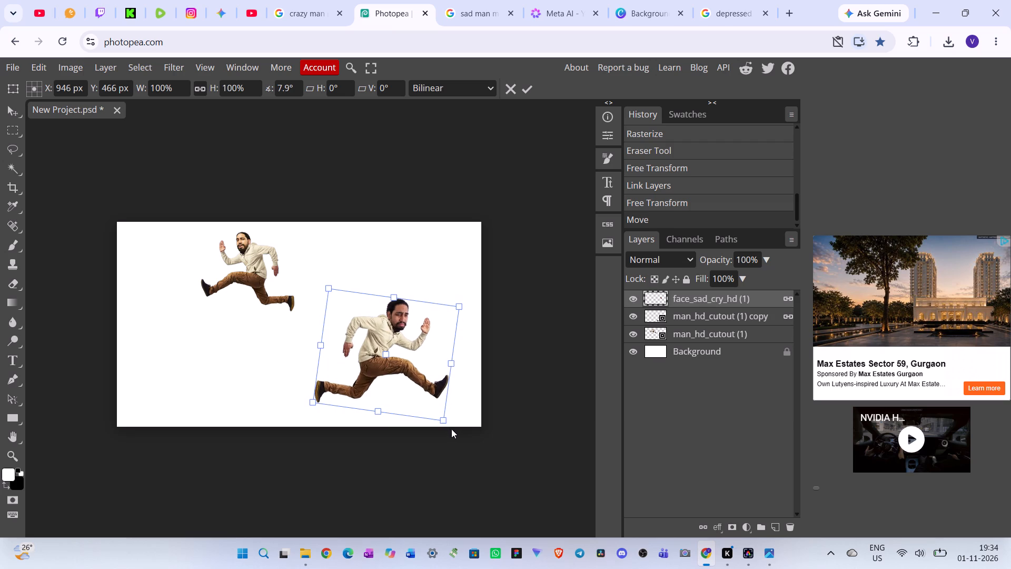
{"action": "left_click_drag", "start_coordinate": [451, 429], "coordinate": [447, 435]}
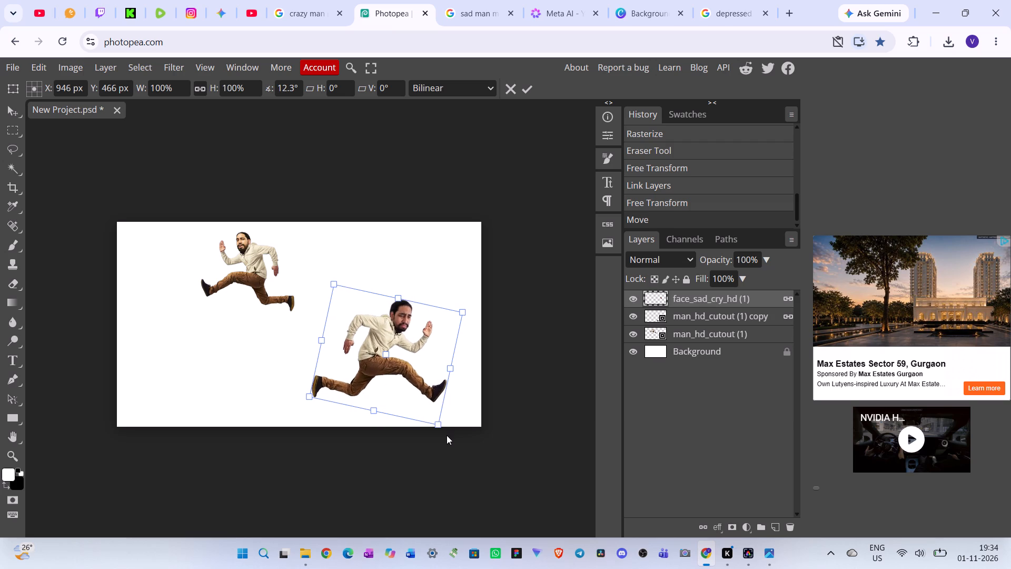
{"action": "left_click_drag", "start_coordinate": [447, 435], "coordinate": [444, 437]}
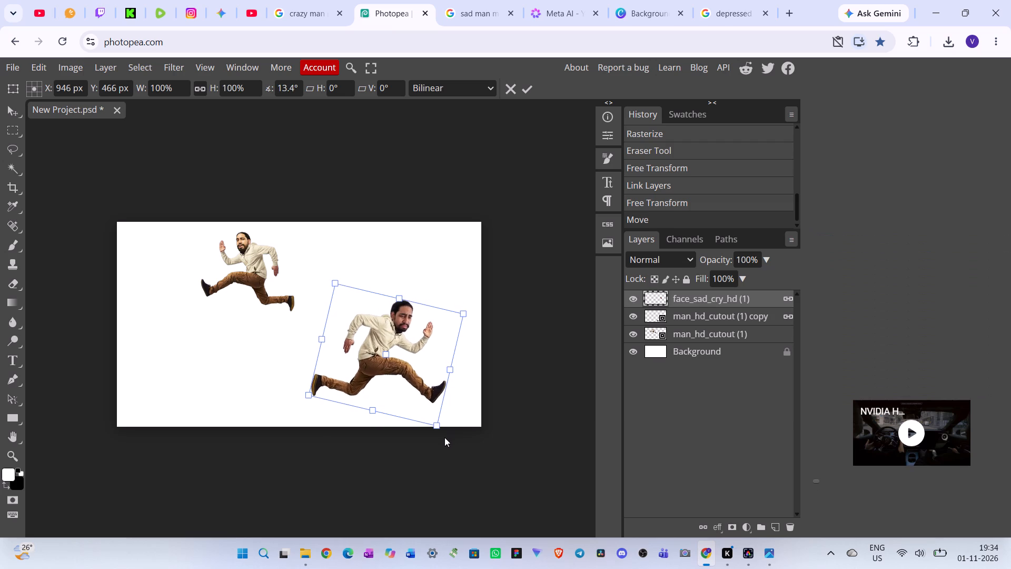
{"action": "left_click_drag", "start_coordinate": [444, 437], "coordinate": [449, 437]}
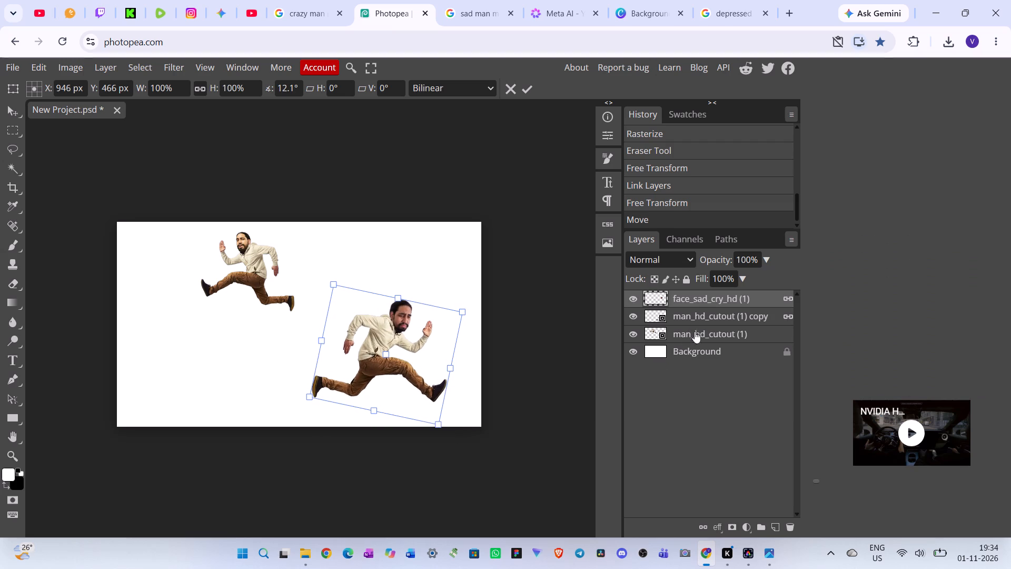
{"action": "left_click", "coordinate": [697, 338]}
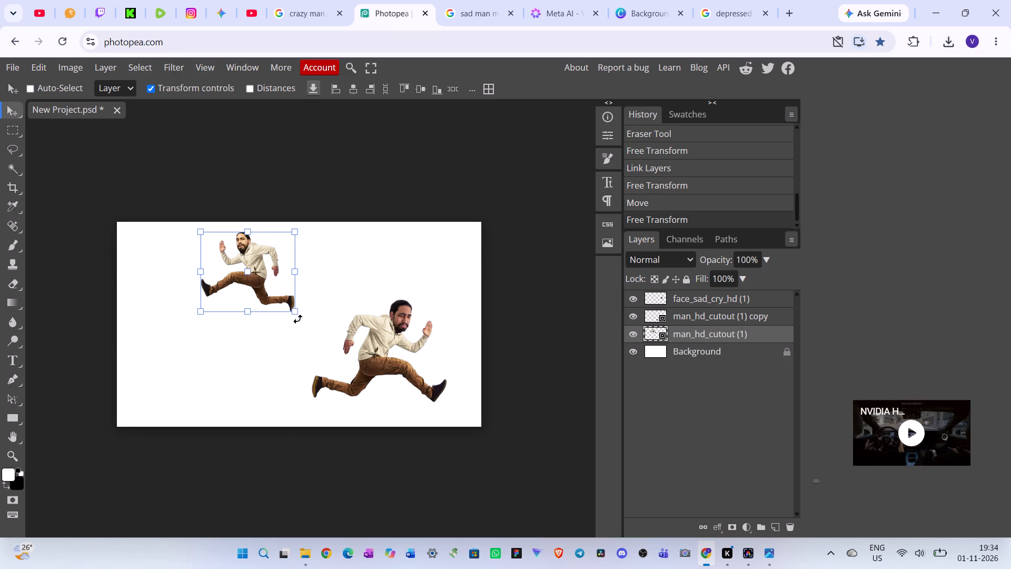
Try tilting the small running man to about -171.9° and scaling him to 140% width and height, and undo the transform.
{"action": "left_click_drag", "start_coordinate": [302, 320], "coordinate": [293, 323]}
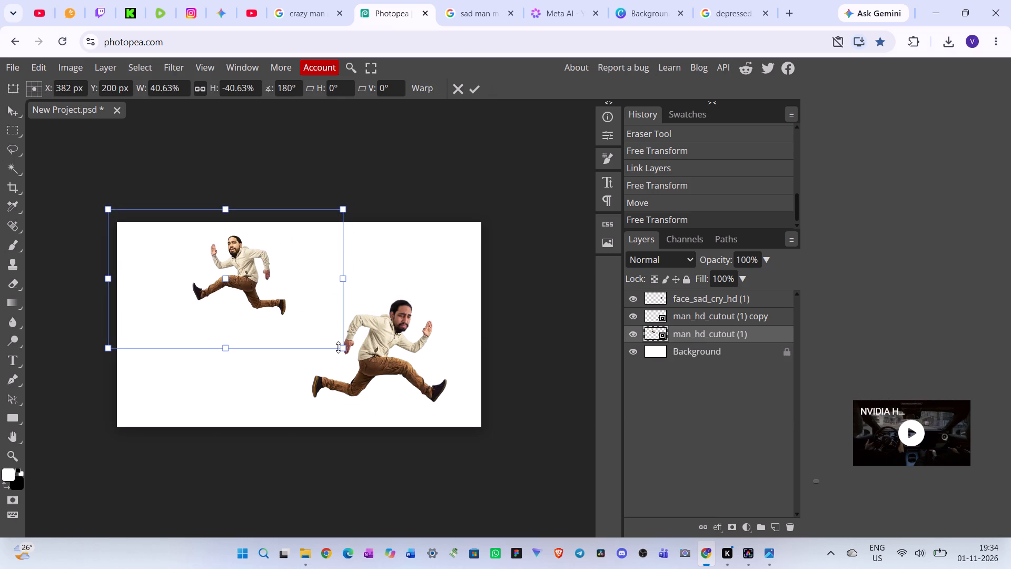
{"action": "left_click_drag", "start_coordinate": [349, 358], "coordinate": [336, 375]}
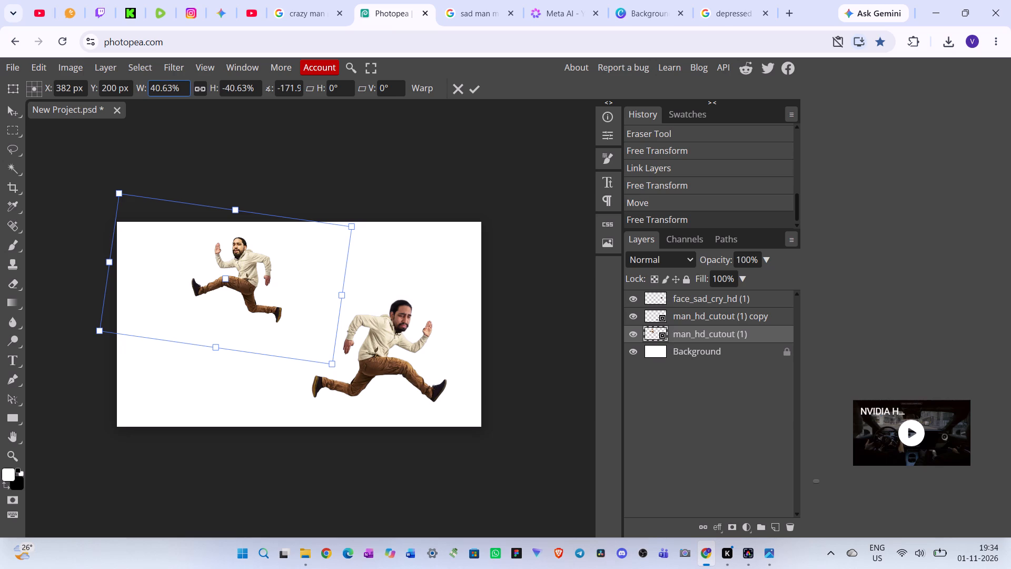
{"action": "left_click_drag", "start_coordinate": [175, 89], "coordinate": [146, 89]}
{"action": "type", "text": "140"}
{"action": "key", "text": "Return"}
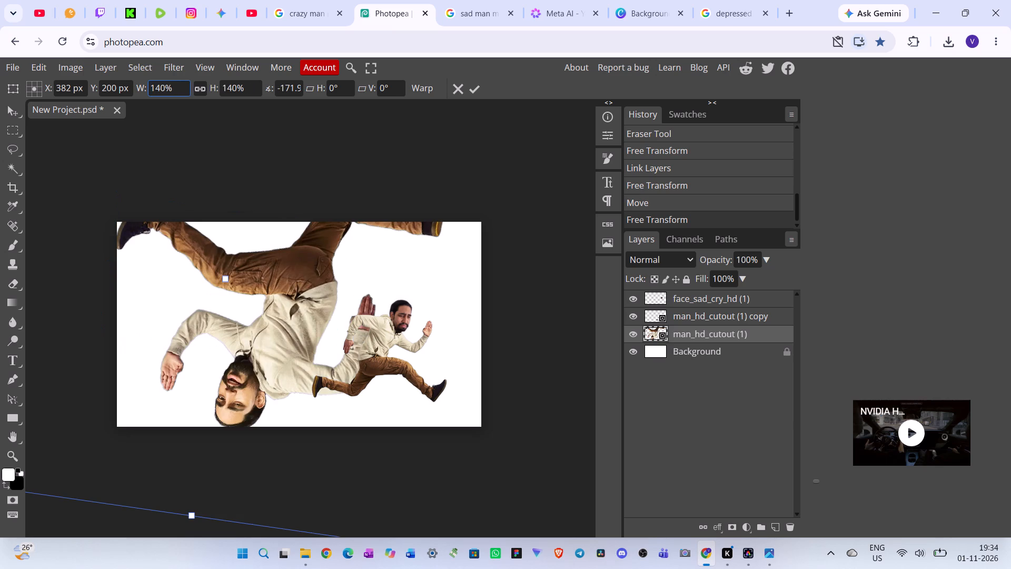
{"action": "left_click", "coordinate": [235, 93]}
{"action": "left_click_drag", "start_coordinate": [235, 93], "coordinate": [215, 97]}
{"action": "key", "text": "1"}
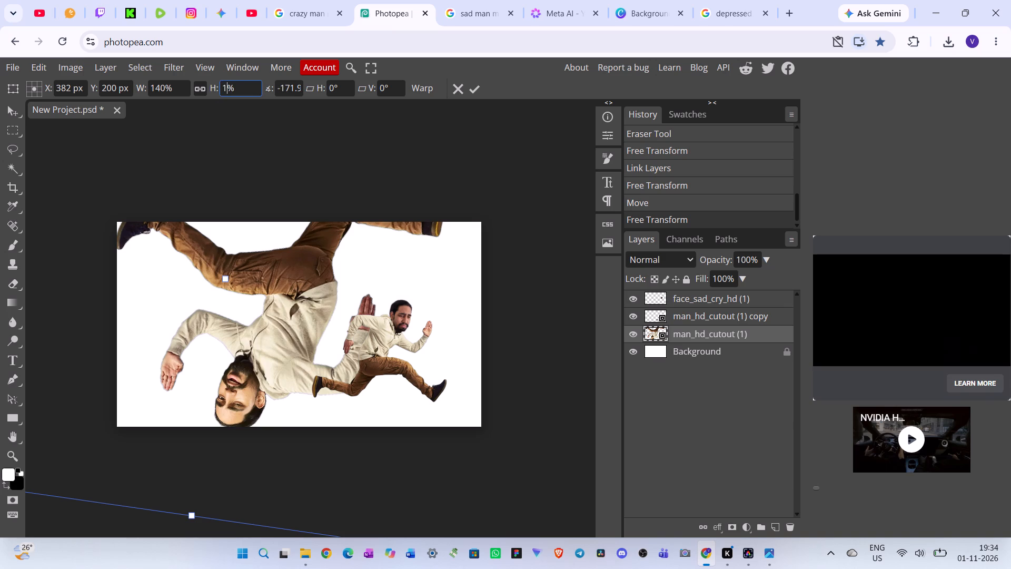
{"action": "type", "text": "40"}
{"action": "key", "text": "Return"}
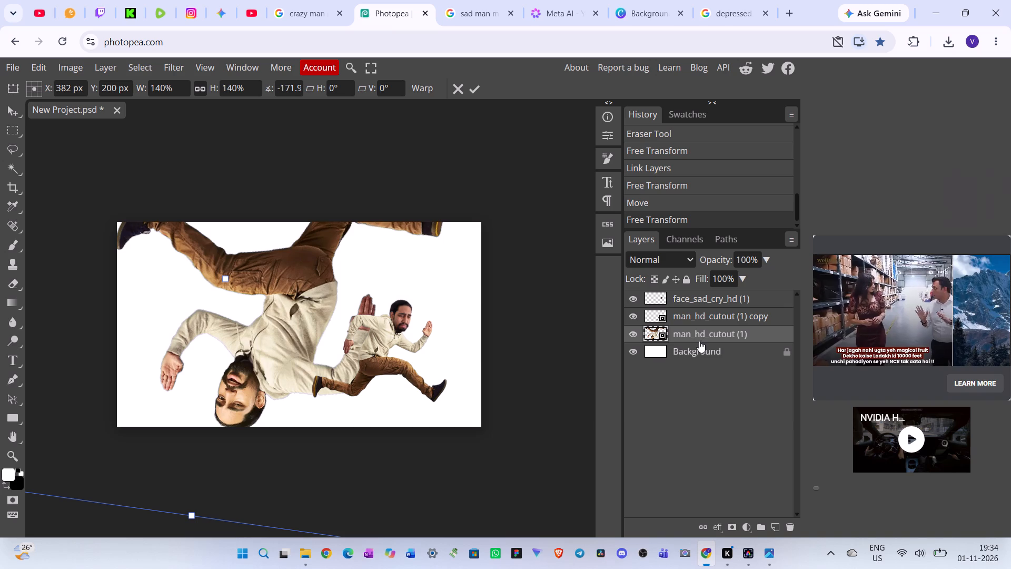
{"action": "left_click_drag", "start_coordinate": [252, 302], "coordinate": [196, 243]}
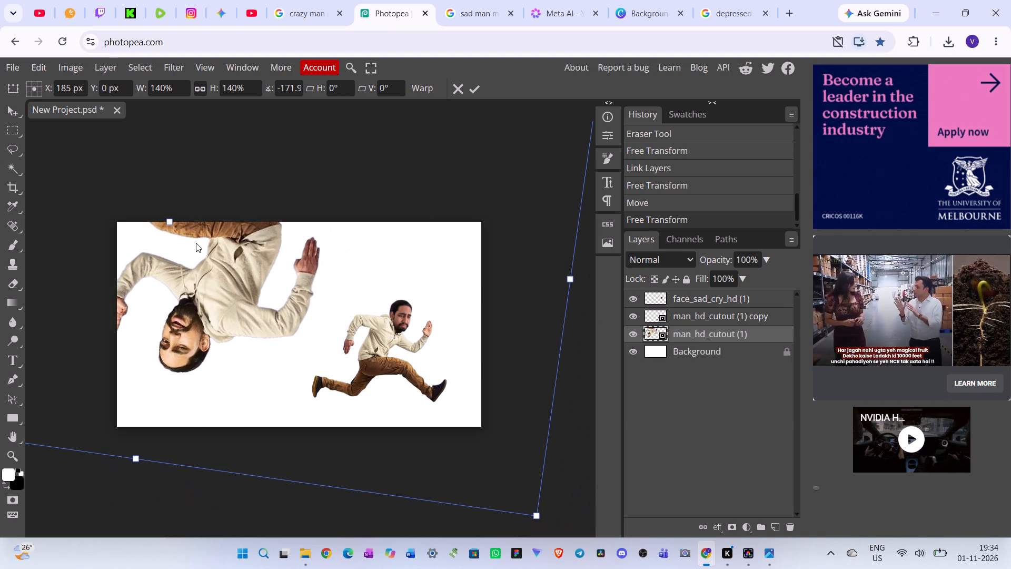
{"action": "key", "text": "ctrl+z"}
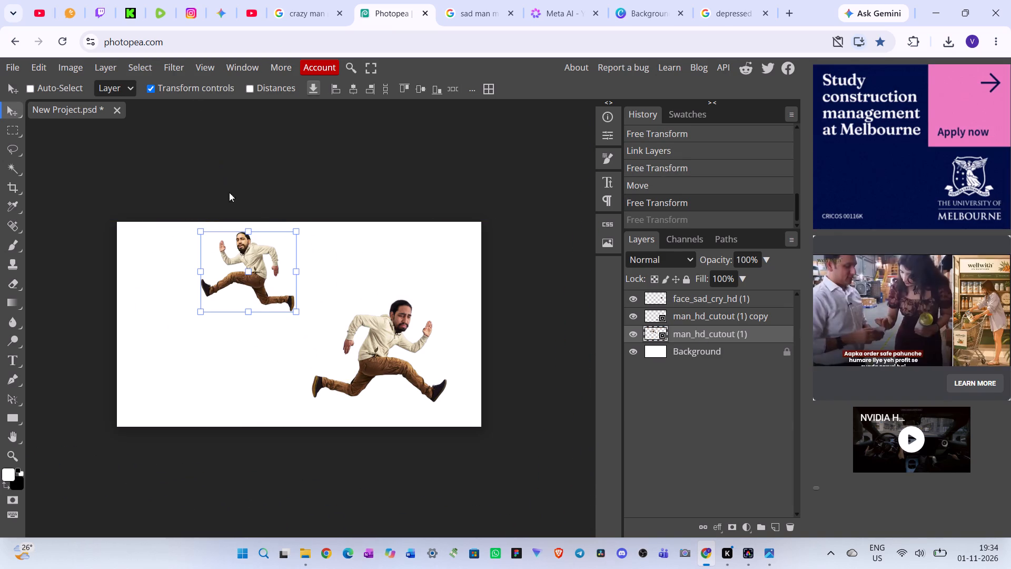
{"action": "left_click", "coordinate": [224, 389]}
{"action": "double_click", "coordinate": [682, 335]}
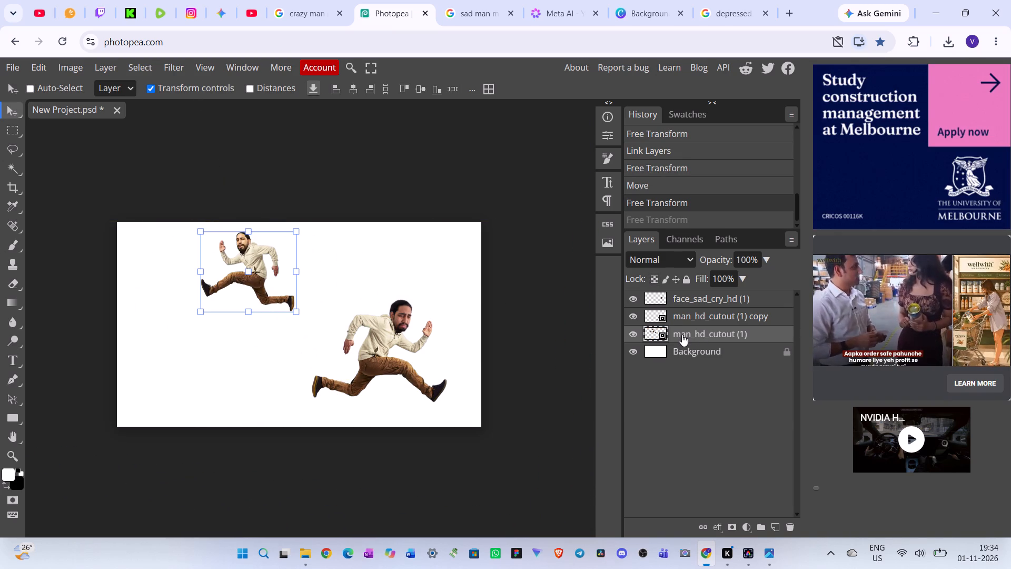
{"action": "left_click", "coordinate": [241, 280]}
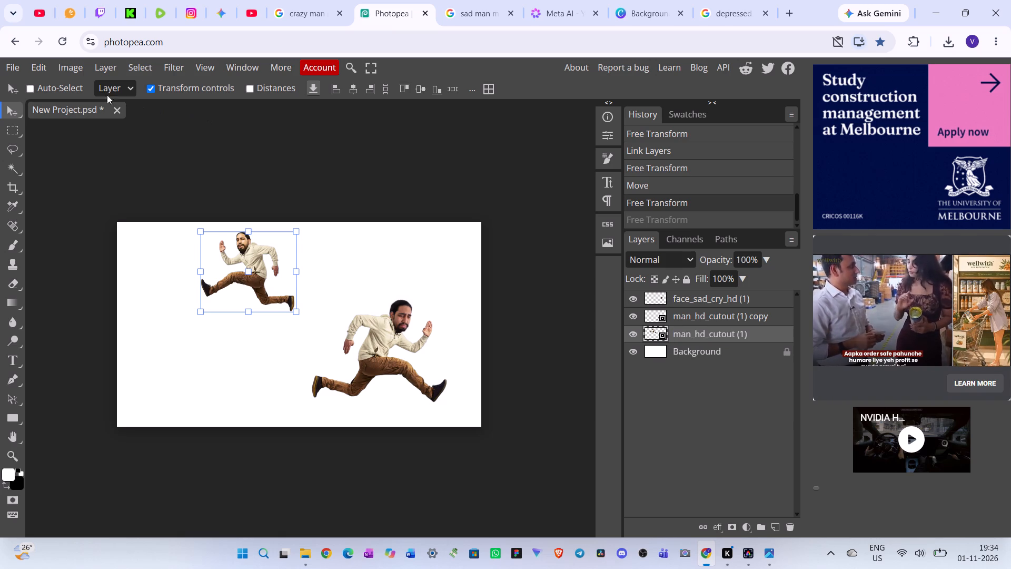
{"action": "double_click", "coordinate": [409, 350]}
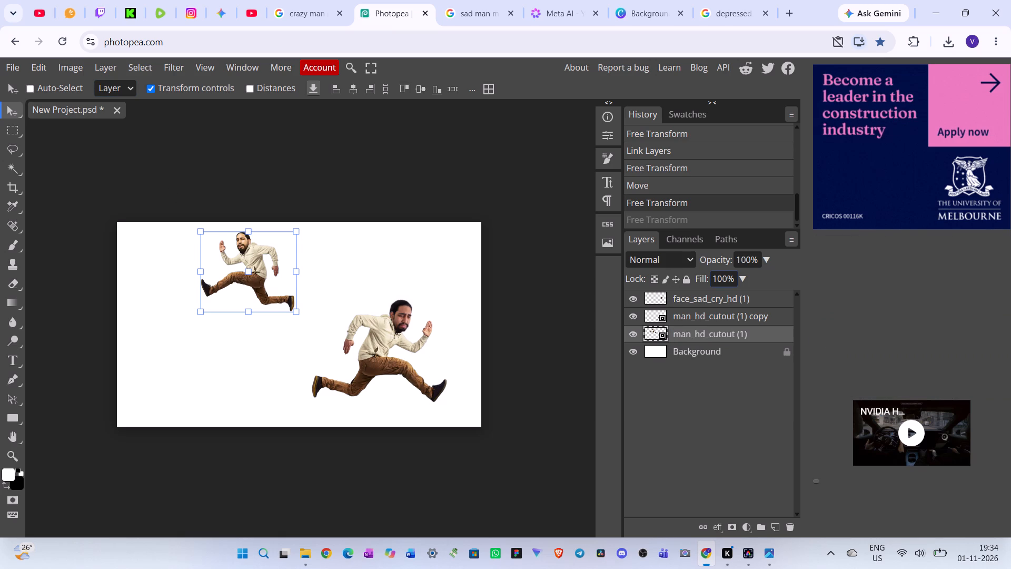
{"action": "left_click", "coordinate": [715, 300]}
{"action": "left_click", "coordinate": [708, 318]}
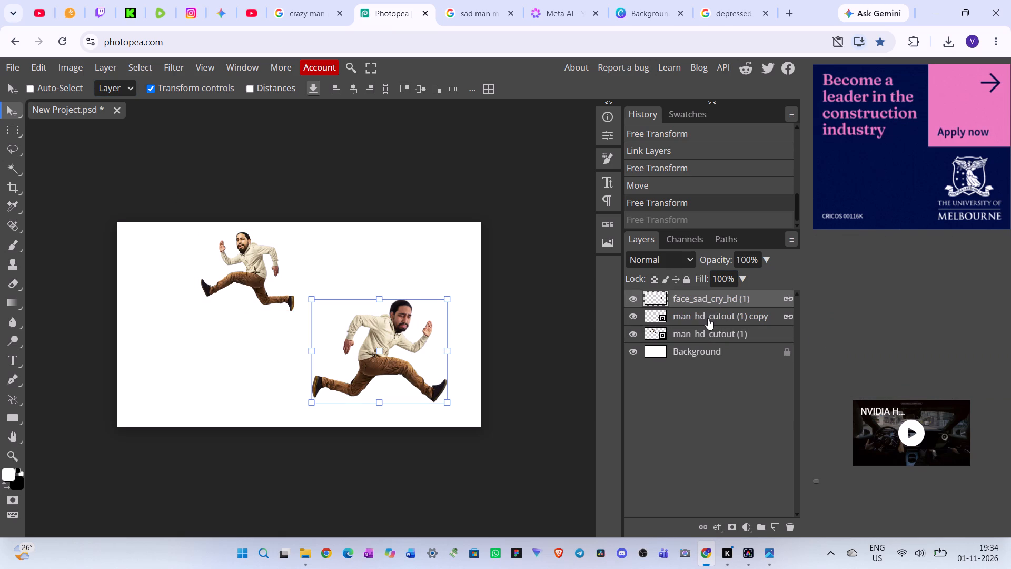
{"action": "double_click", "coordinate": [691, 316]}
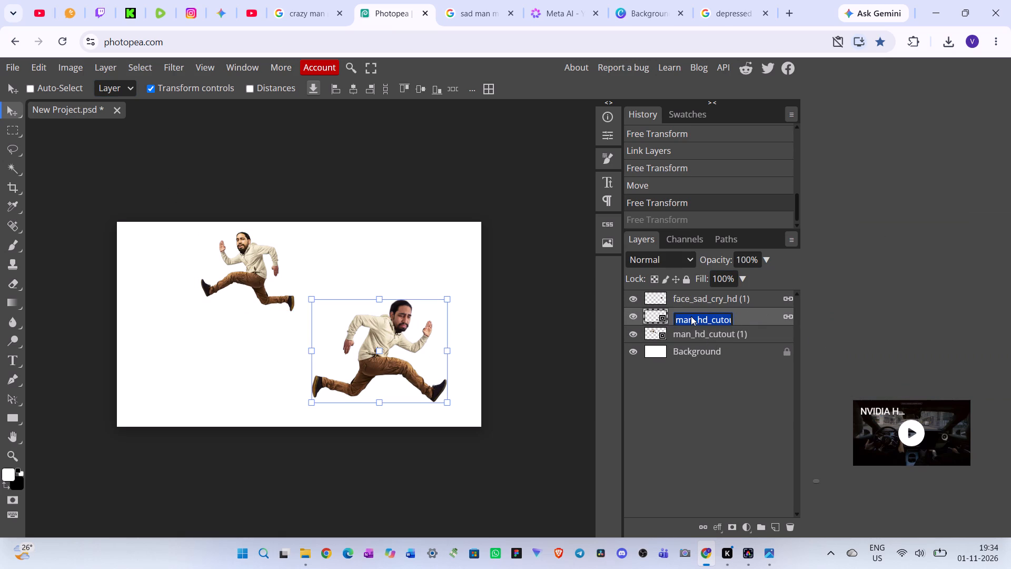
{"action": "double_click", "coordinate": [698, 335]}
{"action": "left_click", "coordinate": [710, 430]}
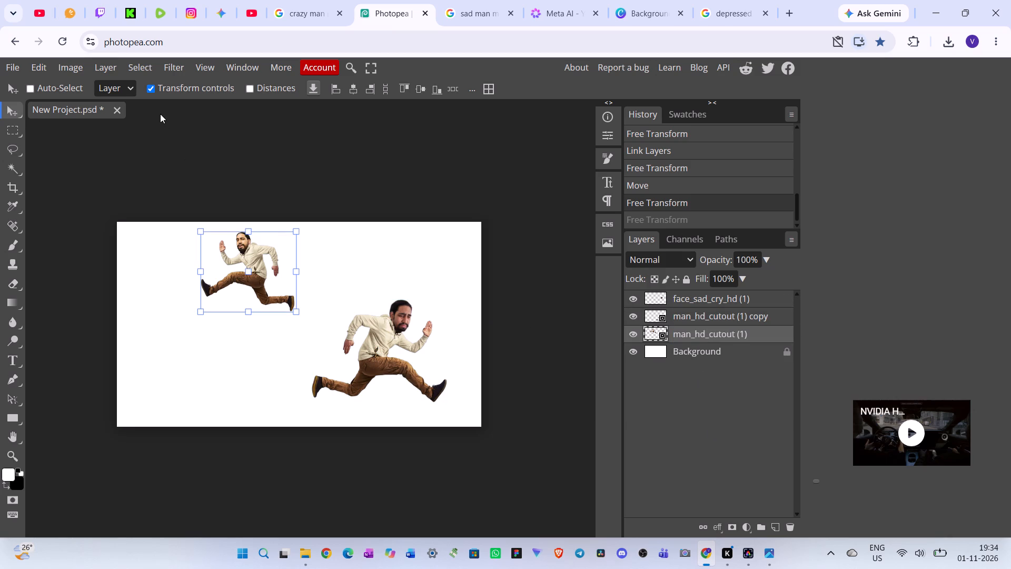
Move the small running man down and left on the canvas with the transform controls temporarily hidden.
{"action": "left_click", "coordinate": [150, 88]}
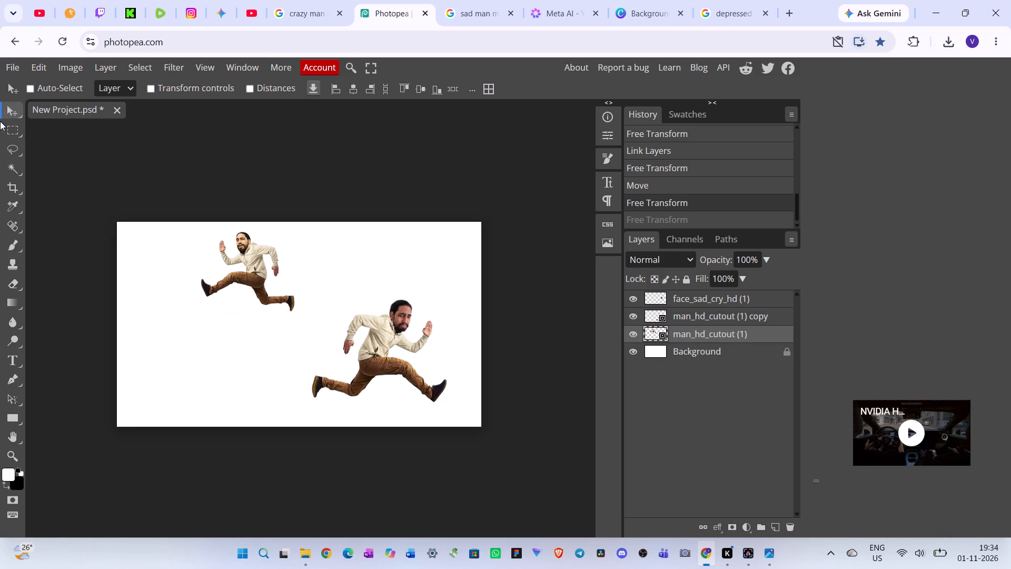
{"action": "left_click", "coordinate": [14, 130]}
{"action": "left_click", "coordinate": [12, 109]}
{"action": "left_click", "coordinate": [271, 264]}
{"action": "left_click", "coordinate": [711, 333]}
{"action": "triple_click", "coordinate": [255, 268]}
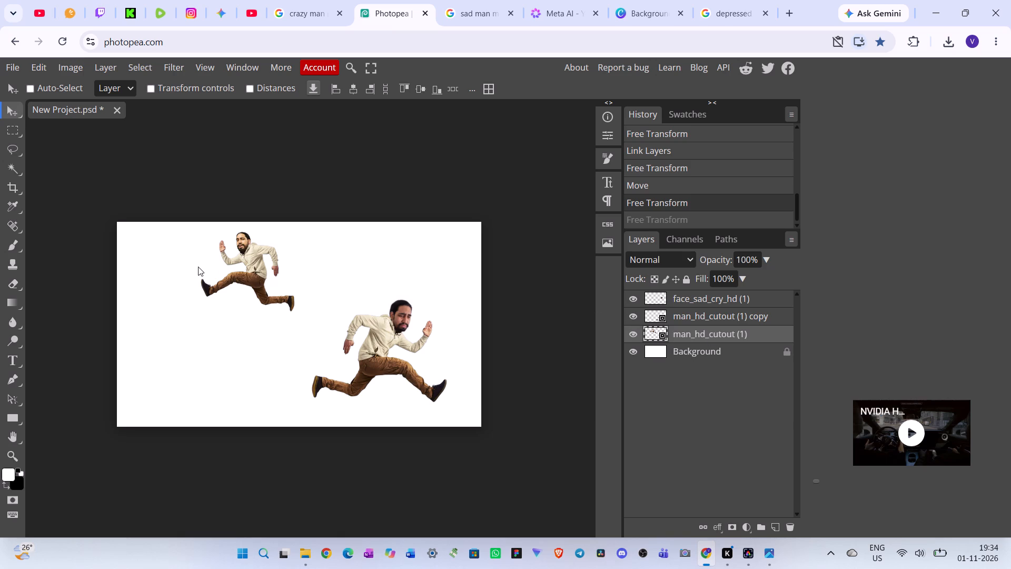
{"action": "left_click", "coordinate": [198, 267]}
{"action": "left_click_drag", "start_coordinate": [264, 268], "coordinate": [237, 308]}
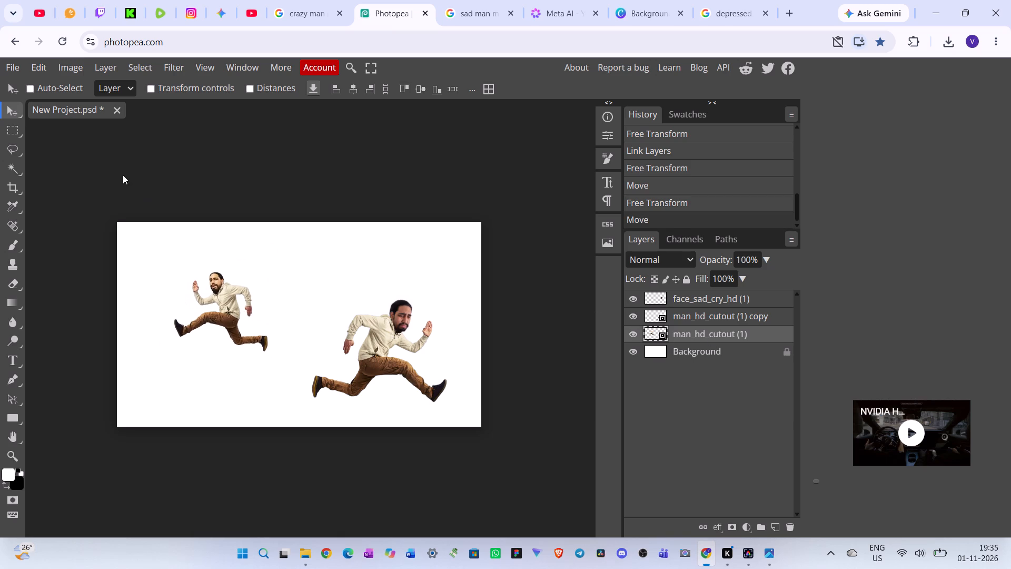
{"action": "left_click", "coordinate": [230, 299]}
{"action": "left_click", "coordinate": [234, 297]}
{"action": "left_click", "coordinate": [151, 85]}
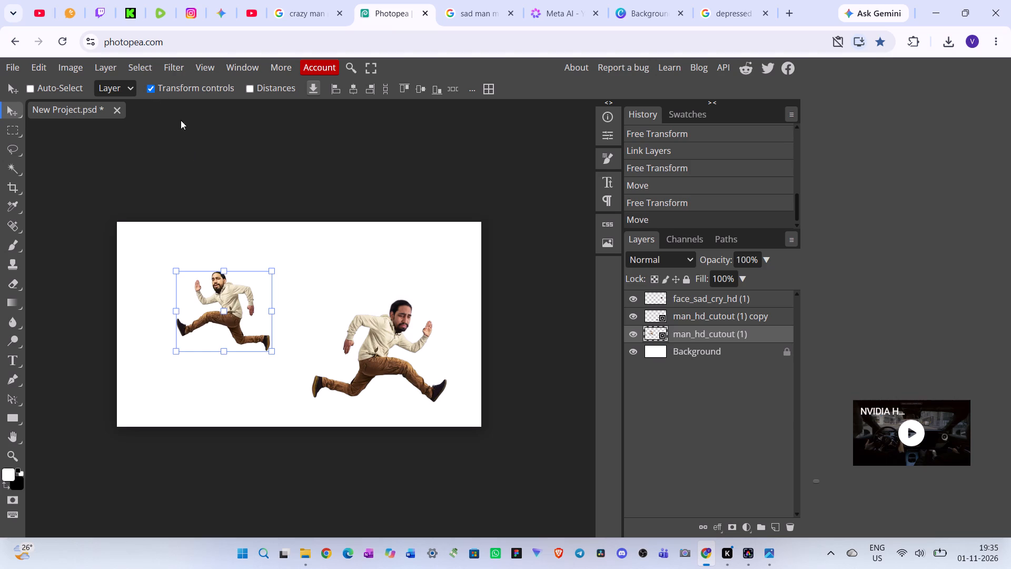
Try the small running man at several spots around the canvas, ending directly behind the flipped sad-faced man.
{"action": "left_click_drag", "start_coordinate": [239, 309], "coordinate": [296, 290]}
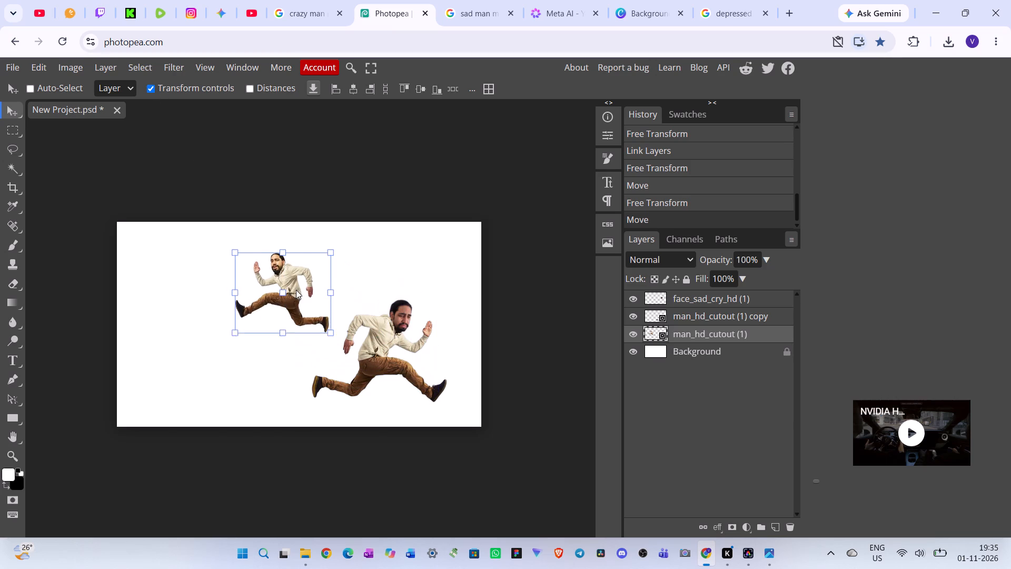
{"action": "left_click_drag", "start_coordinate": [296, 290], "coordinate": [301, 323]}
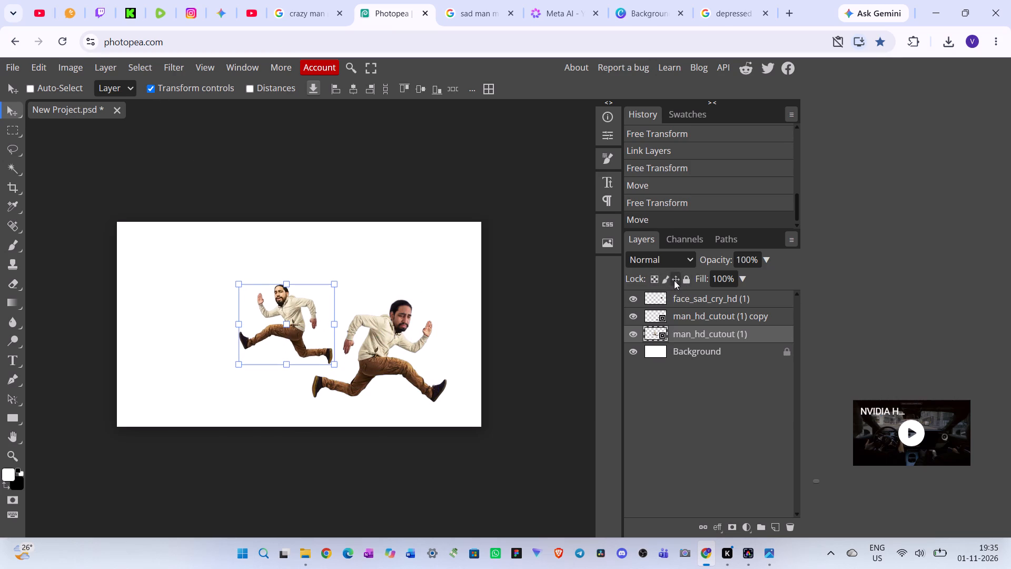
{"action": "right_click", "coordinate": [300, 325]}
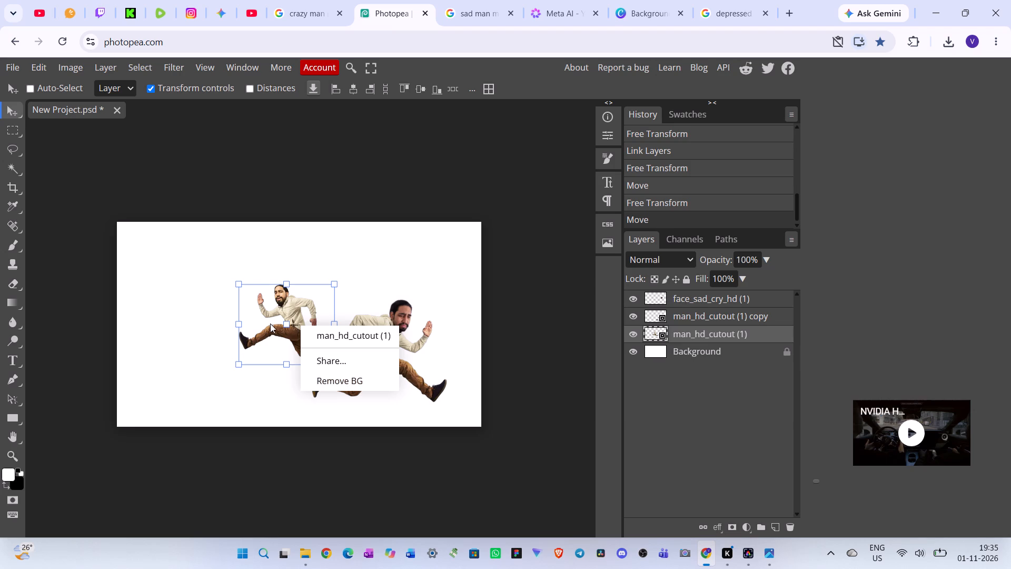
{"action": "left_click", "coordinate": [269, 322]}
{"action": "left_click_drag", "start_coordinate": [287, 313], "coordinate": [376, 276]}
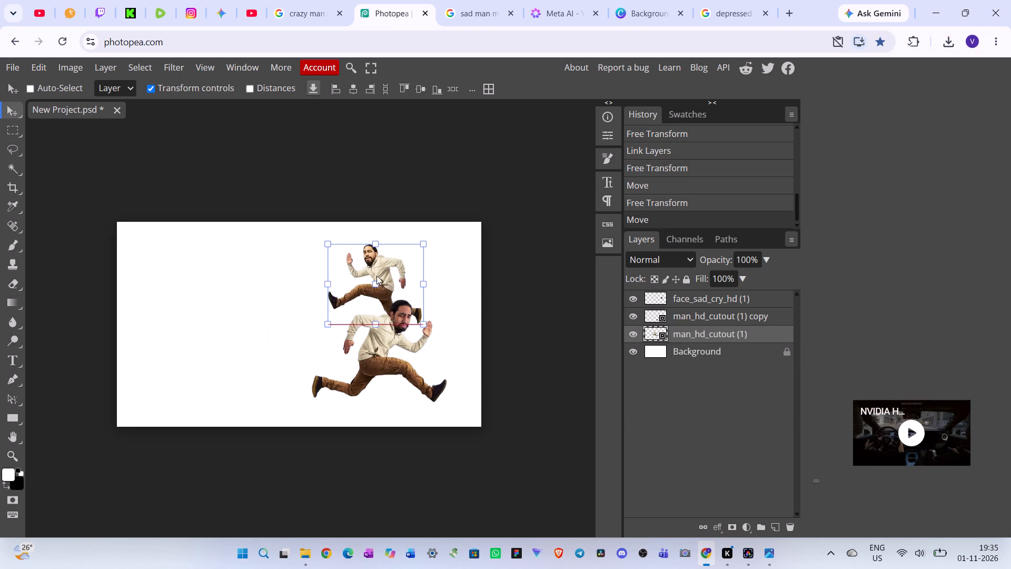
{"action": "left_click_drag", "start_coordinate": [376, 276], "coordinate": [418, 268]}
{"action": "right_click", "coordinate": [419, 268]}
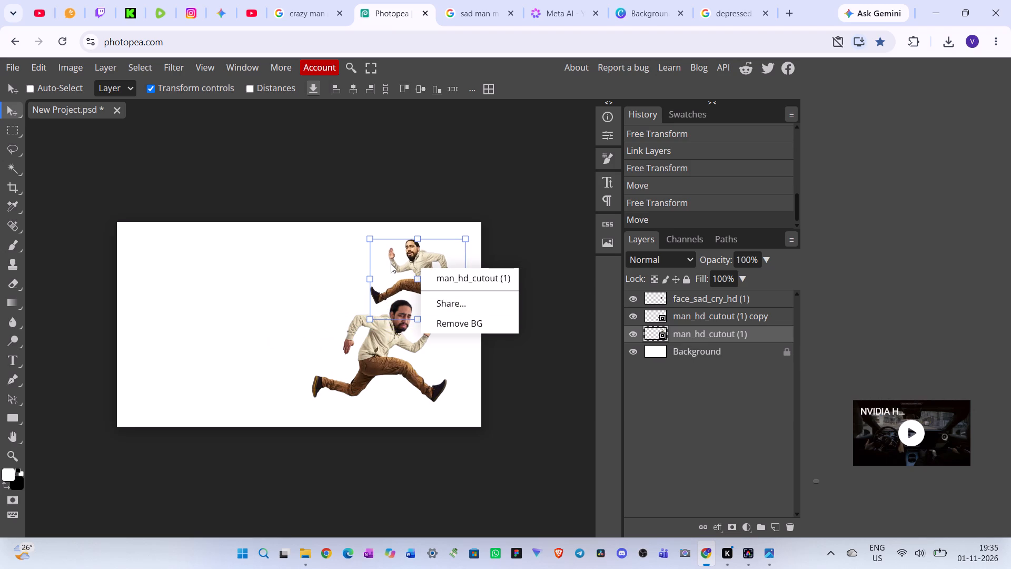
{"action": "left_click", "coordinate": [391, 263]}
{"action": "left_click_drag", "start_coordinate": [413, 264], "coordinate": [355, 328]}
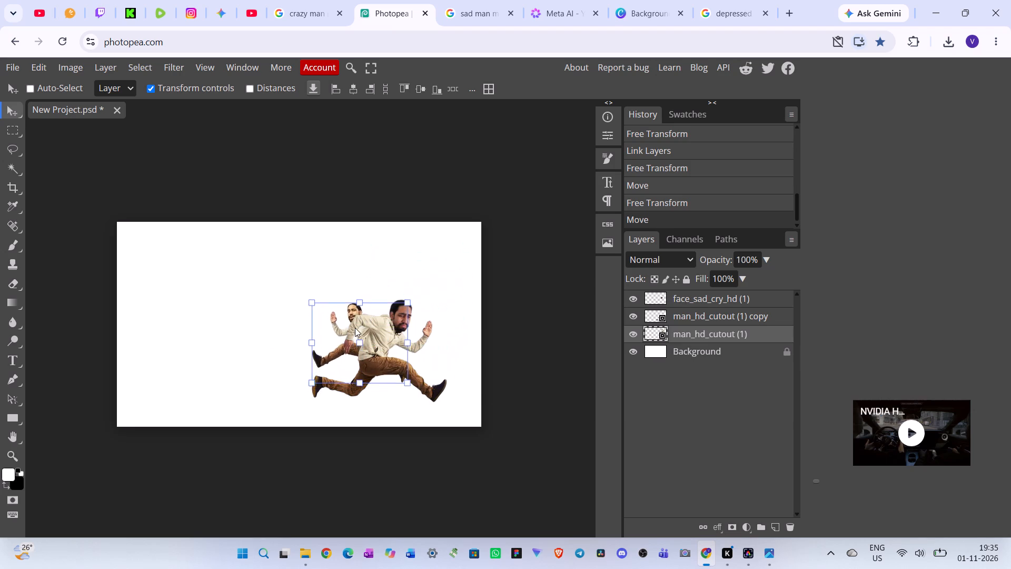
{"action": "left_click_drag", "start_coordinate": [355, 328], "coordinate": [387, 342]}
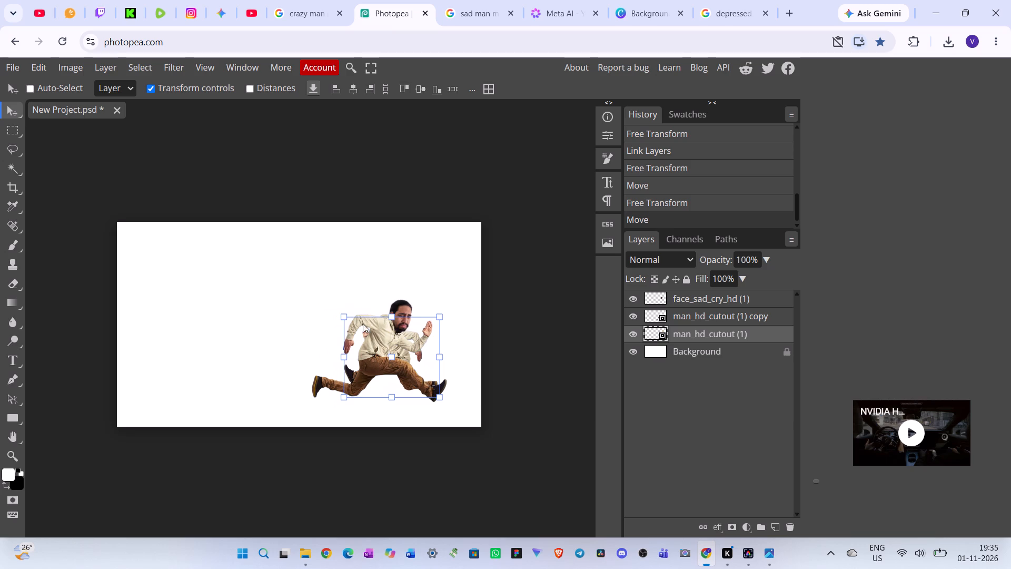
Enlarge the small running man to 140% width and height with a free transform.
{"action": "left_click_drag", "start_coordinate": [345, 316], "coordinate": [334, 315]}
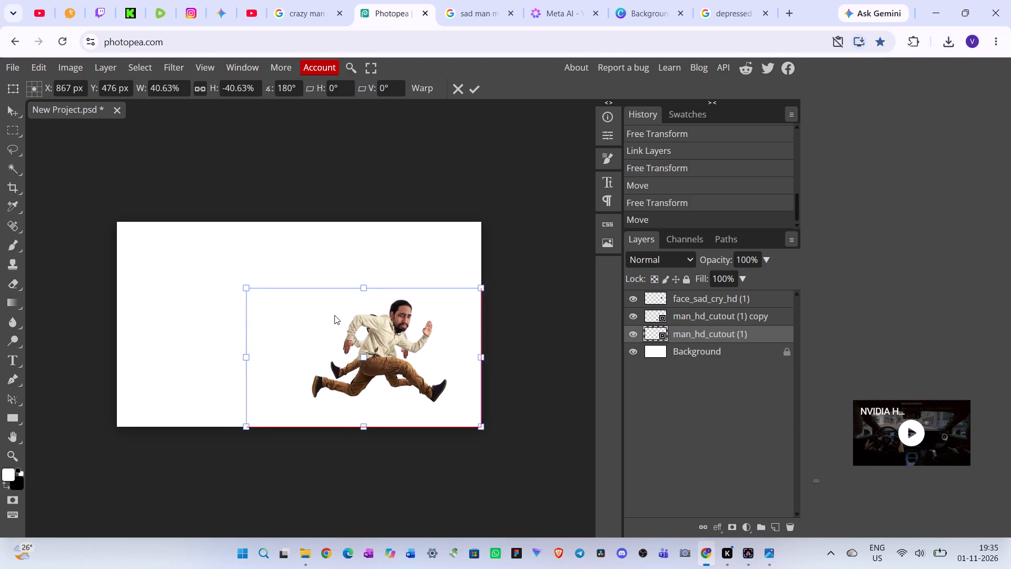
{"action": "left_click_drag", "start_coordinate": [334, 315], "coordinate": [333, 315]}
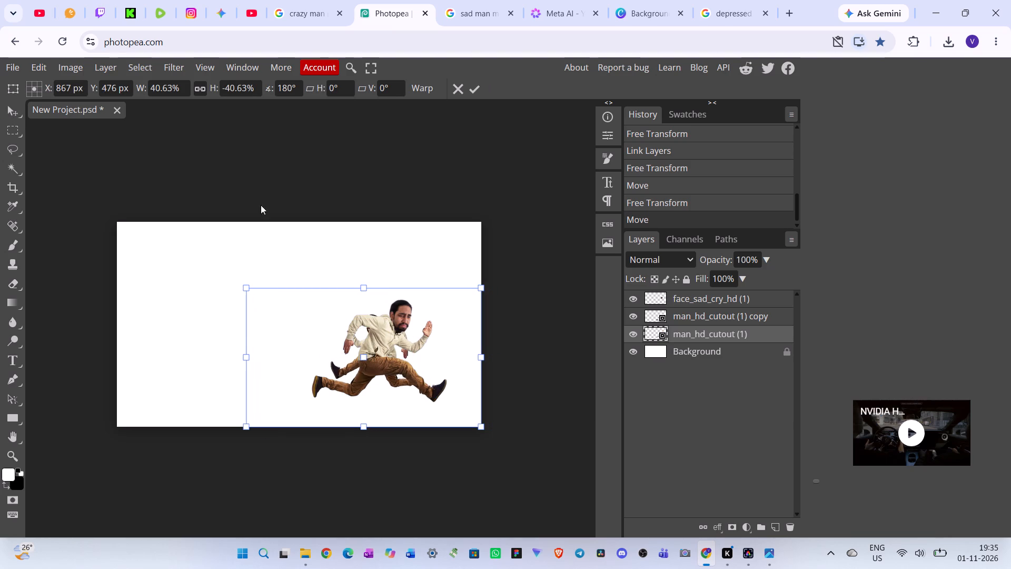
{"action": "left_click", "coordinate": [170, 88]}
{"action": "left_click_drag", "start_coordinate": [180, 87], "coordinate": [120, 79]}
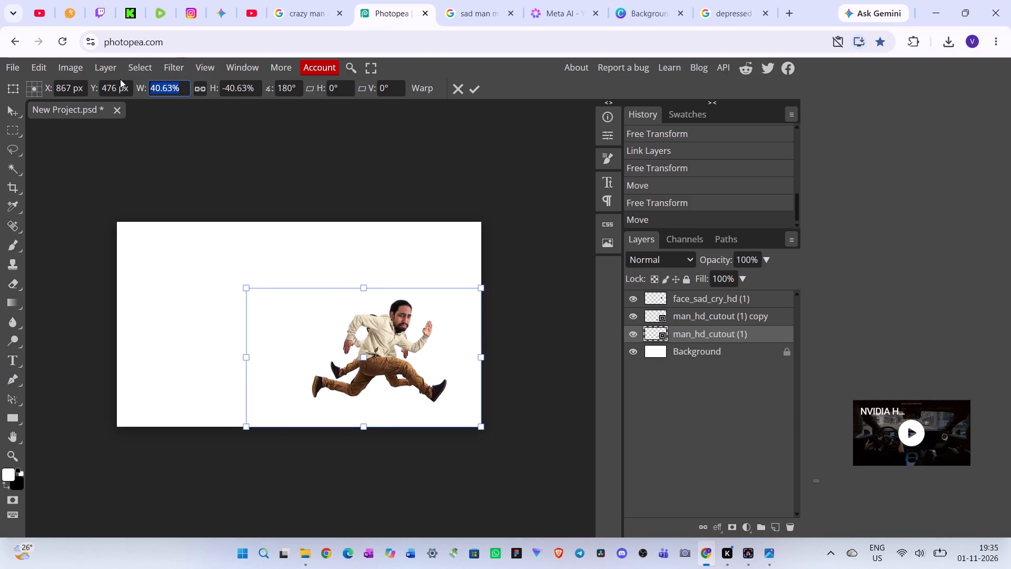
{"action": "type", "text": "140"}
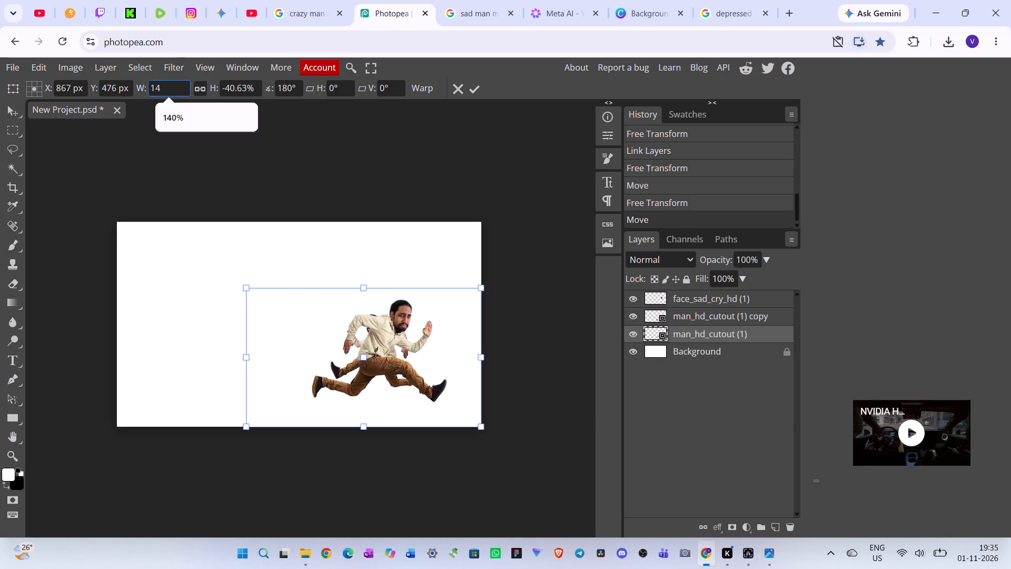
{"action": "key", "text": "Return"}
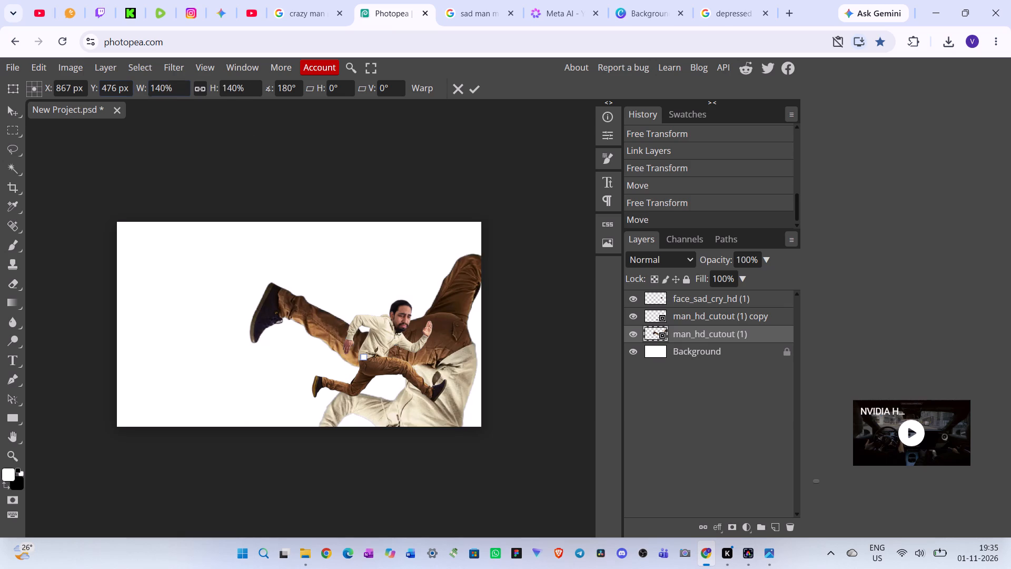
{"action": "left_click_drag", "start_coordinate": [243, 90], "coordinate": [218, 91]}
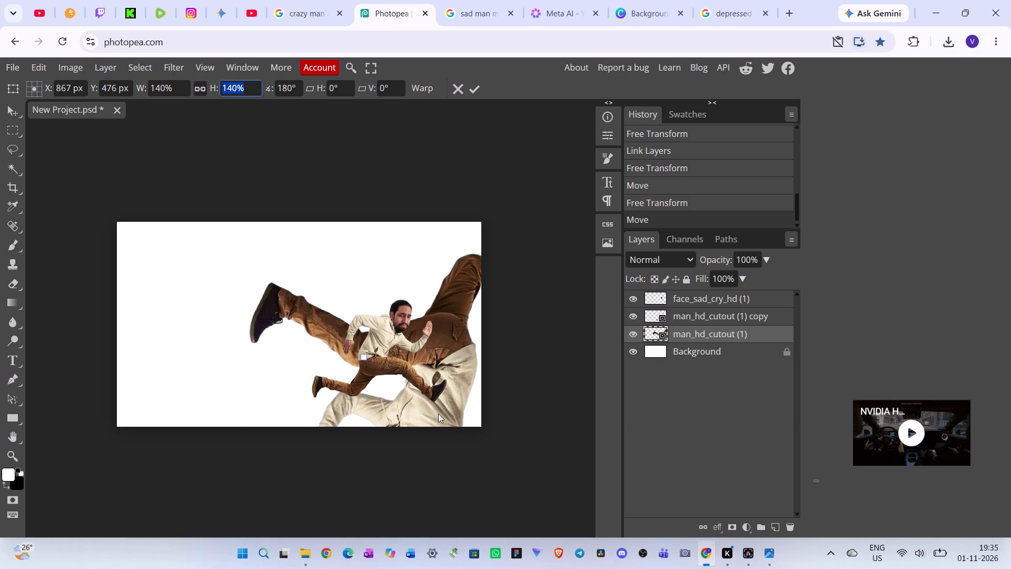
Move the enlarged man to about X 97 px, Y -224 px and flip him horizontally and vertically.
{"action": "left_click_drag", "start_coordinate": [438, 414], "coordinate": [219, 214]}
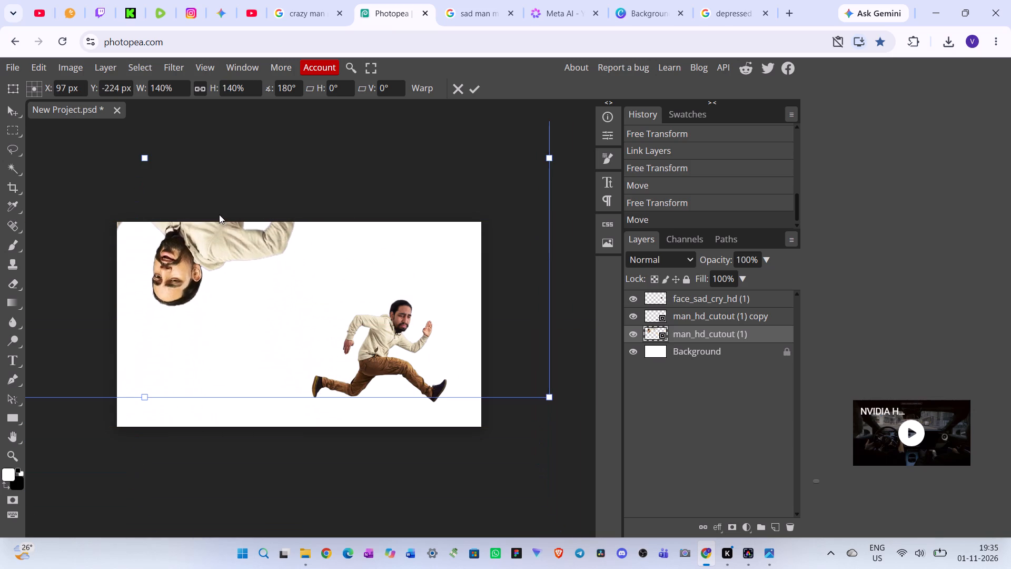
{"action": "right_click", "coordinate": [218, 249]}
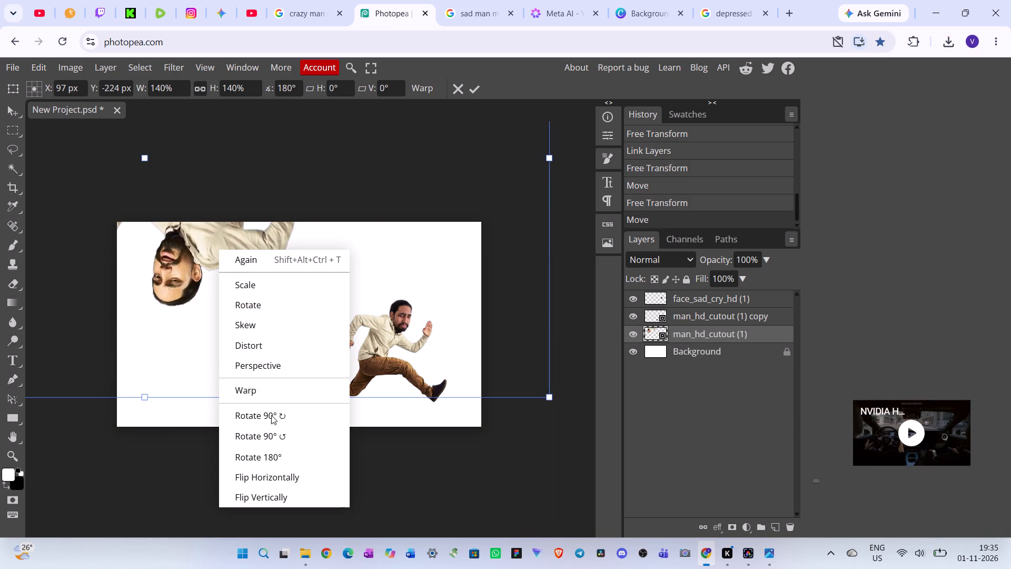
{"action": "left_click", "coordinate": [284, 476]}
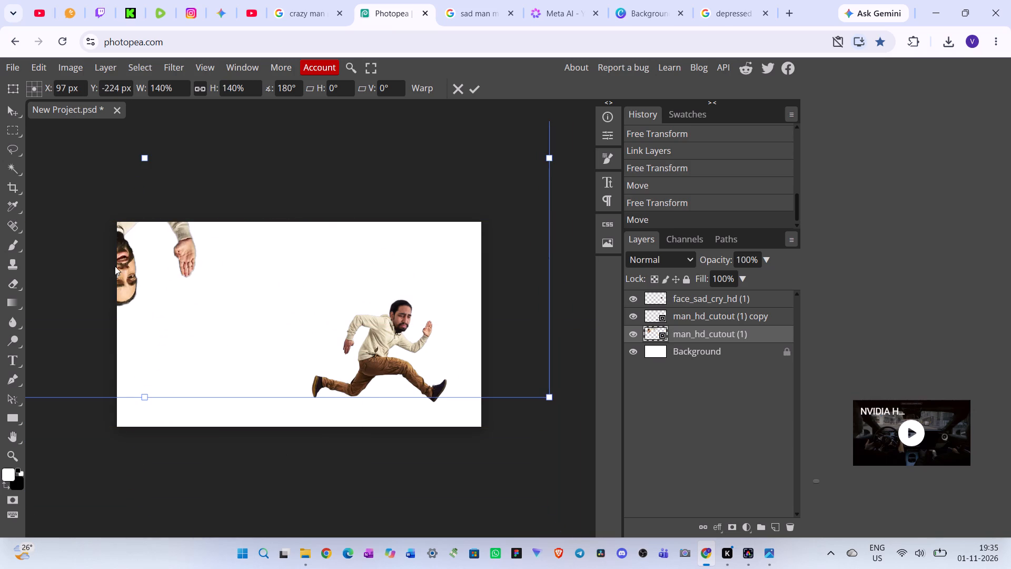
{"action": "right_click", "coordinate": [141, 268]}
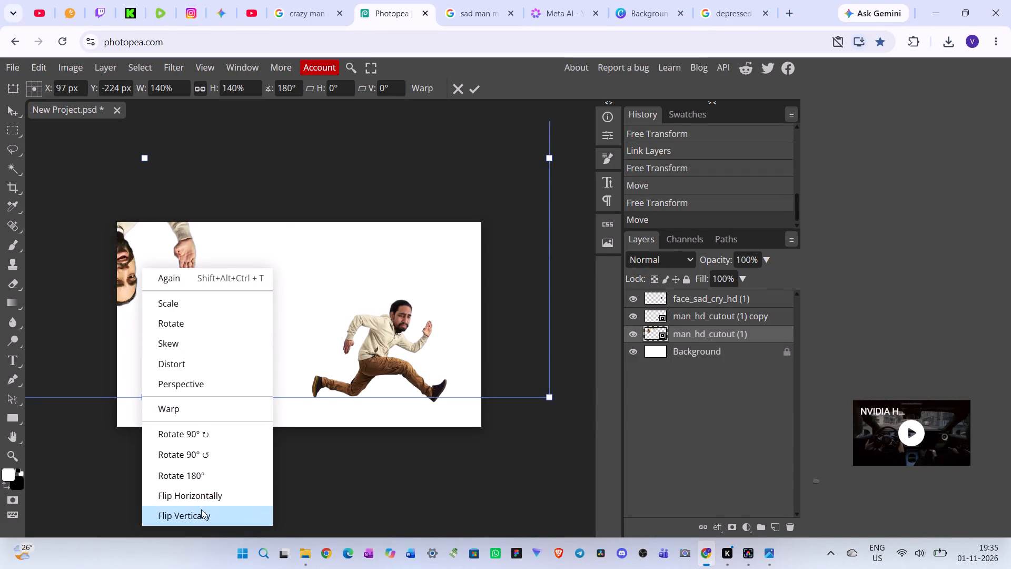
{"action": "left_click", "coordinate": [194, 514]}
Move the enlarged running man to about X 599 px, Y 520 px and flip him horizontally.
{"action": "left_click_drag", "start_coordinate": [250, 298], "coordinate": [250, 454]}
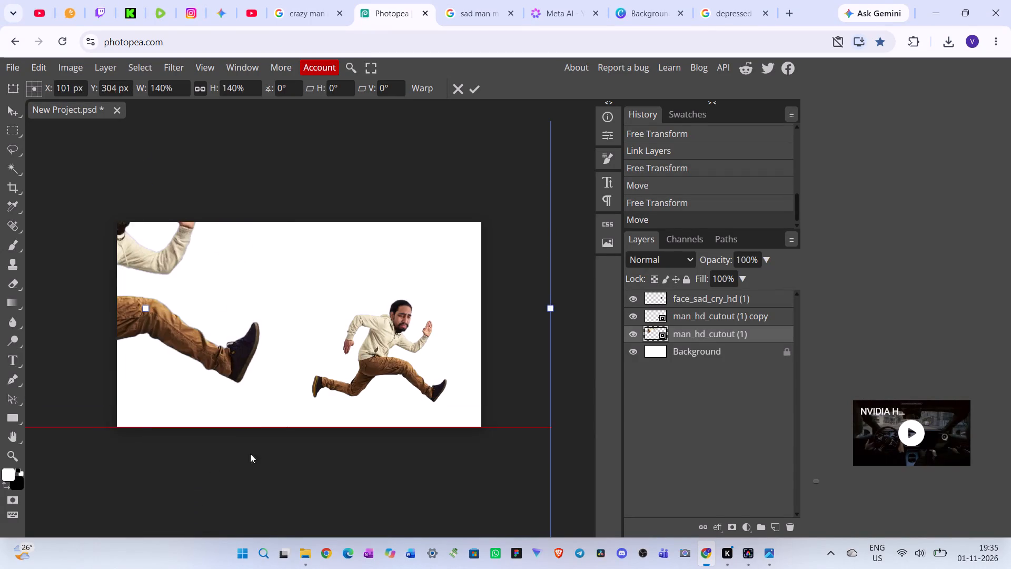
{"action": "left_click_drag", "start_coordinate": [250, 454], "coordinate": [391, 513]}
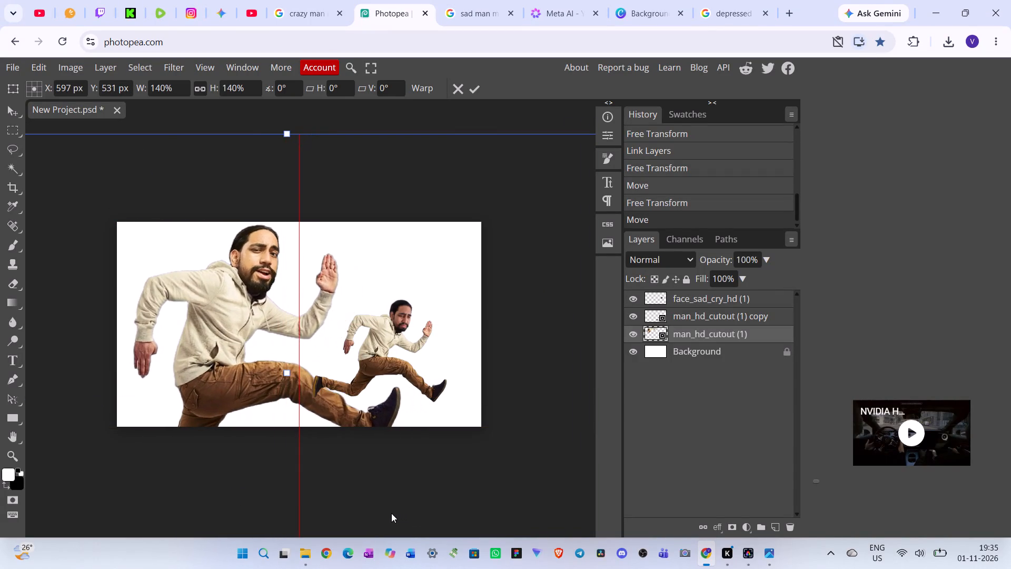
{"action": "left_click_drag", "start_coordinate": [391, 513], "coordinate": [392, 510]}
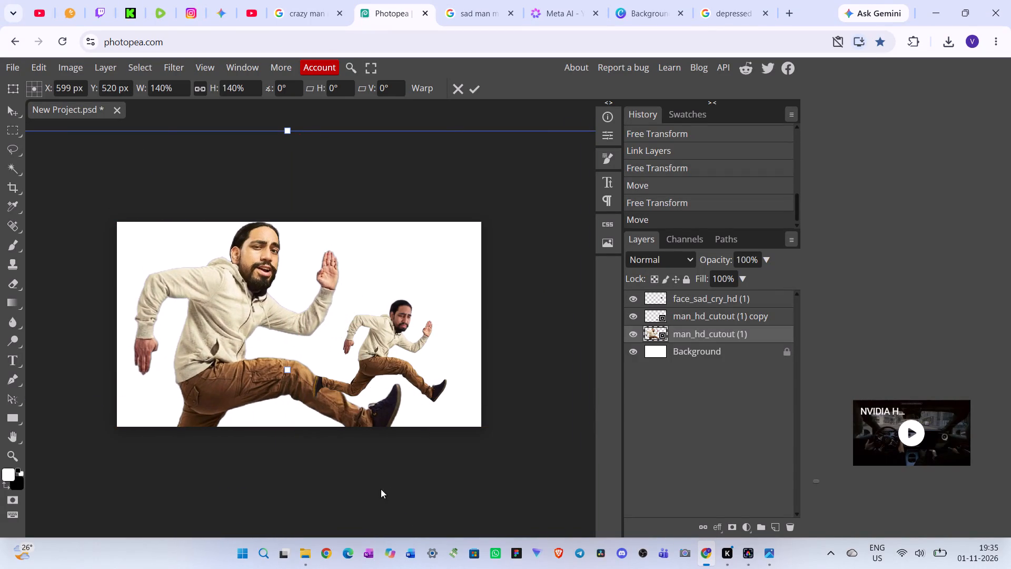
{"action": "right_click", "coordinate": [219, 336]}
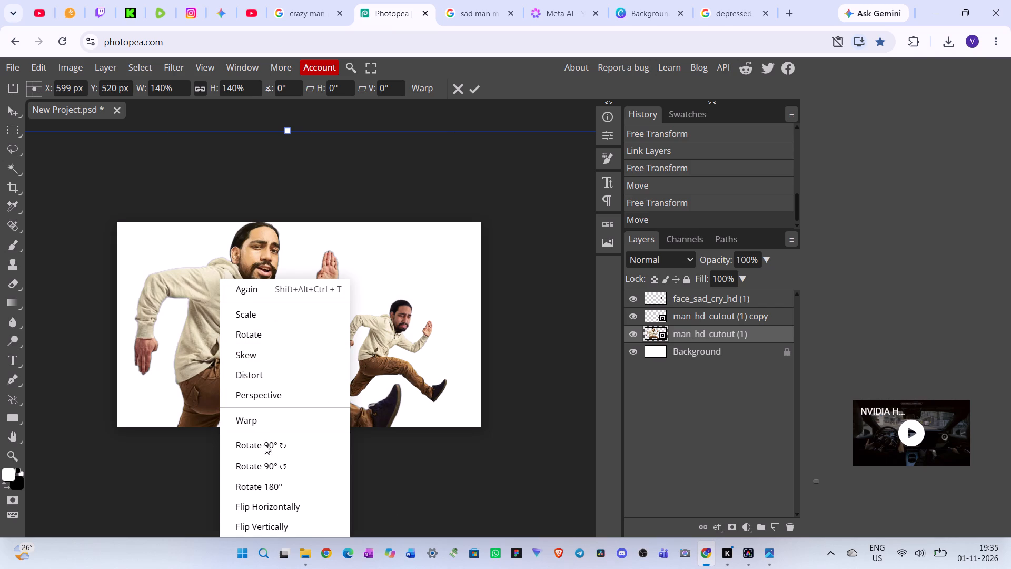
{"action": "left_click", "coordinate": [286, 504]}
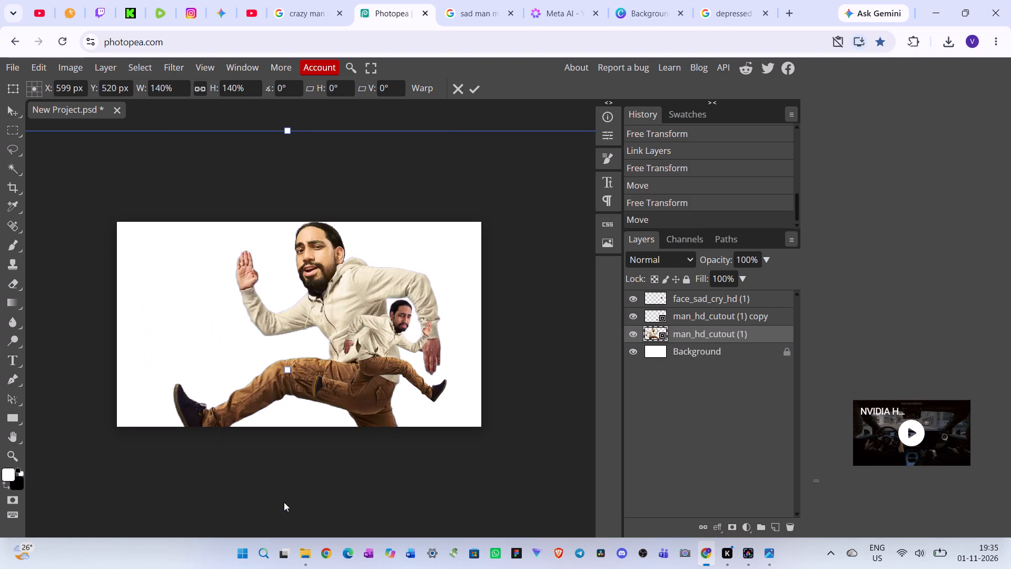
Move the flipped large man up to about X 138 px, Y -104 px and apply the transform.
{"action": "left_click_drag", "start_coordinate": [352, 301], "coordinate": [264, 310]}
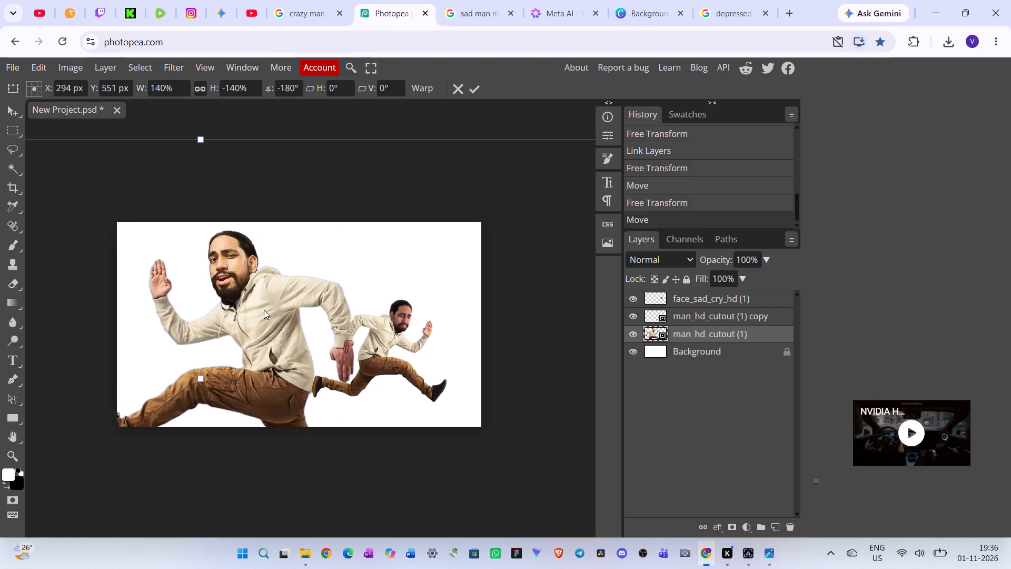
{"action": "left_click_drag", "start_coordinate": [264, 310], "coordinate": [245, 184]}
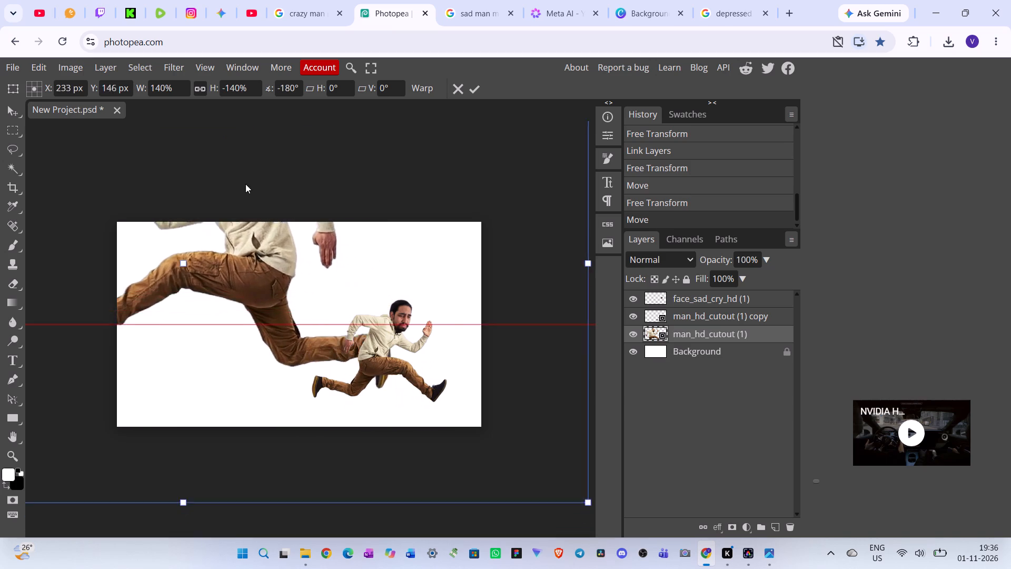
{"action": "left_click_drag", "start_coordinate": [245, 184], "coordinate": [221, 123]}
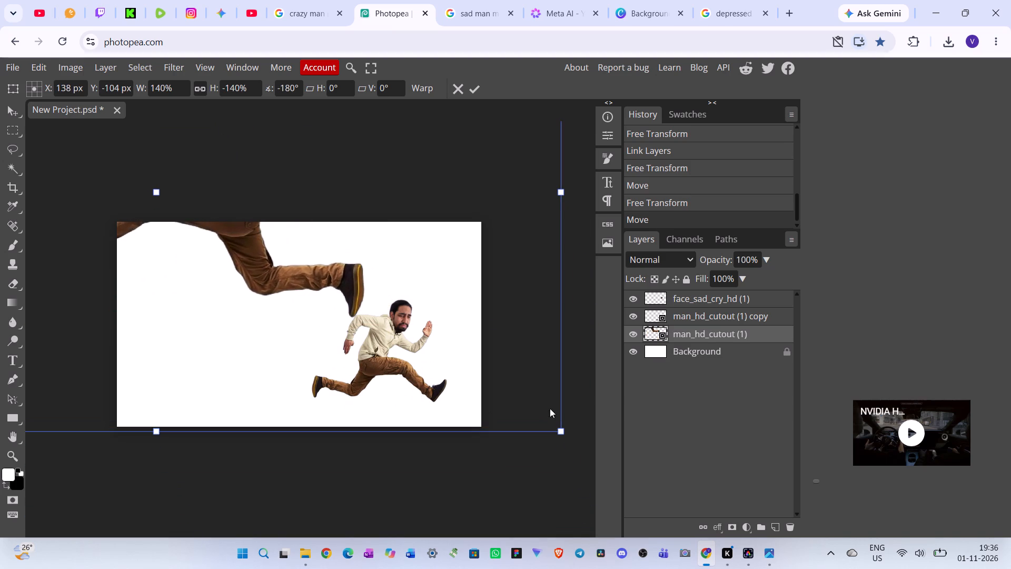
{"action": "double_click", "coordinate": [390, 357]}
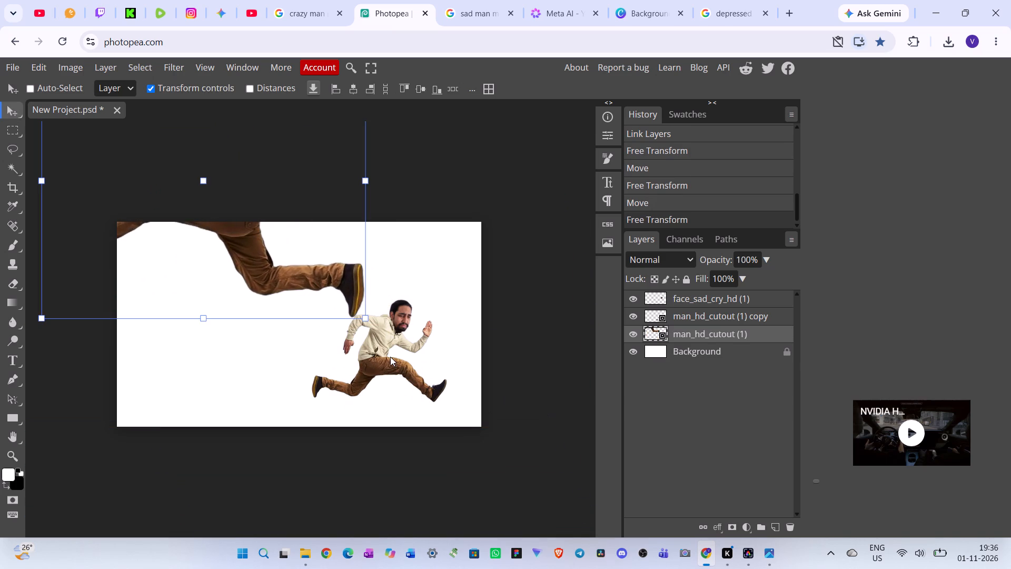
Scale the sad-faced man and his linked face freehand to about 90.29% width and height.
{"action": "left_click", "coordinate": [680, 312]}
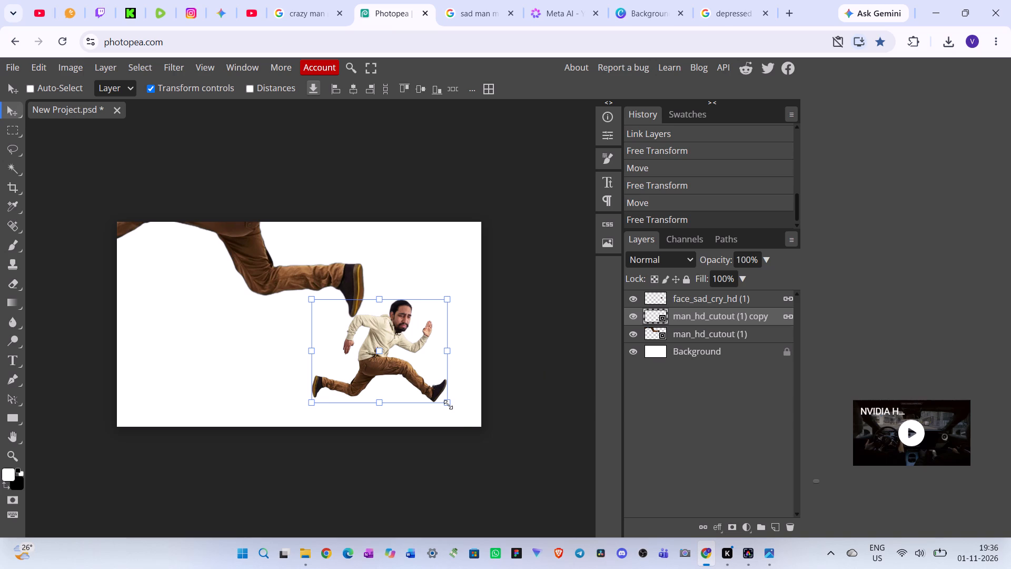
{"action": "left_click_drag", "start_coordinate": [448, 405], "coordinate": [455, 412]}
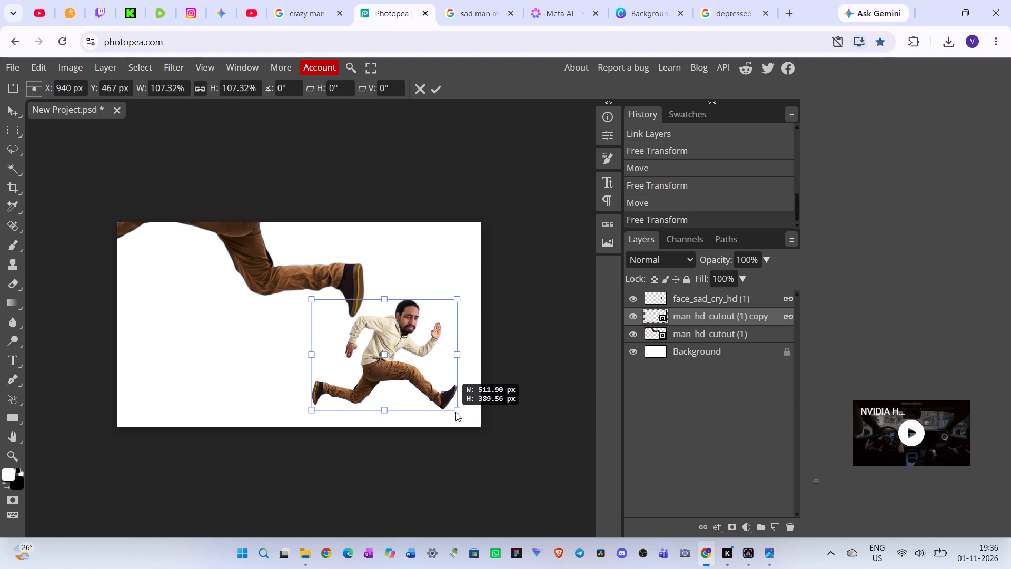
{"action": "left_click_drag", "start_coordinate": [455, 412], "coordinate": [456, 413]}
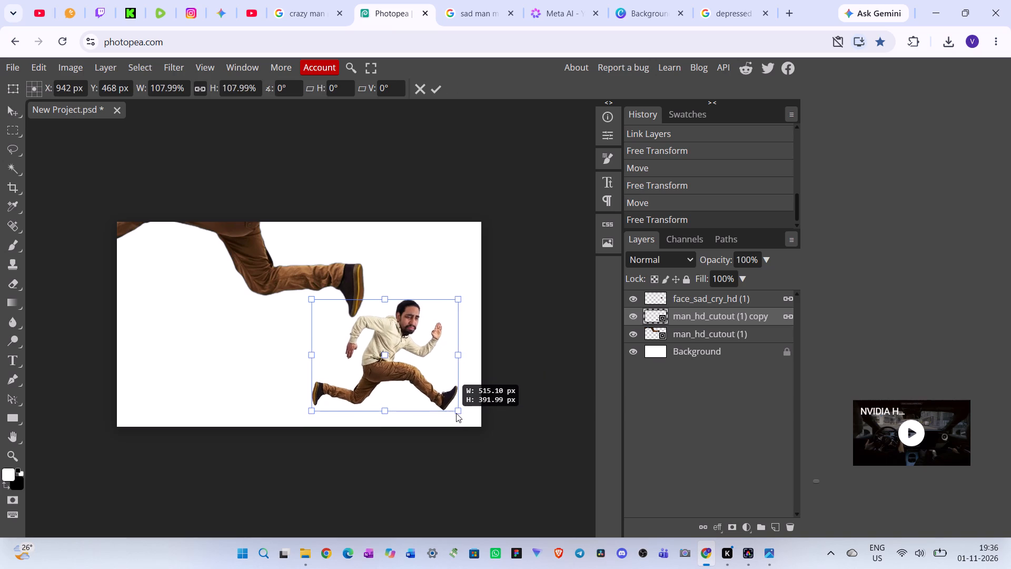
{"action": "left_click_drag", "start_coordinate": [456, 413], "coordinate": [435, 405]}
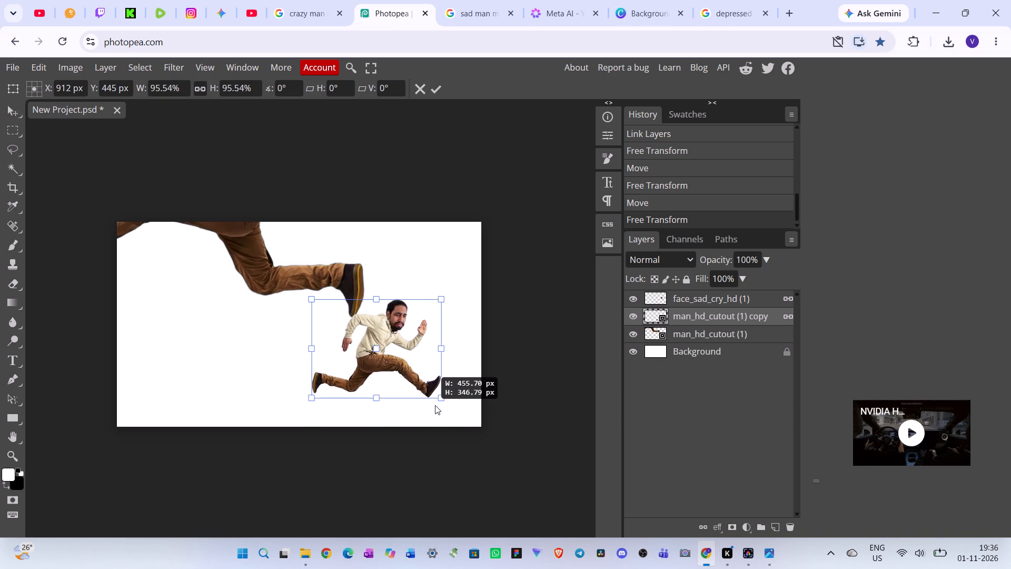
{"action": "left_click_drag", "start_coordinate": [435, 405], "coordinate": [427, 401]}
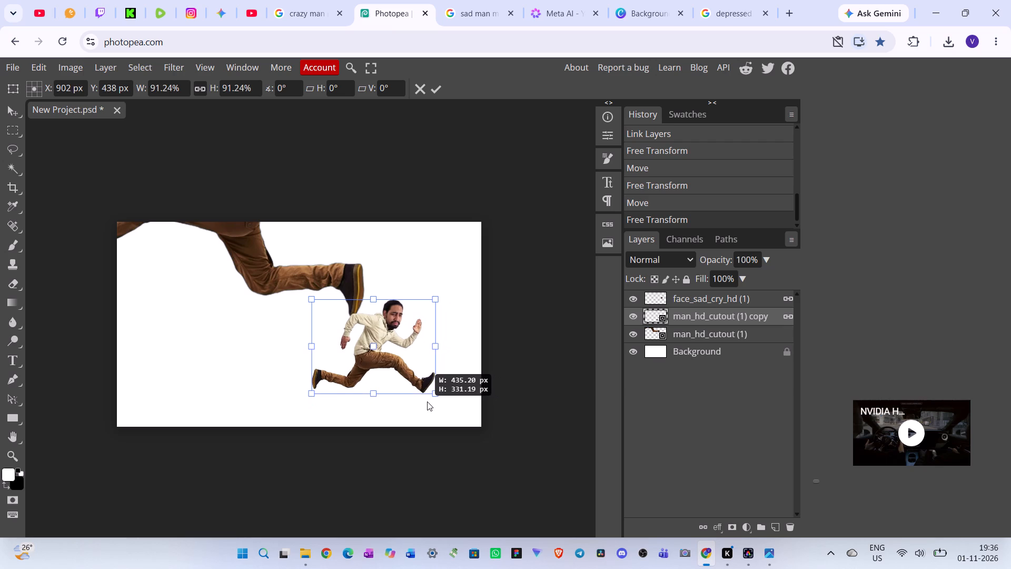
{"action": "left_click_drag", "start_coordinate": [427, 401], "coordinate": [422, 399]}
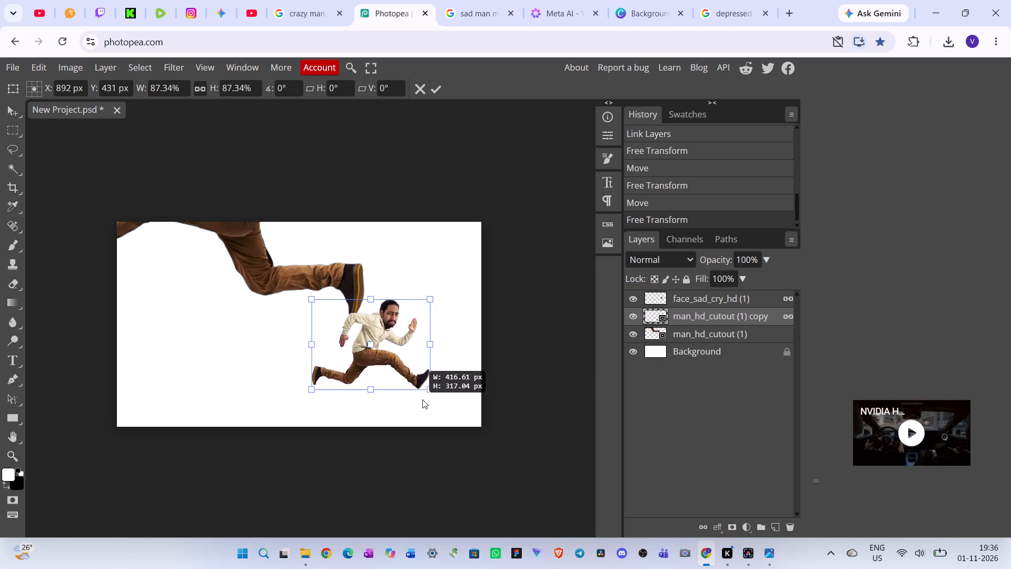
{"action": "left_click_drag", "start_coordinate": [422, 399], "coordinate": [412, 397]}
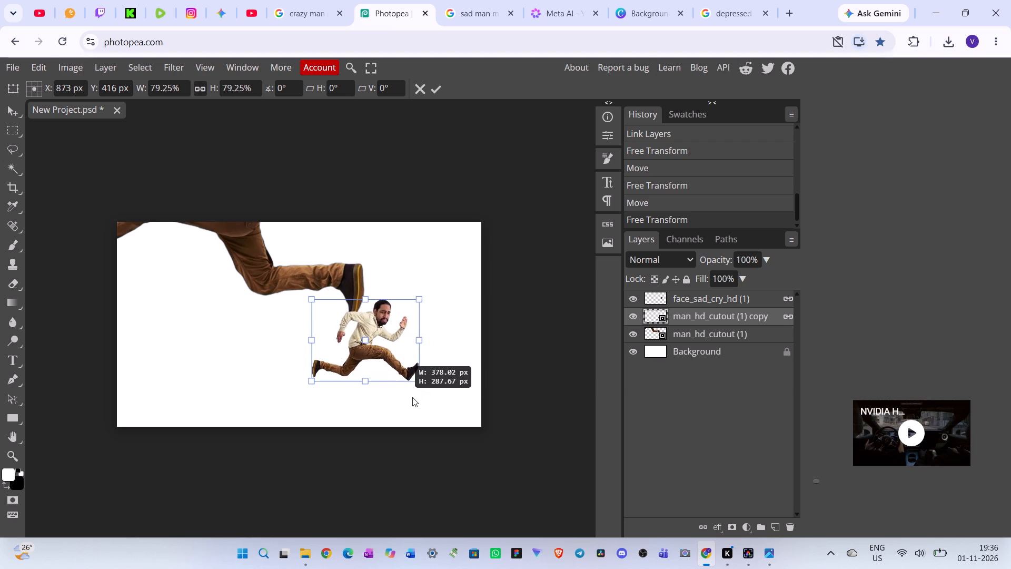
{"action": "left_click_drag", "start_coordinate": [412, 397], "coordinate": [423, 406]}
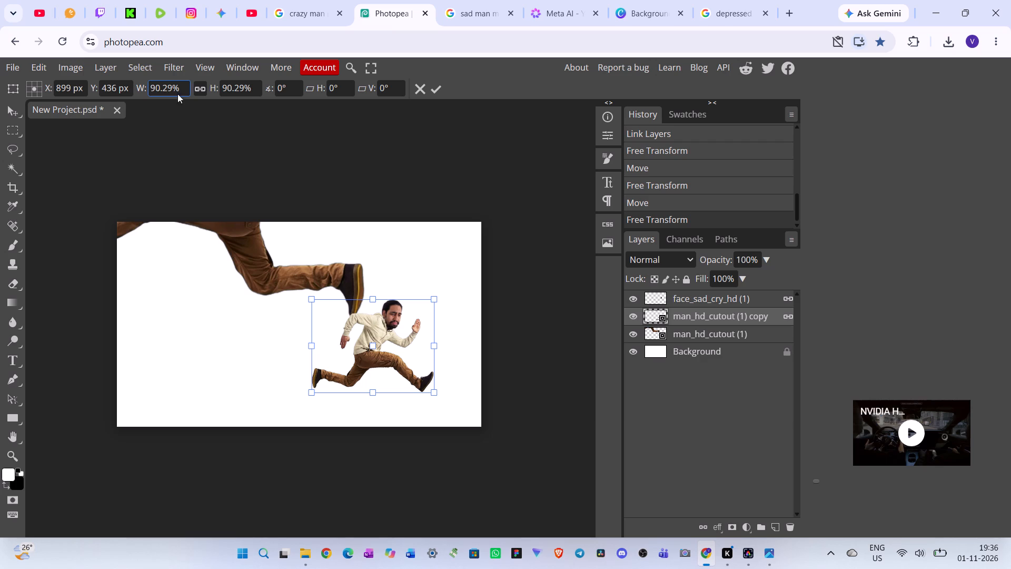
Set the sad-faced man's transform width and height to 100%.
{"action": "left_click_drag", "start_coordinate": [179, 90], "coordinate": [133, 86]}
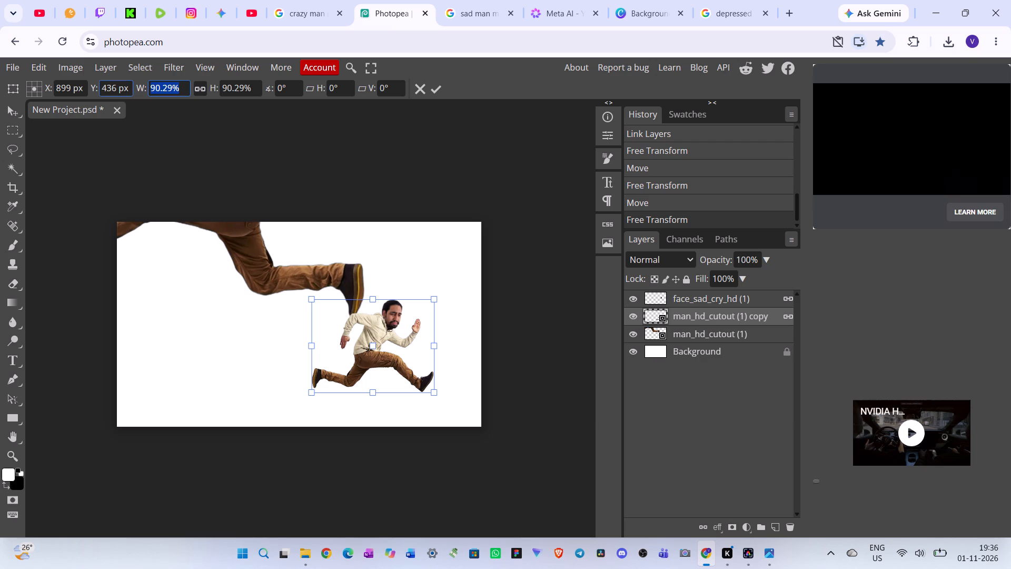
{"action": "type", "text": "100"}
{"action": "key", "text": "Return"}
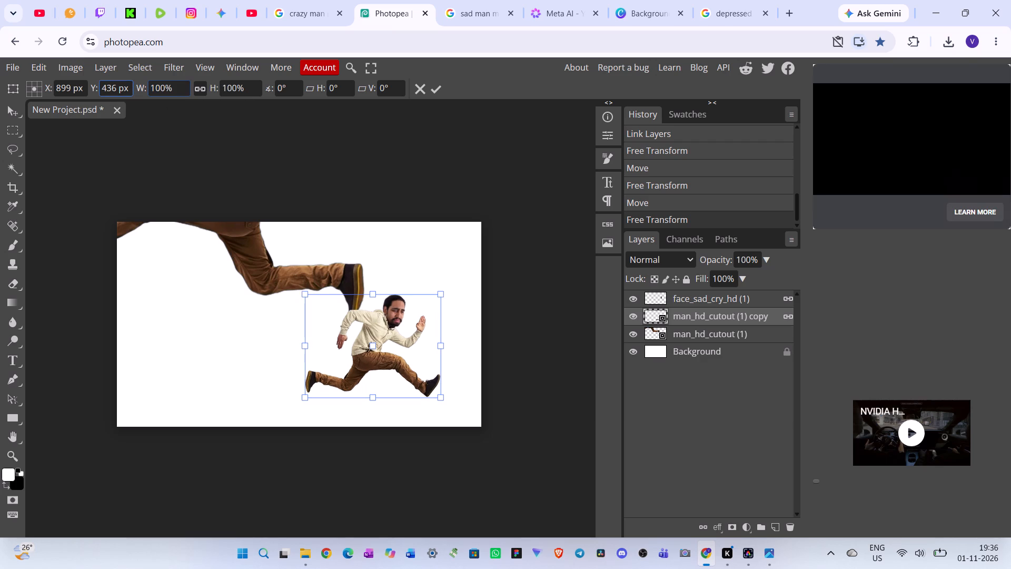
Set the sad-faced man's width and height to 90%, place him at about X 909 px, Y 445 px, and apply the transform.
{"action": "left_click_drag", "start_coordinate": [182, 92], "coordinate": [161, 91]}
{"action": "left_click_drag", "start_coordinate": [161, 91], "coordinate": [138, 85]}
{"action": "type", "text": "90"}
{"action": "key", "text": "Return"}
{"action": "left_click", "coordinate": [400, 340]}
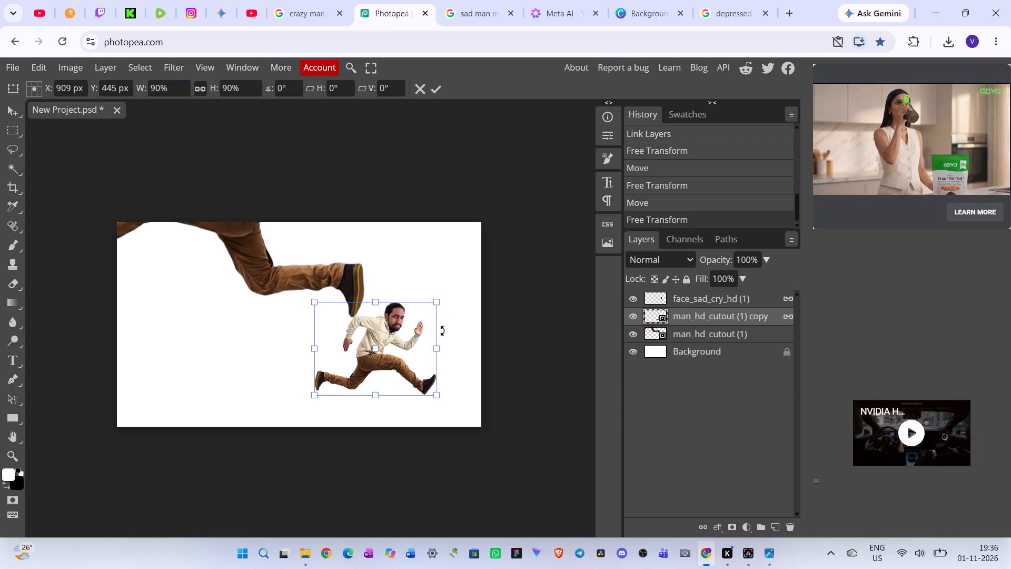
{"action": "left_click", "coordinate": [702, 299]}
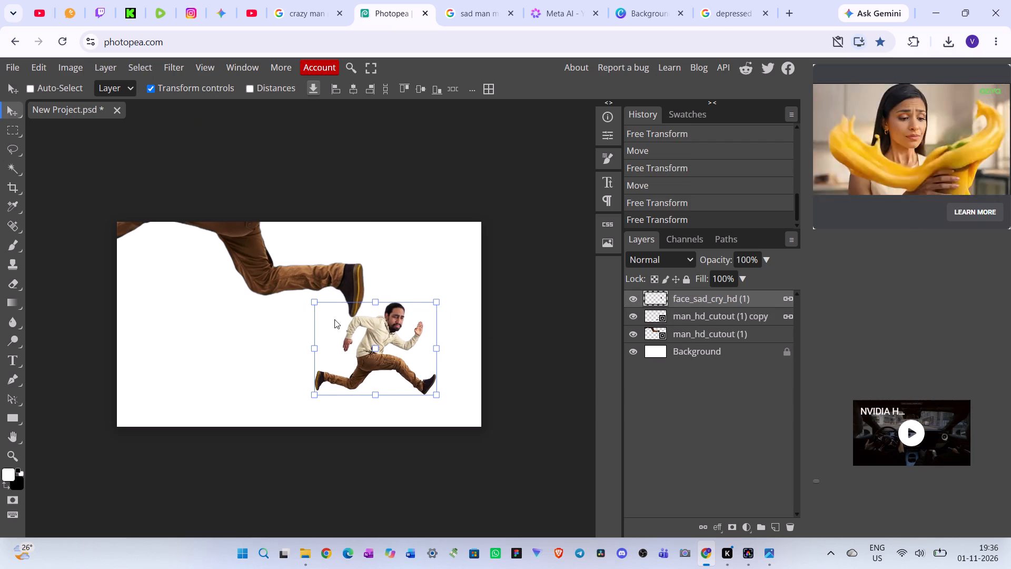
Move the large running man on the man_hd_cutout (1) layer to about X -14 px, Y 647 px.
{"action": "left_click", "coordinate": [717, 331]}
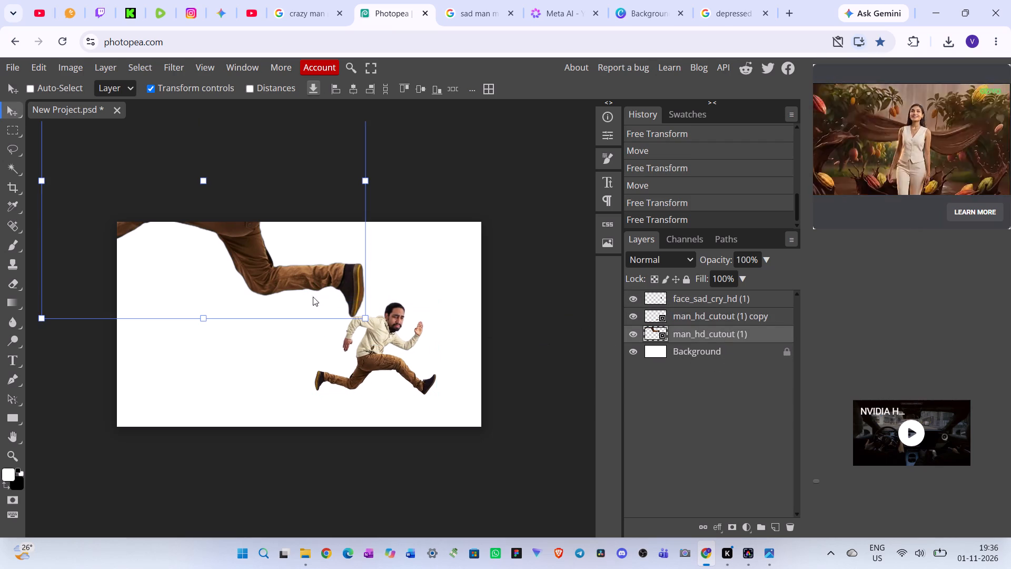
{"action": "left_click_drag", "start_coordinate": [274, 271], "coordinate": [348, 347]}
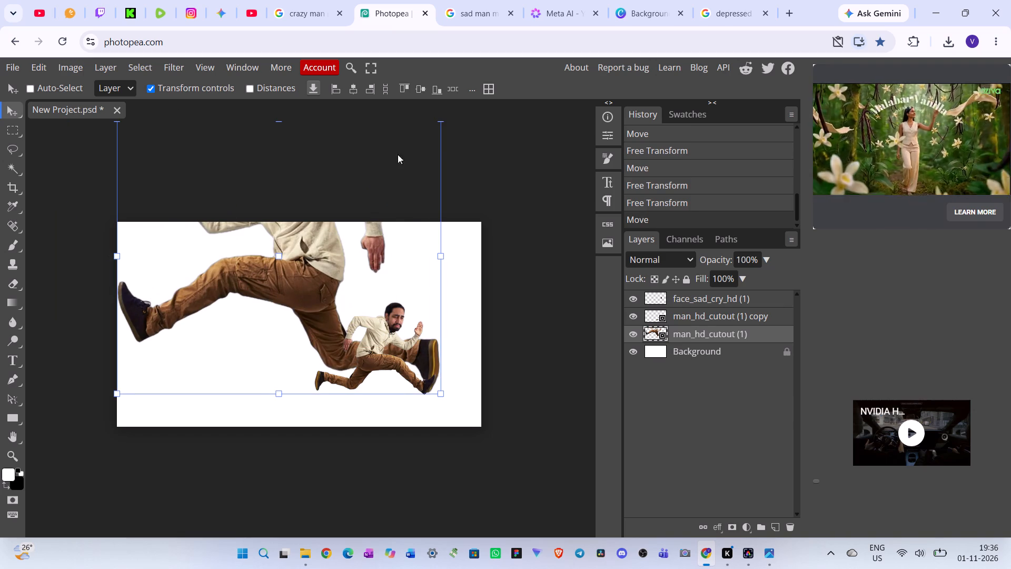
{"action": "left_click_drag", "start_coordinate": [372, 231], "coordinate": [358, 267]}
{"action": "left_click_drag", "start_coordinate": [427, 150], "coordinate": [394, 193]}
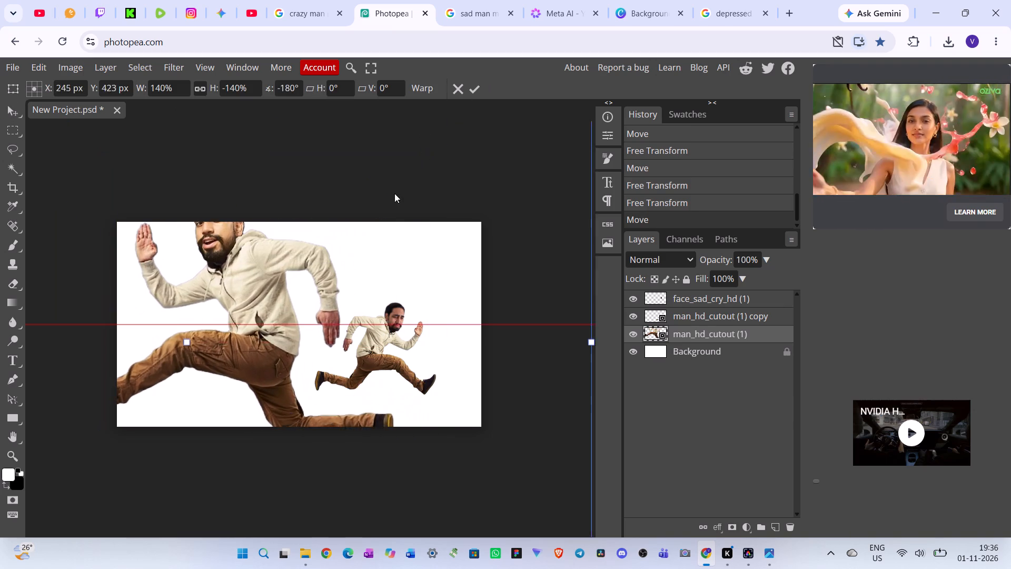
{"action": "left_click_drag", "start_coordinate": [394, 193], "coordinate": [323, 256]}
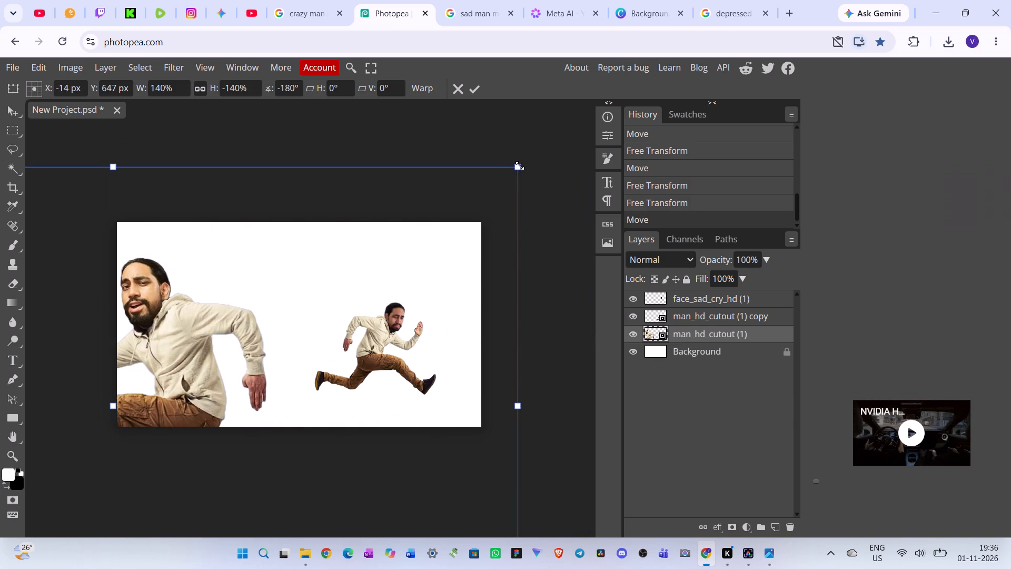
Shrink the large man at the canvas's lower-left corner, setting his width and height to 90%.
{"action": "left_click_drag", "start_coordinate": [520, 165], "coordinate": [340, 256]}
{"action": "left_click_drag", "start_coordinate": [271, 316], "coordinate": [353, 258]}
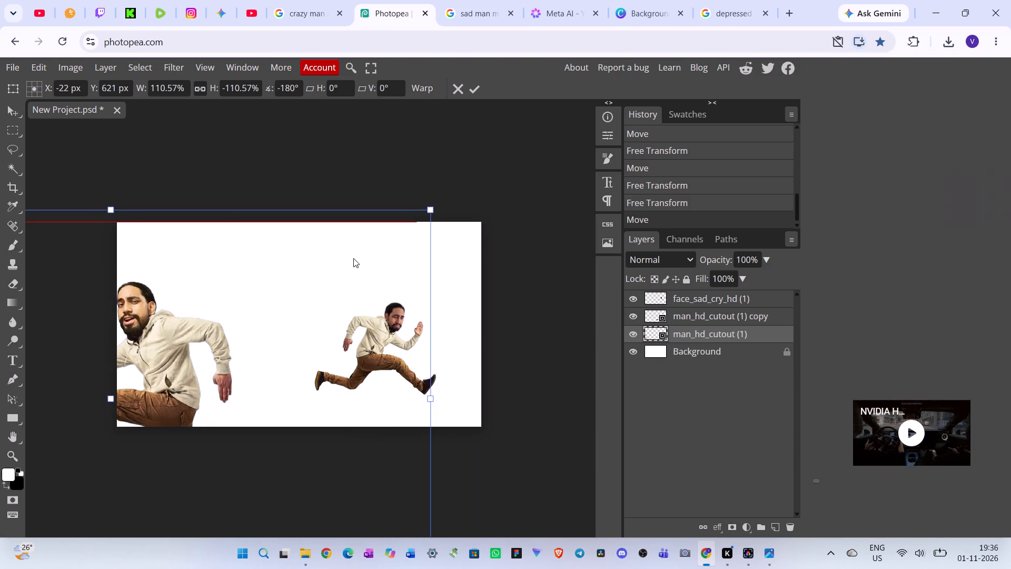
{"action": "left_click_drag", "start_coordinate": [353, 258], "coordinate": [353, 257]}
{"action": "left_click", "coordinate": [167, 92]}
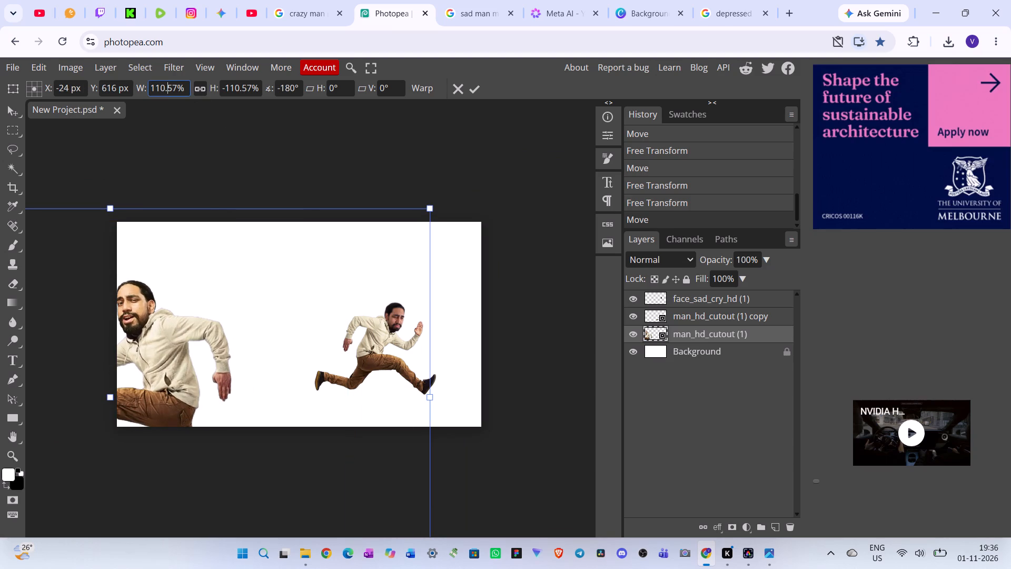
{"action": "left_click_drag", "start_coordinate": [183, 90], "coordinate": [108, 85]}
{"action": "type", "text": "90"}
{"action": "key", "text": "Return"}
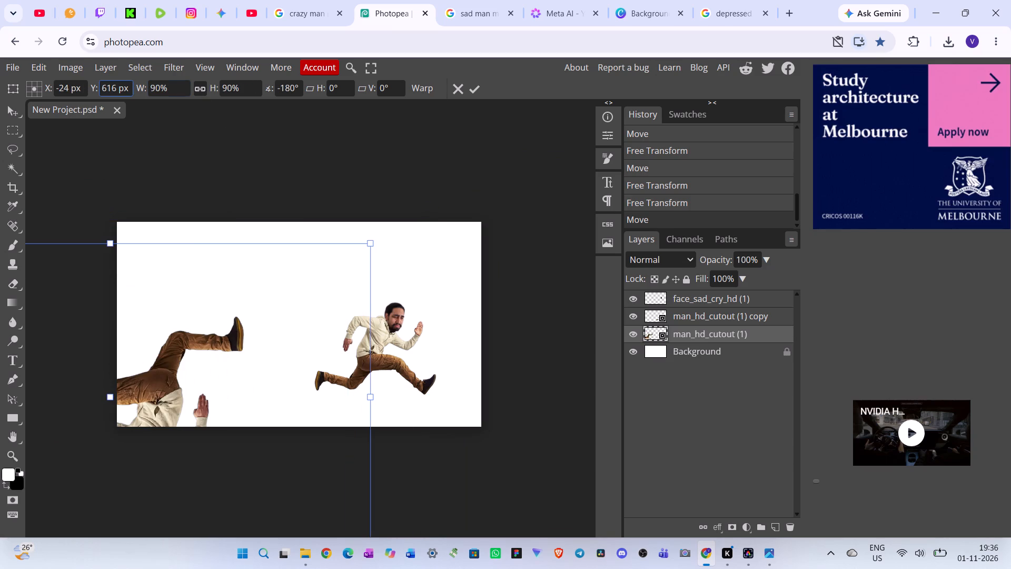
Move the upside-down large man to about X 317 px, Y 360 px and flip him horizontally and vertically.
{"action": "left_click_drag", "start_coordinate": [234, 392], "coordinate": [342, 303]}
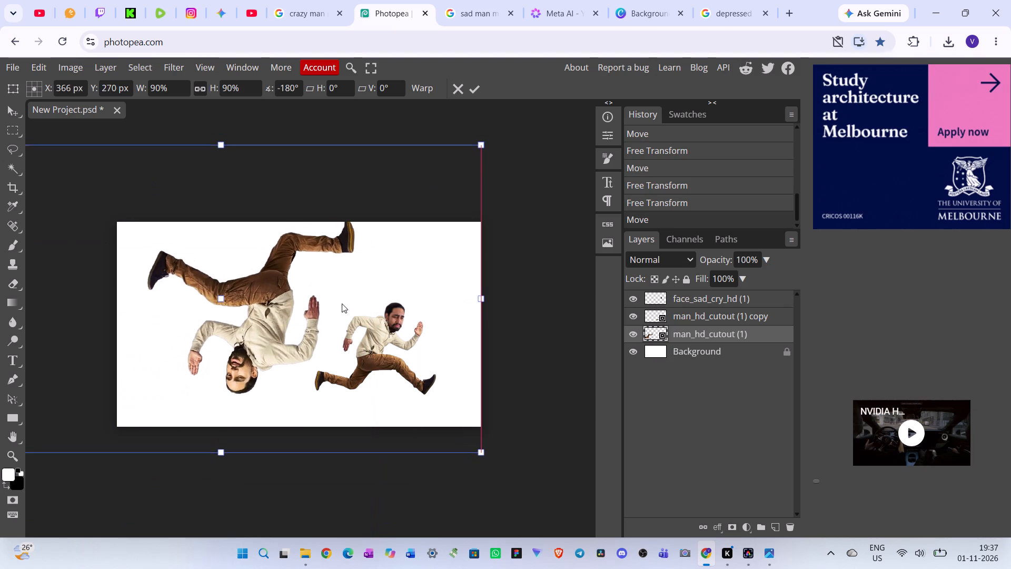
{"action": "left_click_drag", "start_coordinate": [342, 303], "coordinate": [331, 322]}
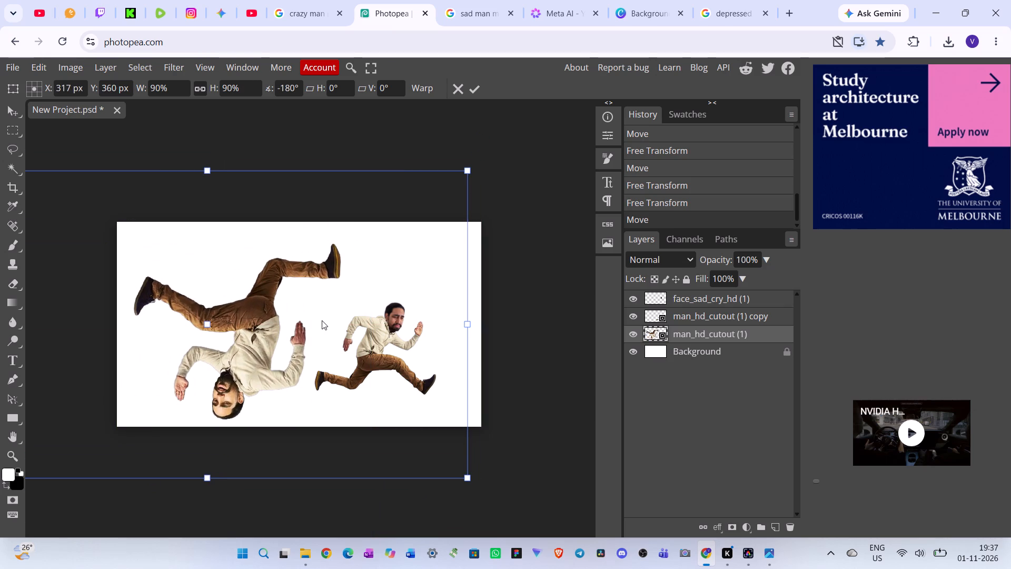
{"action": "right_click", "coordinate": [302, 323]}
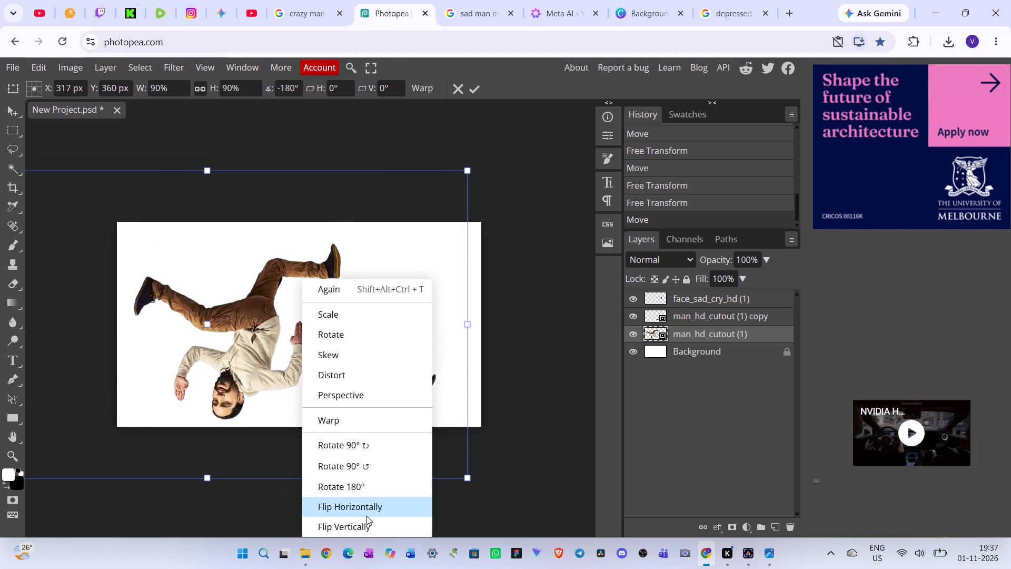
{"action": "left_click", "coordinate": [366, 507]}
{"action": "right_click", "coordinate": [217, 375]}
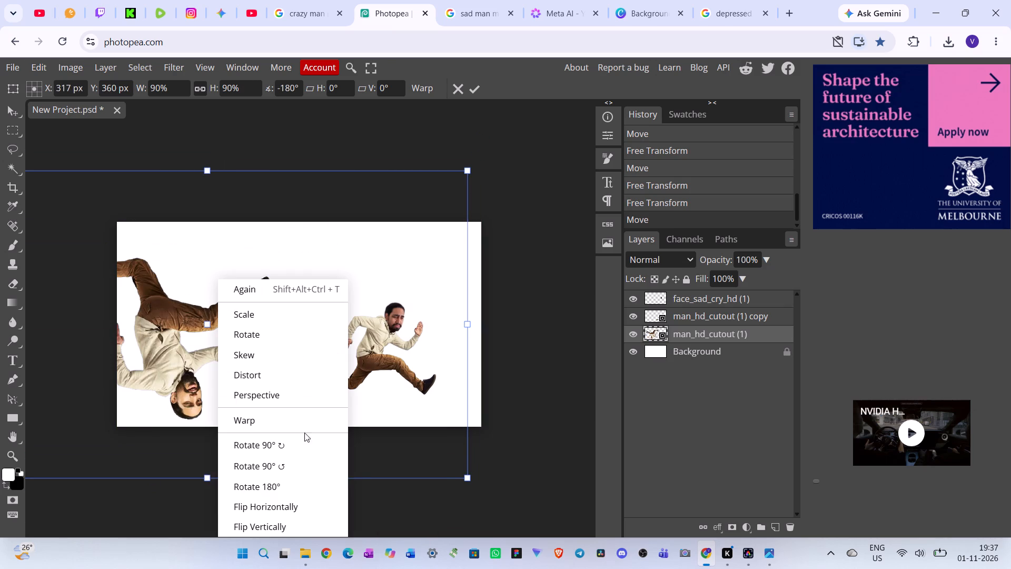
{"action": "left_click", "coordinate": [285, 525]}
Shrink the large man to about 48.6%, matching him against the sad-faced man, and place him at about X 786 px, Y 409 px.
{"action": "left_click_drag", "start_coordinate": [246, 376], "coordinate": [367, 396]}
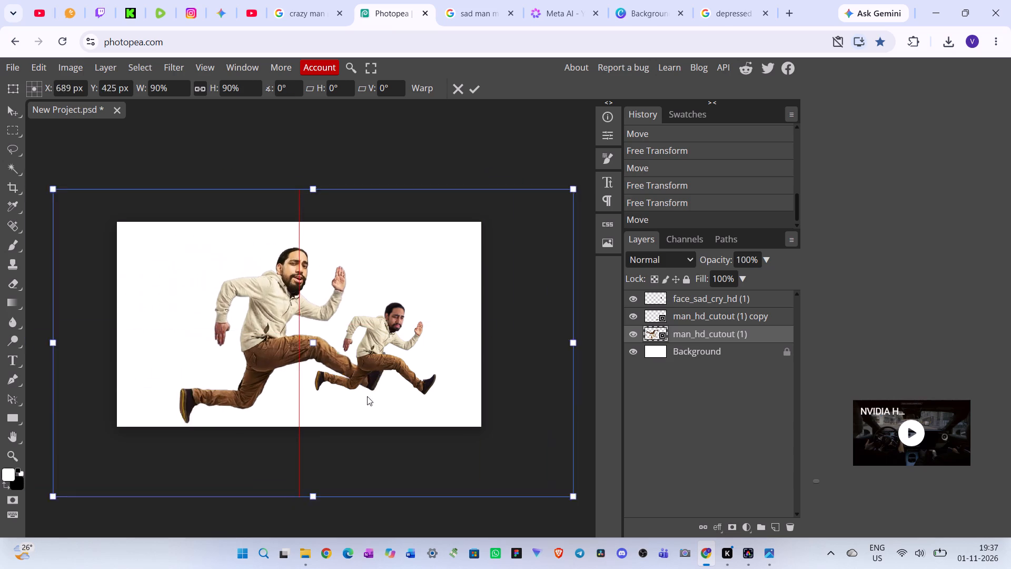
{"action": "left_click_drag", "start_coordinate": [367, 396], "coordinate": [318, 394]}
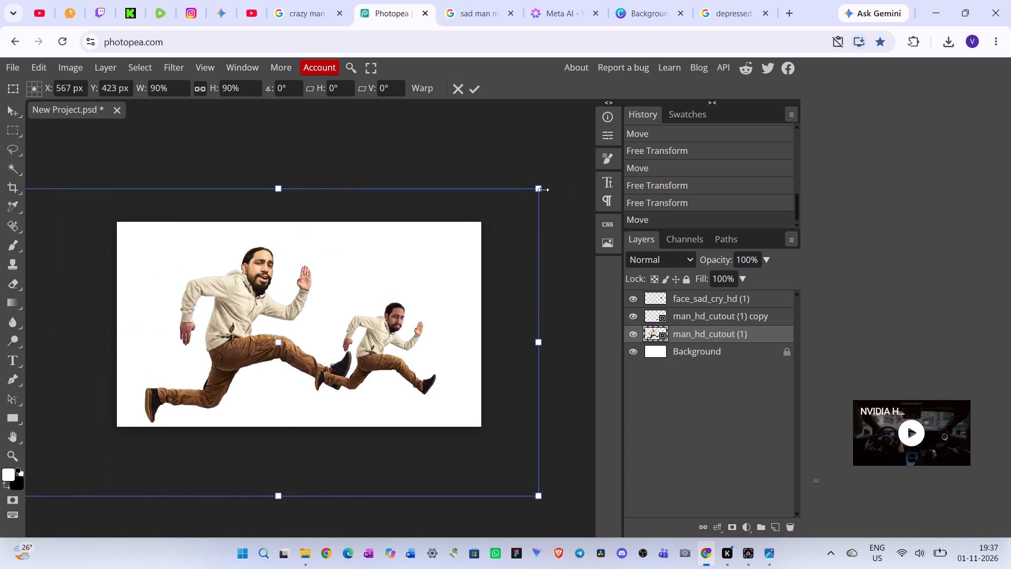
{"action": "left_click_drag", "start_coordinate": [540, 188], "coordinate": [378, 310]}
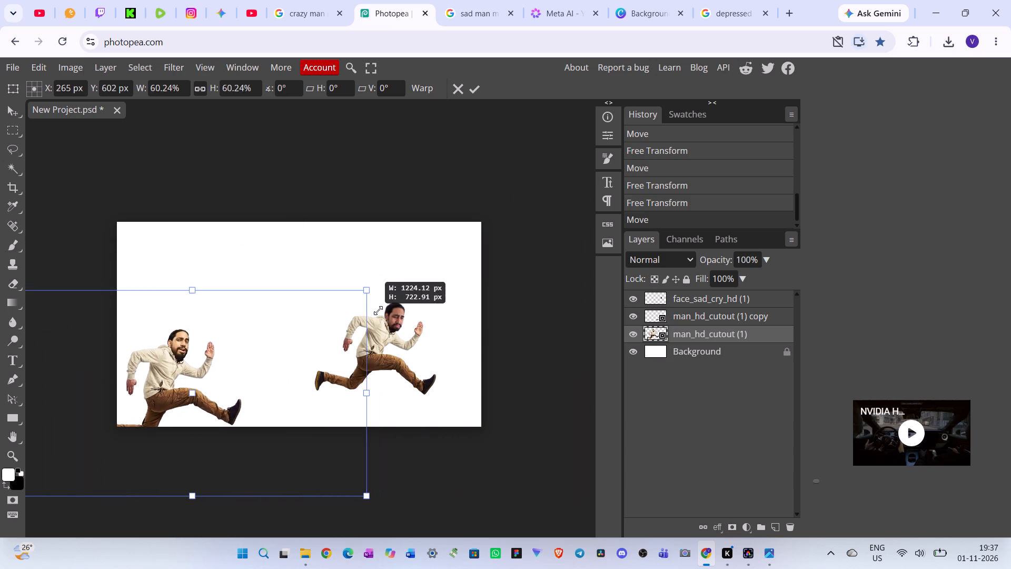
{"action": "left_click_drag", "start_coordinate": [378, 310], "coordinate": [378, 310]}
{"action": "left_click_drag", "start_coordinate": [246, 407], "coordinate": [449, 369]}
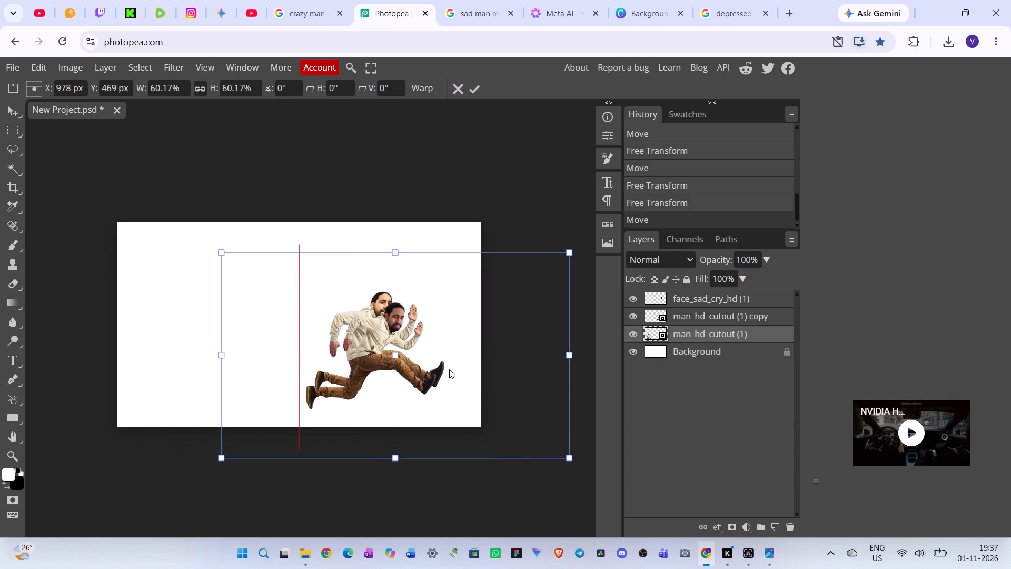
{"action": "left_click_drag", "start_coordinate": [449, 369], "coordinate": [458, 351]}
{"action": "left_click_drag", "start_coordinate": [577, 237], "coordinate": [560, 264]}
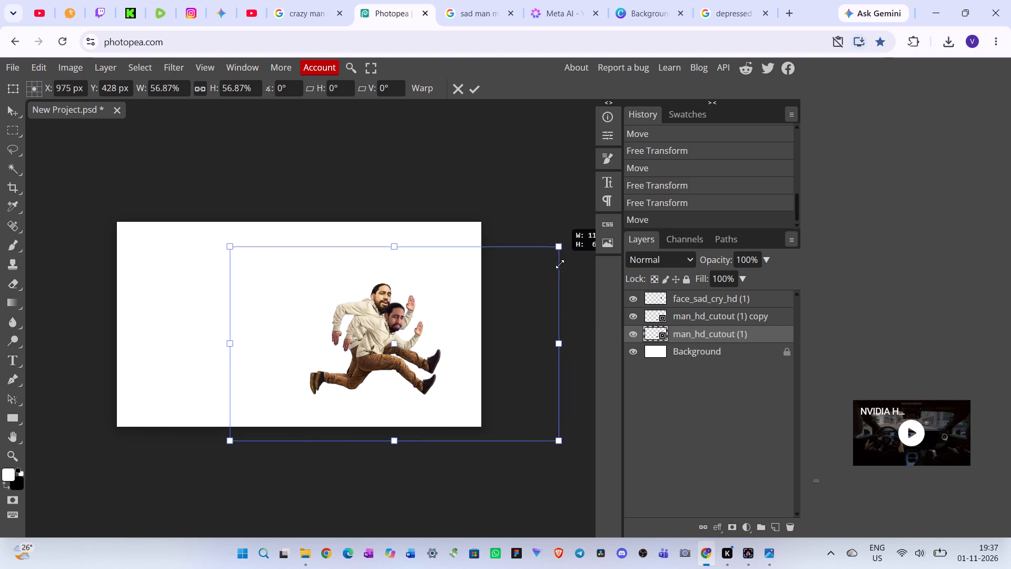
{"action": "left_click_drag", "start_coordinate": [560, 264], "coordinate": [522, 295]}
{"action": "left_click_drag", "start_coordinate": [481, 333], "coordinate": [510, 333]}
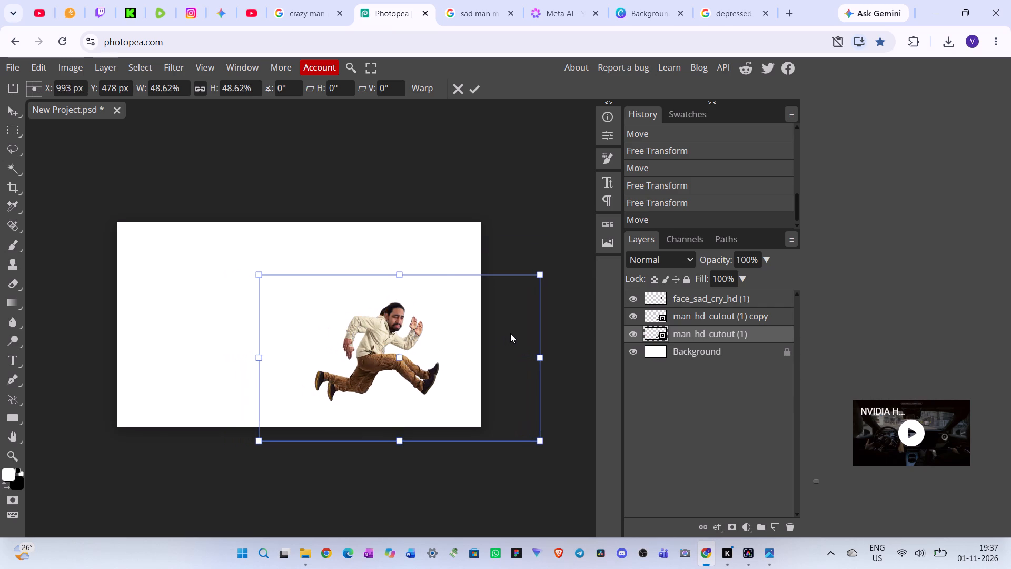
{"action": "left_click_drag", "start_coordinate": [510, 333], "coordinate": [497, 326]}
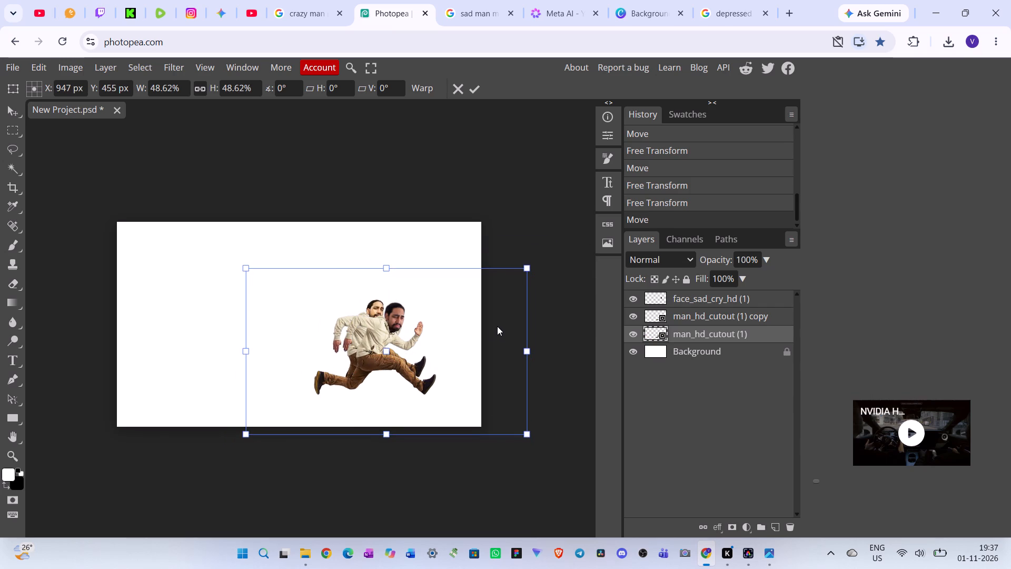
{"action": "left_click_drag", "start_coordinate": [497, 326], "coordinate": [453, 314]}
Rotate the man to about 6.7°, enlarge him to about 51.5%, and overlay him on the sad-faced man at about X 976 px, Y 499 px.
{"action": "left_click_drag", "start_coordinate": [482, 428], "coordinate": [477, 440]}
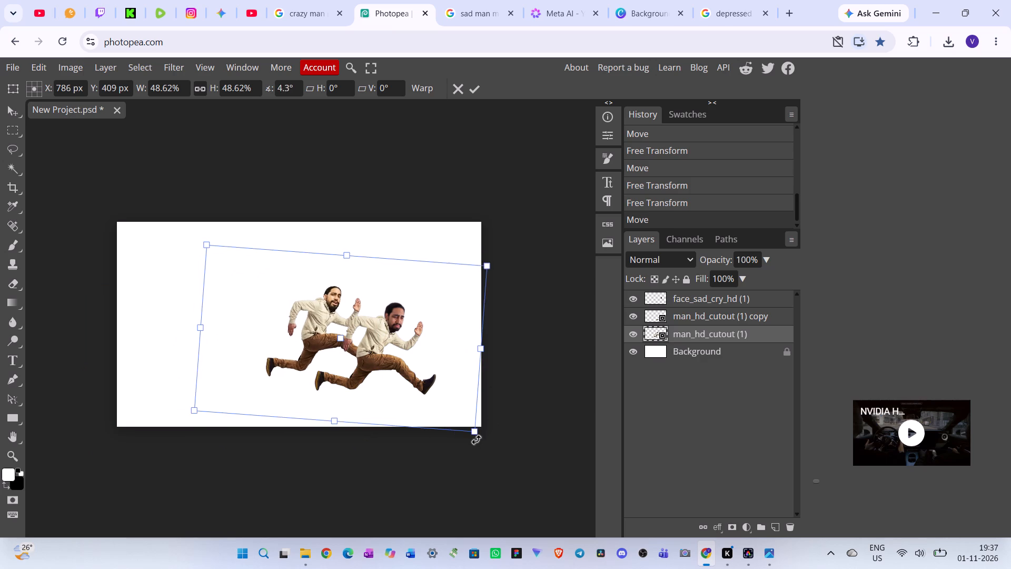
{"action": "left_click_drag", "start_coordinate": [477, 440], "coordinate": [468, 443]}
{"action": "left_click_drag", "start_coordinate": [314, 336], "coordinate": [371, 352]}
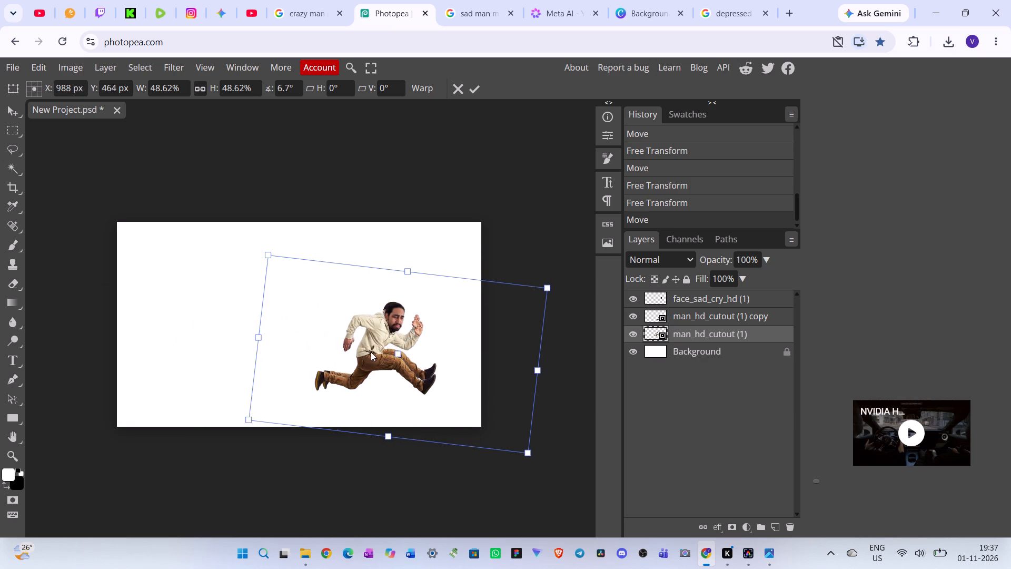
{"action": "left_click_drag", "start_coordinate": [371, 352], "coordinate": [365, 354]}
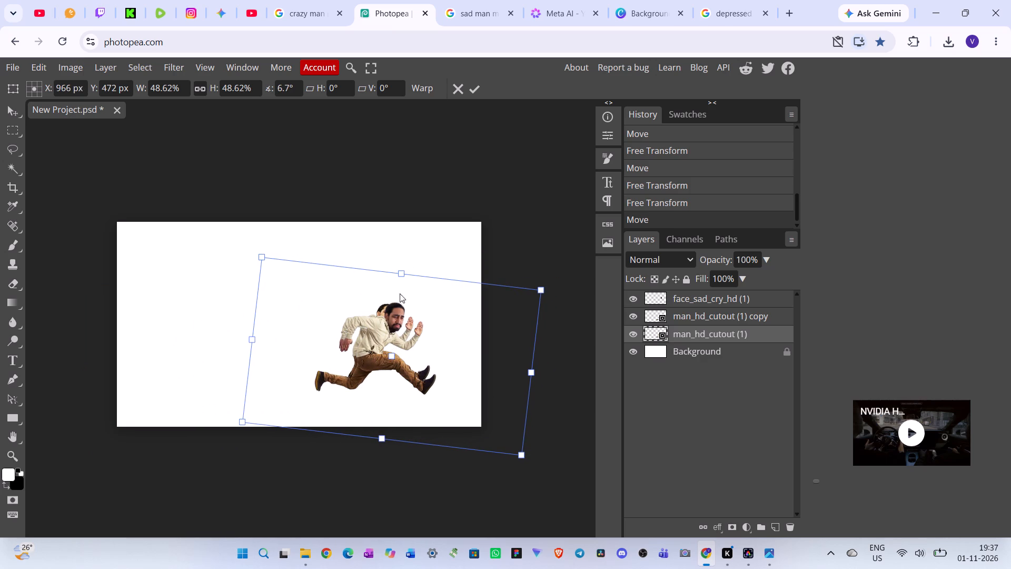
{"action": "left_click_drag", "start_coordinate": [543, 291], "coordinate": [549, 290]}
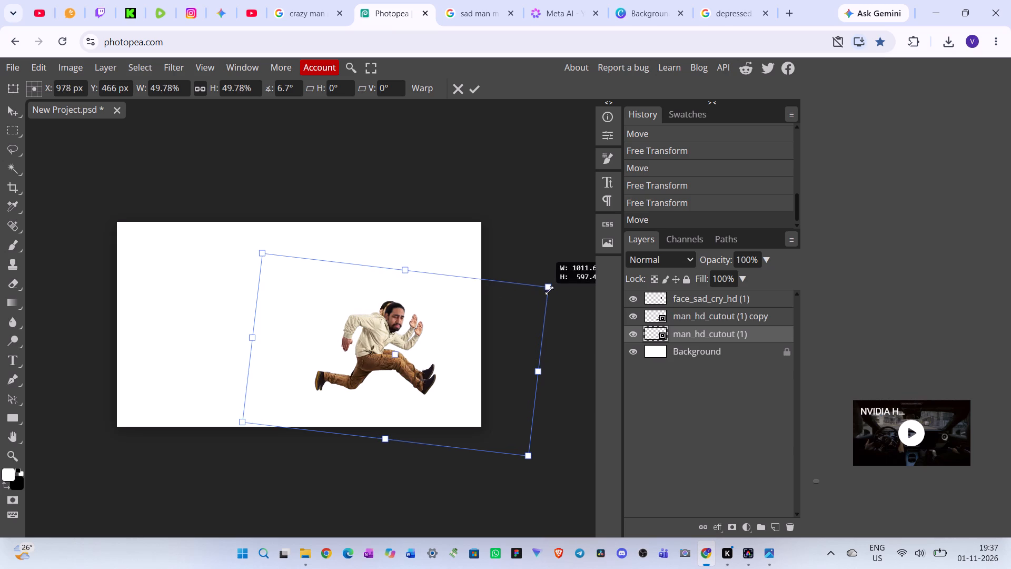
{"action": "left_click_drag", "start_coordinate": [549, 290], "coordinate": [571, 283]}
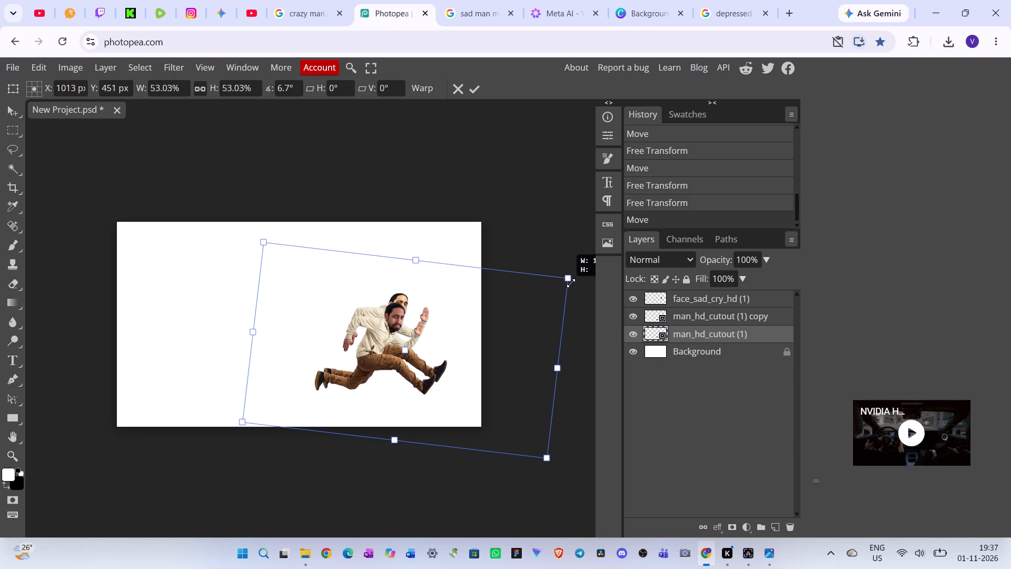
{"action": "left_click_drag", "start_coordinate": [571, 283], "coordinate": [561, 288]}
{"action": "left_click_drag", "start_coordinate": [522, 312], "coordinate": [522, 316]}
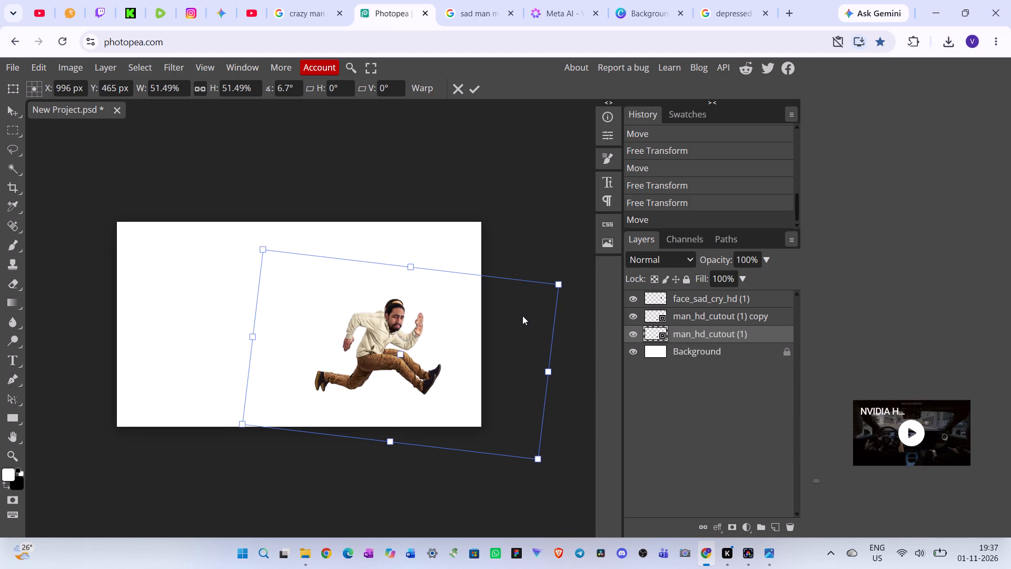
{"action": "left_click_drag", "start_coordinate": [522, 316], "coordinate": [517, 323]}
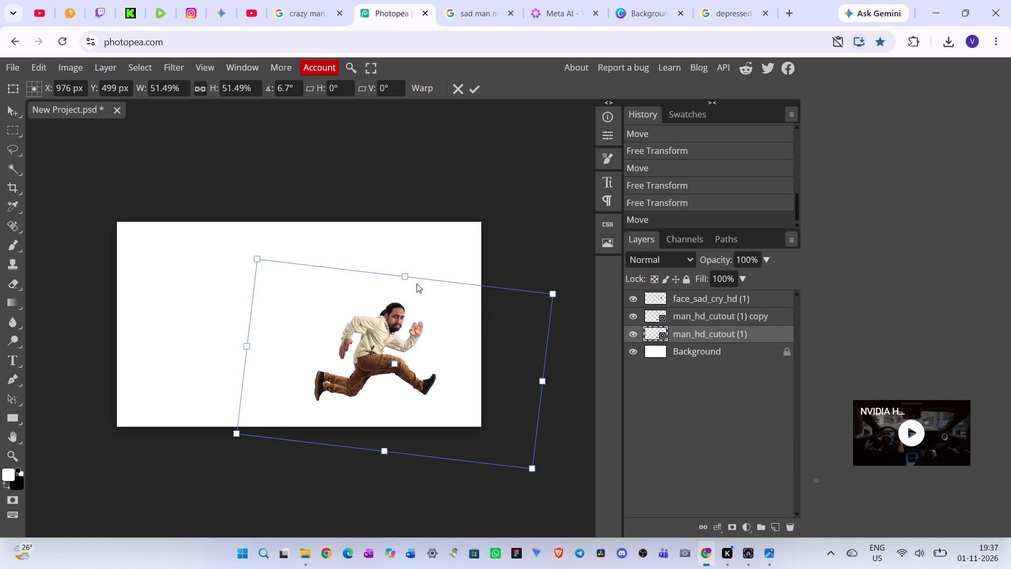
Align the man behind the sad-faced man with about 12.7° rotation and 49.8% size, at about X 984 px, Y 491 px.
{"action": "left_click_drag", "start_coordinate": [535, 476], "coordinate": [521, 485]}
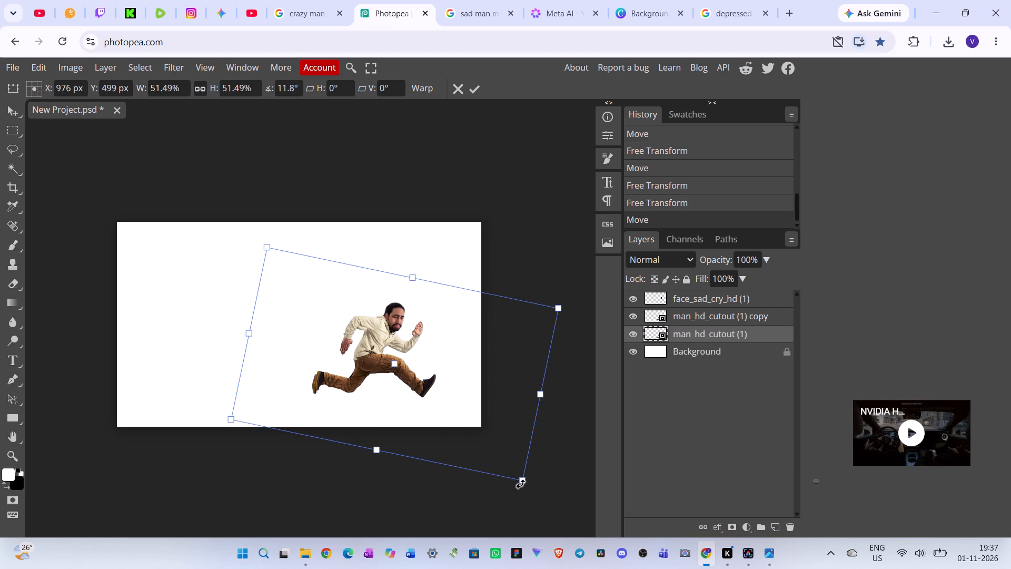
{"action": "left_click_drag", "start_coordinate": [521, 485], "coordinate": [519, 486]}
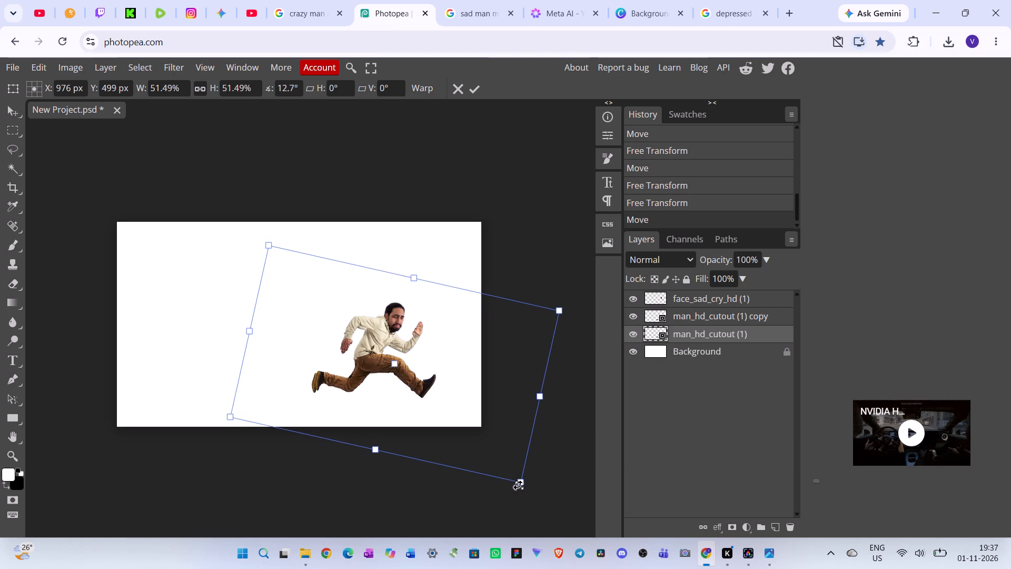
{"action": "left_click_drag", "start_coordinate": [519, 482], "coordinate": [503, 476]}
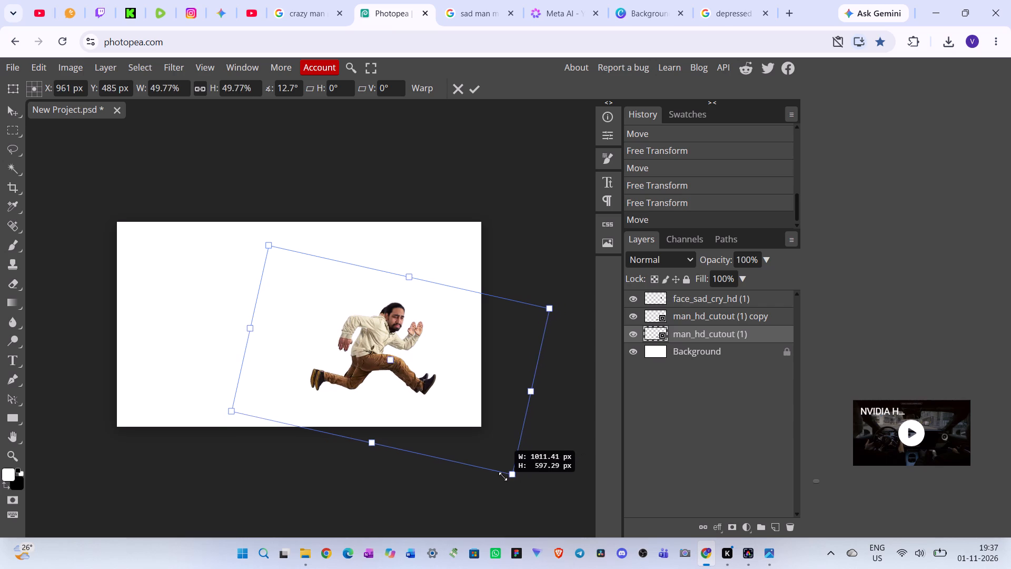
{"action": "left_click_drag", "start_coordinate": [503, 476], "coordinate": [500, 475]}
{"action": "left_click_drag", "start_coordinate": [320, 335], "coordinate": [329, 341]}
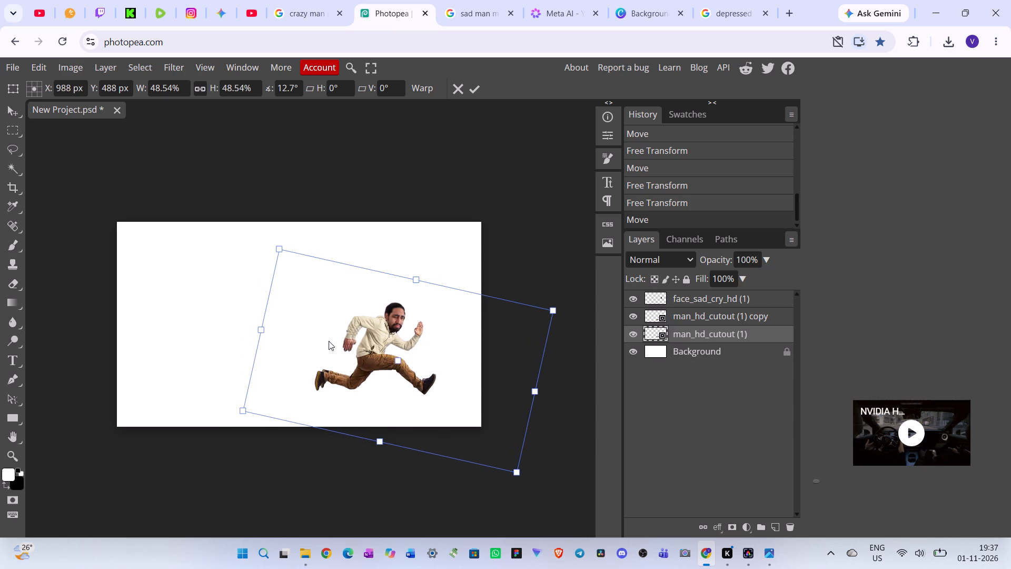
{"action": "left_click_drag", "start_coordinate": [329, 341], "coordinate": [325, 342]}
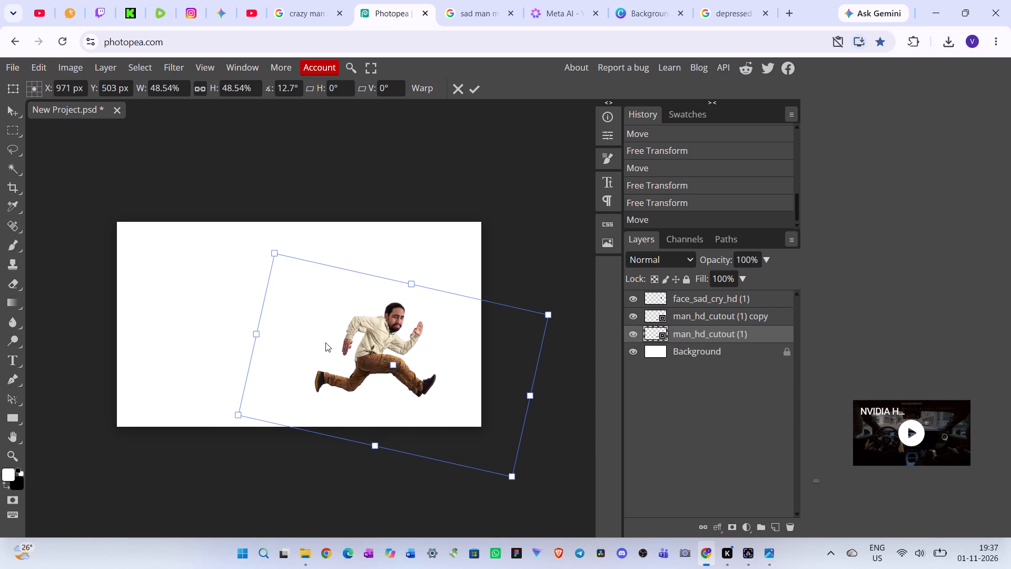
{"action": "left_click_drag", "start_coordinate": [325, 342], "coordinate": [329, 340]}
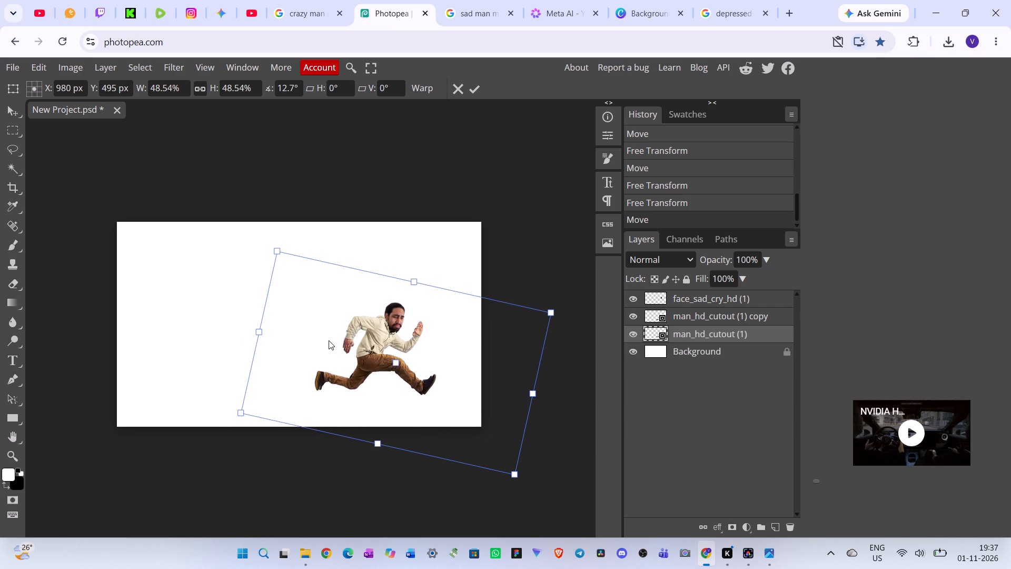
{"action": "left_click_drag", "start_coordinate": [329, 340], "coordinate": [327, 339]}
{"action": "left_click_drag", "start_coordinate": [327, 339], "coordinate": [326, 336]}
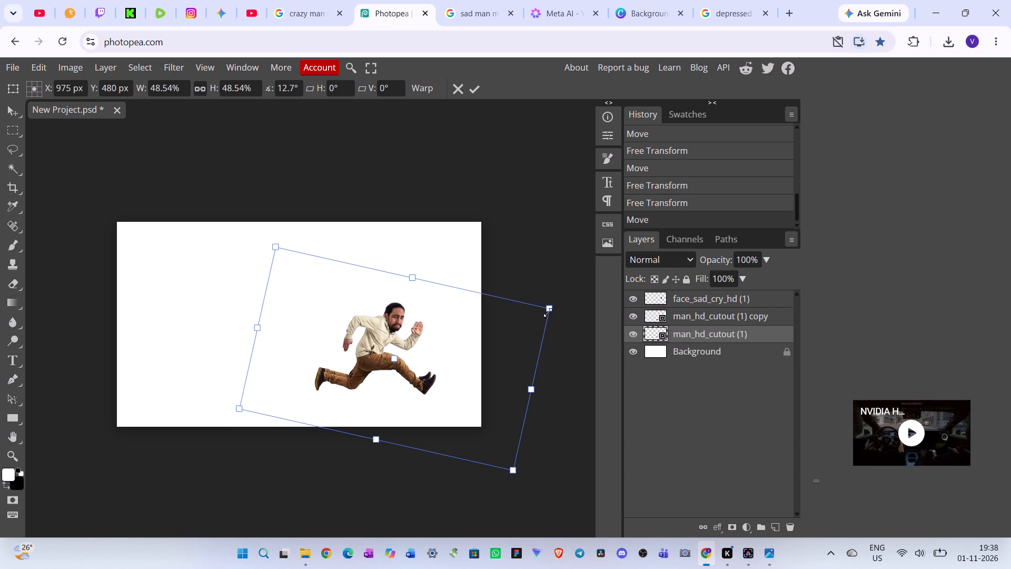
{"action": "left_click_drag", "start_coordinate": [549, 308], "coordinate": [557, 309]}
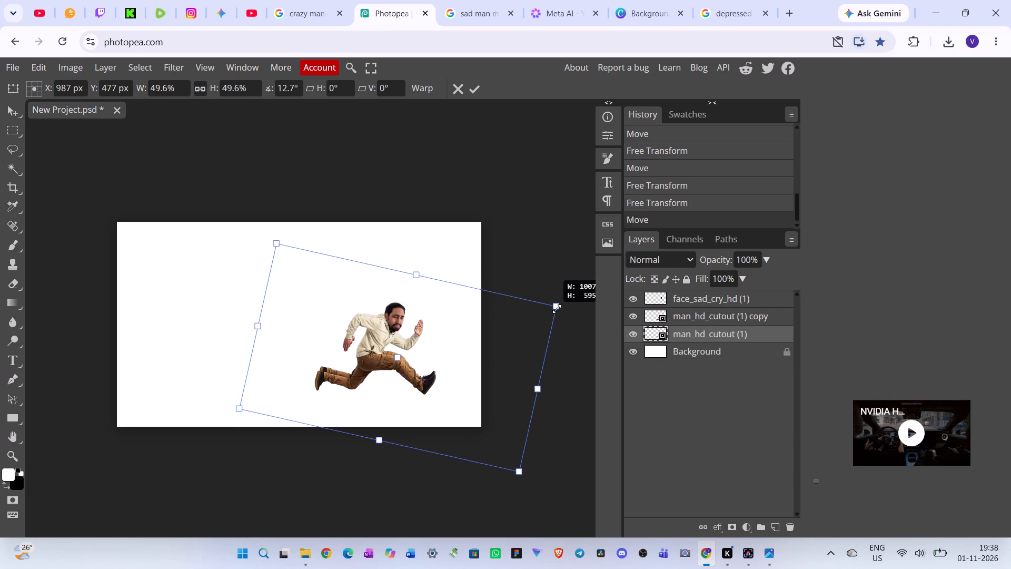
{"action": "left_click_drag", "start_coordinate": [557, 309], "coordinate": [559, 312]}
{"action": "left_click", "coordinate": [522, 336]}
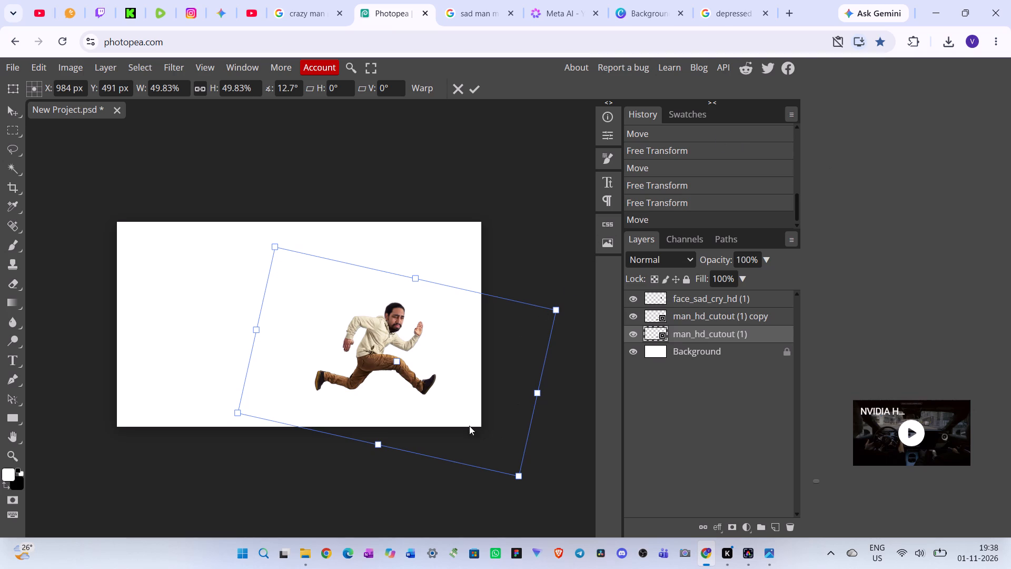
Flip the rotated man horizontally and move him to the canvas's upper left, at about X 441 px, Y 267 px.
{"action": "right_click", "coordinate": [451, 365]}
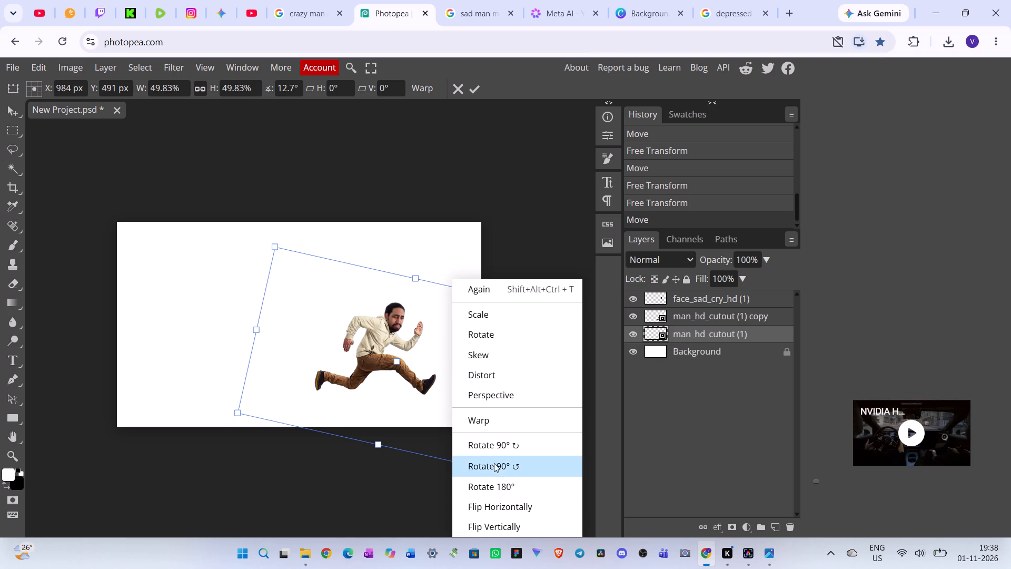
{"action": "left_click", "coordinate": [508, 508]}
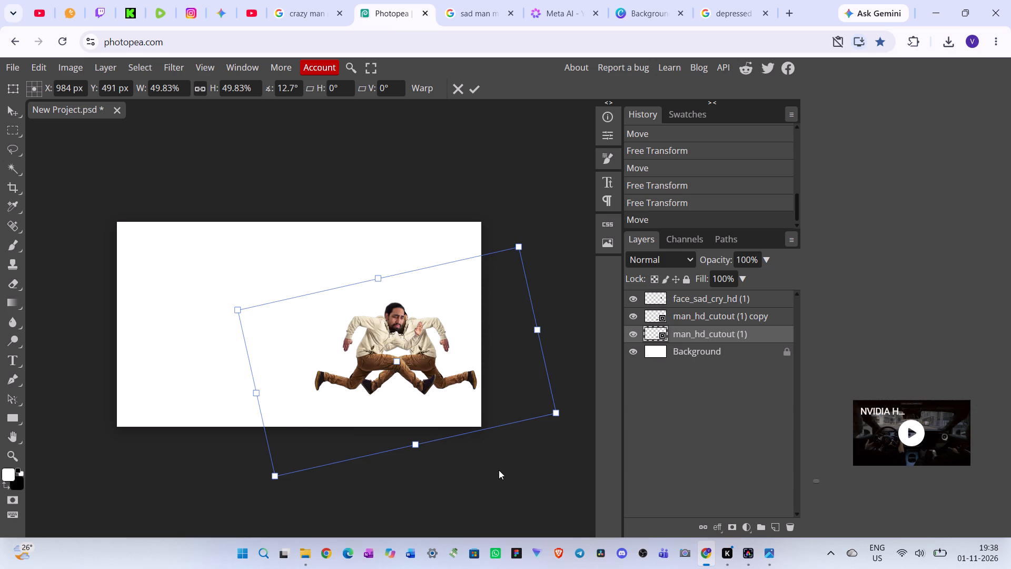
{"action": "left_click_drag", "start_coordinate": [488, 397], "coordinate": [430, 393]}
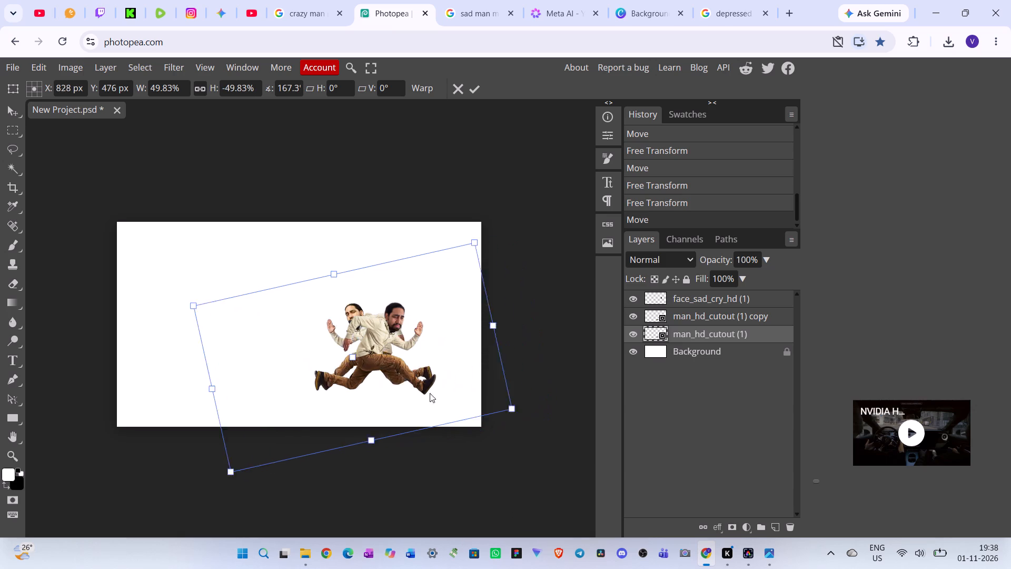
{"action": "left_click_drag", "start_coordinate": [430, 393], "coordinate": [339, 394]}
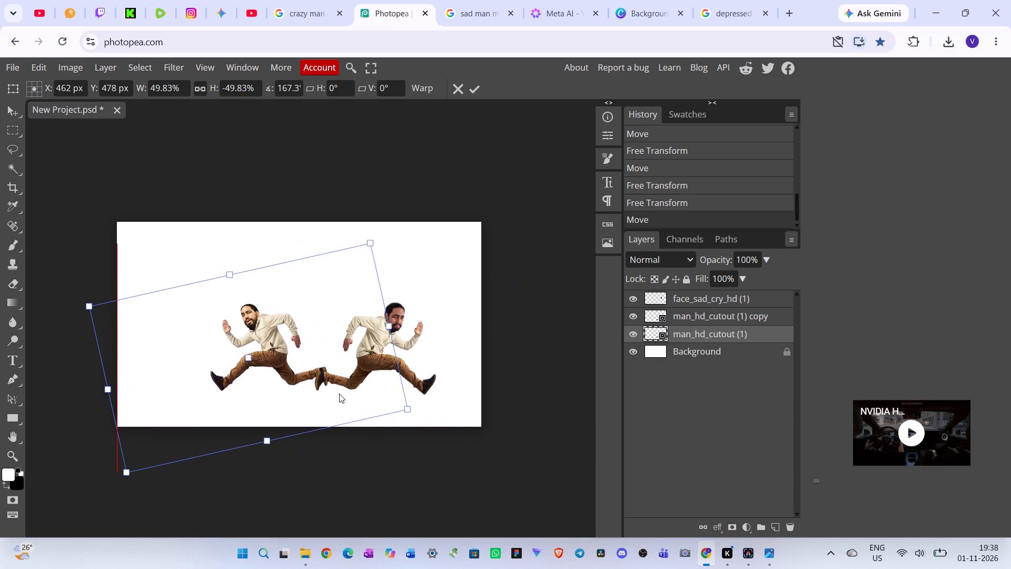
{"action": "left_click_drag", "start_coordinate": [339, 394], "coordinate": [338, 394]}
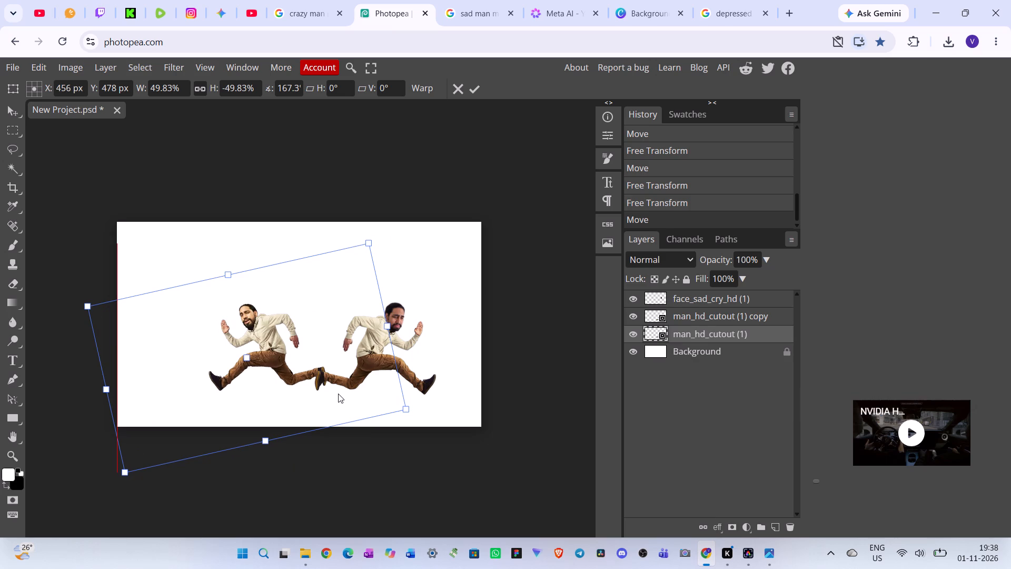
{"action": "left_click_drag", "start_coordinate": [338, 394], "coordinate": [337, 394]}
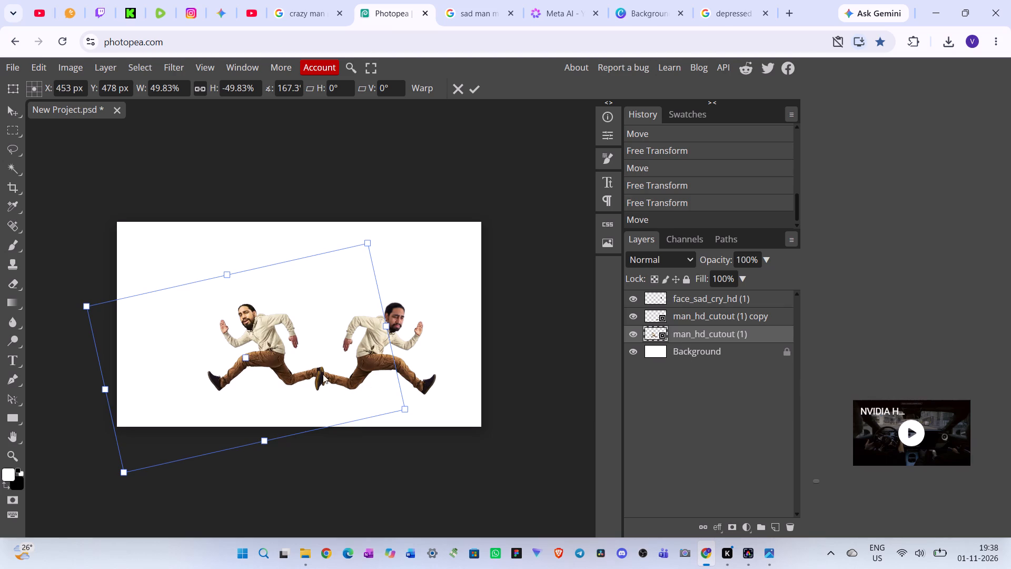
{"action": "left_click_drag", "start_coordinate": [293, 365], "coordinate": [290, 305]}
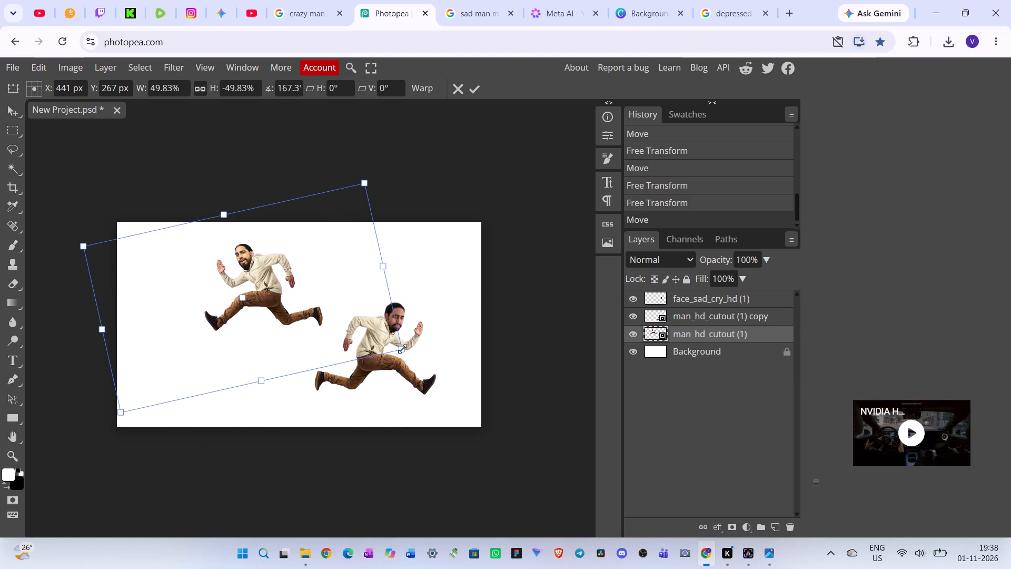
Enlarge the flipped man to about 58.9% and place him at the canvas's upper left, at about X 308 px, Y 261 px.
{"action": "left_click_drag", "start_coordinate": [402, 348], "coordinate": [408, 349]}
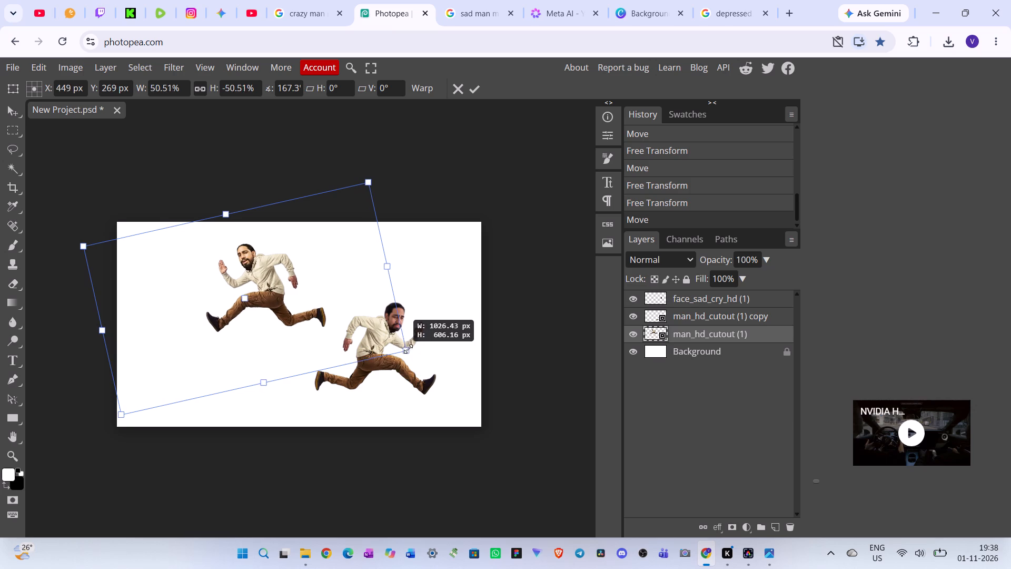
{"action": "left_click_drag", "start_coordinate": [408, 349], "coordinate": [456, 378]}
{"action": "left_click_drag", "start_coordinate": [345, 322], "coordinate": [302, 313]}
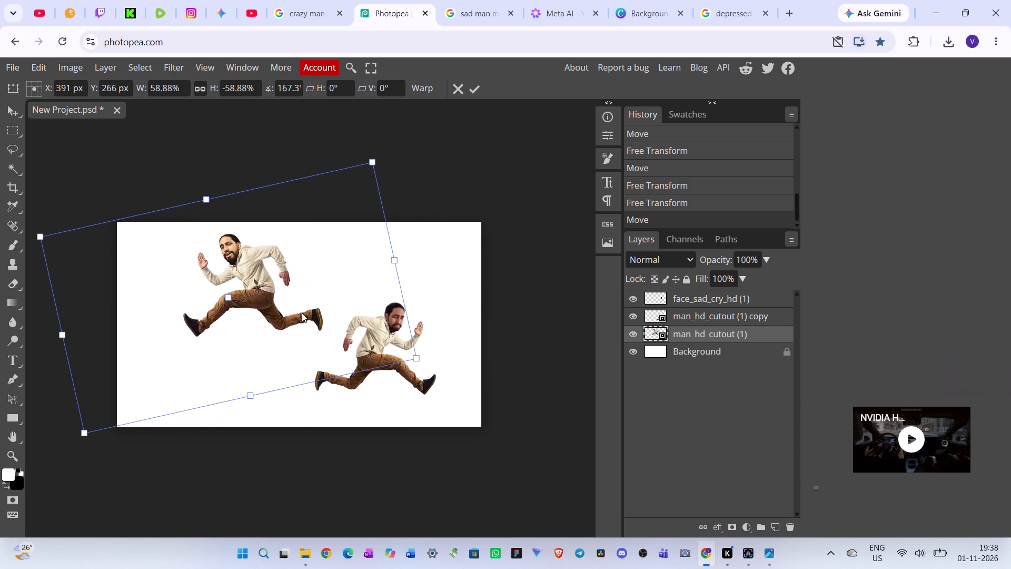
{"action": "left_click_drag", "start_coordinate": [302, 313], "coordinate": [281, 311]}
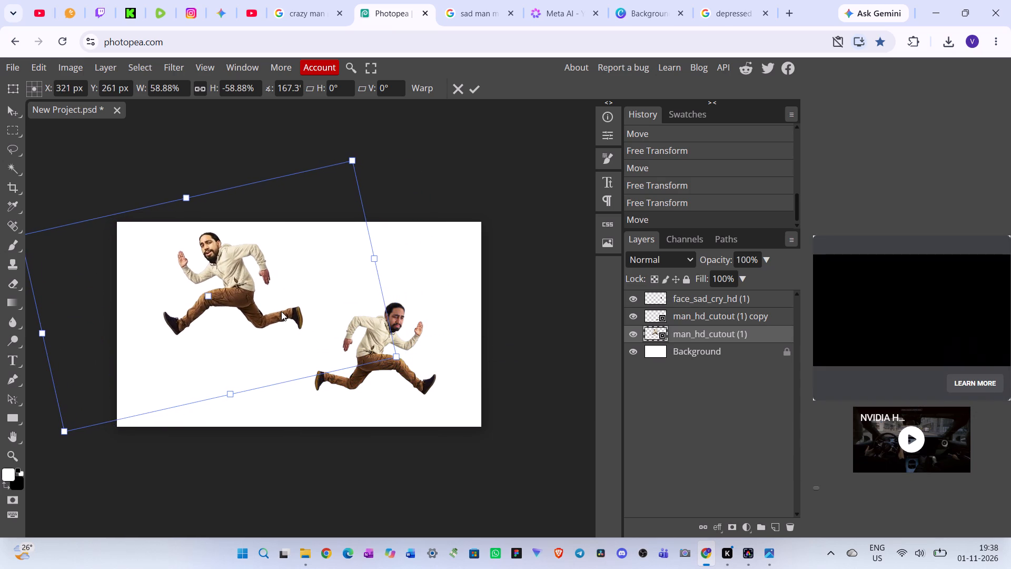
{"action": "left_click_drag", "start_coordinate": [281, 311], "coordinate": [278, 311]}
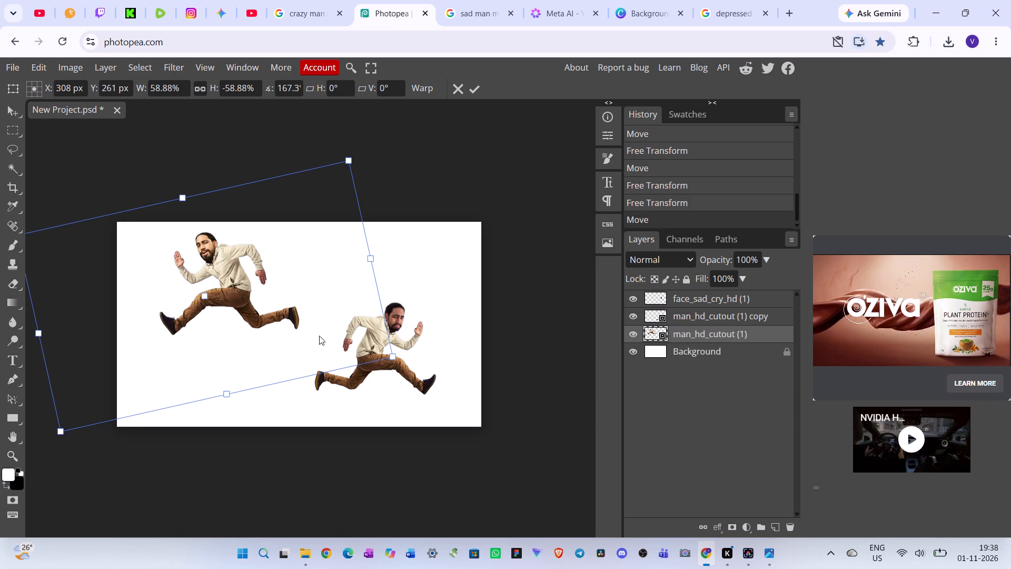
{"action": "left_click", "coordinate": [418, 332]}
{"action": "left_click", "coordinate": [404, 369]}
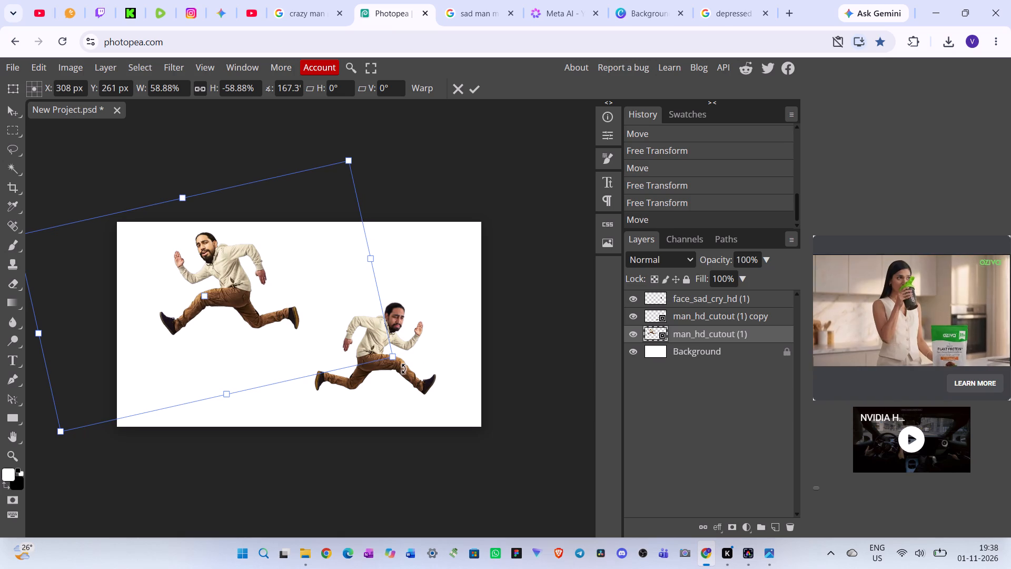
{"action": "left_click", "coordinate": [404, 369]}
Move the sad-faced man with his linked face closer to the canvas's lower-right corner.
{"action": "left_click", "coordinate": [683, 318]}
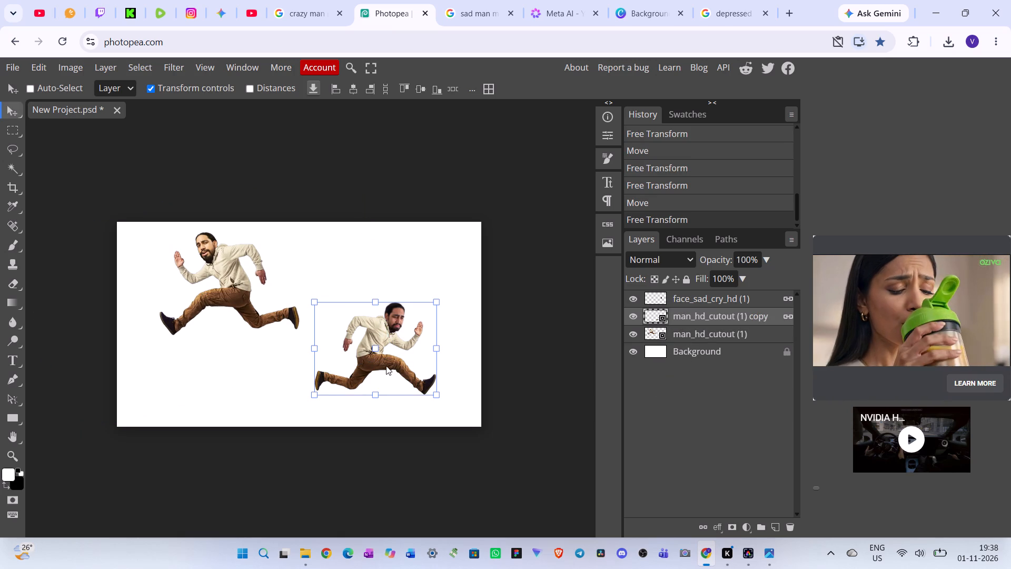
{"action": "left_click_drag", "start_coordinate": [386, 366], "coordinate": [404, 382]}
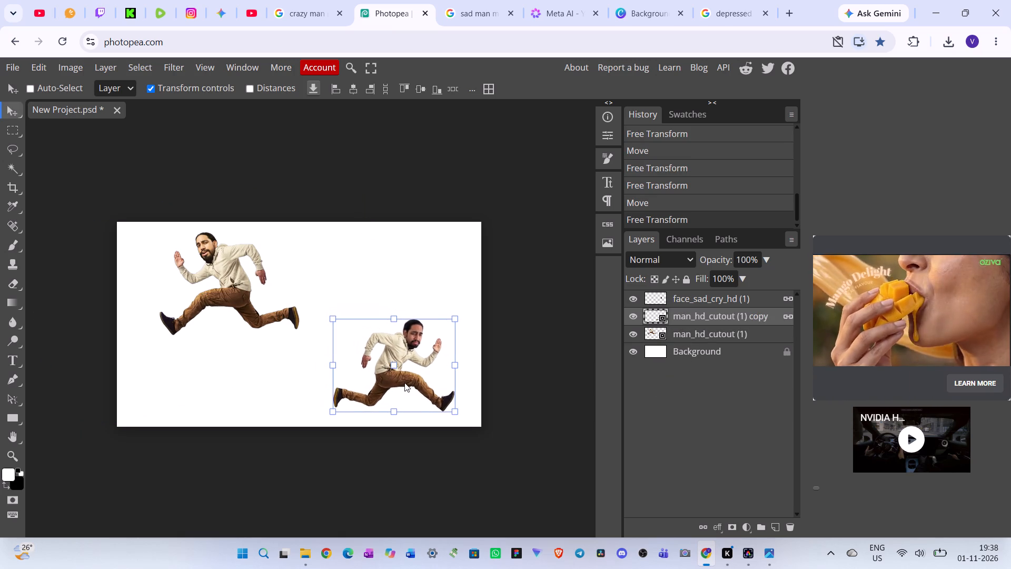
{"action": "left_click_drag", "start_coordinate": [404, 382], "coordinate": [405, 377]}
Check which figure on the canvas belongs to each of the face, man cutout, cutout copy and background layers.
{"action": "left_click", "coordinate": [701, 338]}
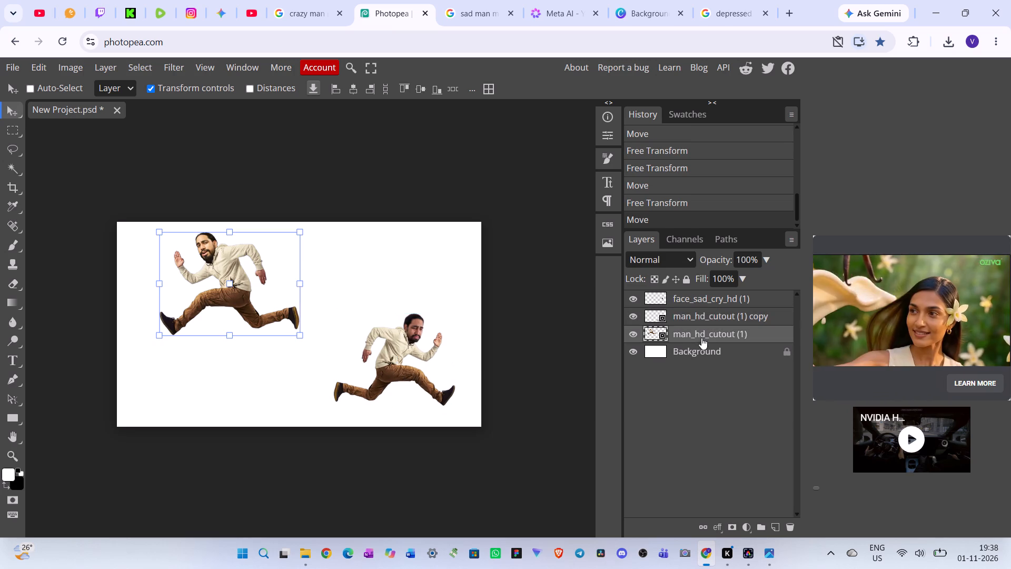
{"action": "left_click", "coordinate": [695, 300]}
{"action": "left_click", "coordinate": [233, 294]}
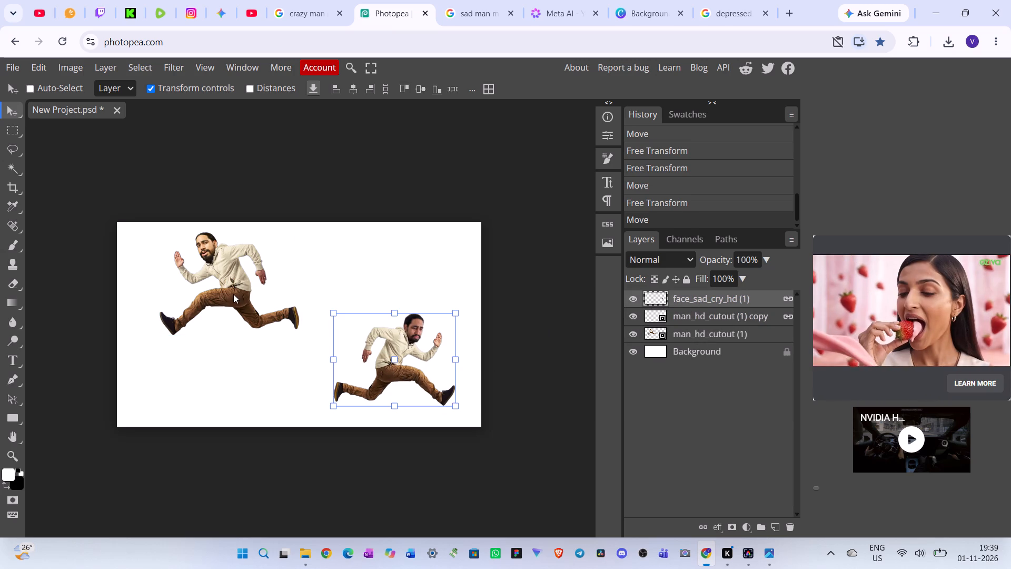
{"action": "left_click", "coordinate": [688, 312]}
{"action": "left_click", "coordinate": [689, 331]}
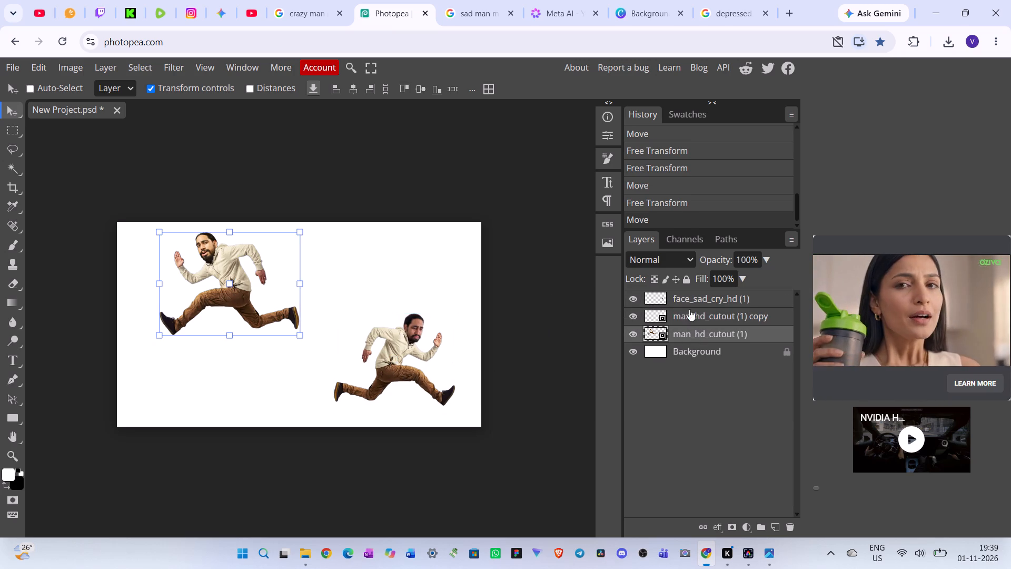
{"action": "left_click", "coordinate": [691, 298]}
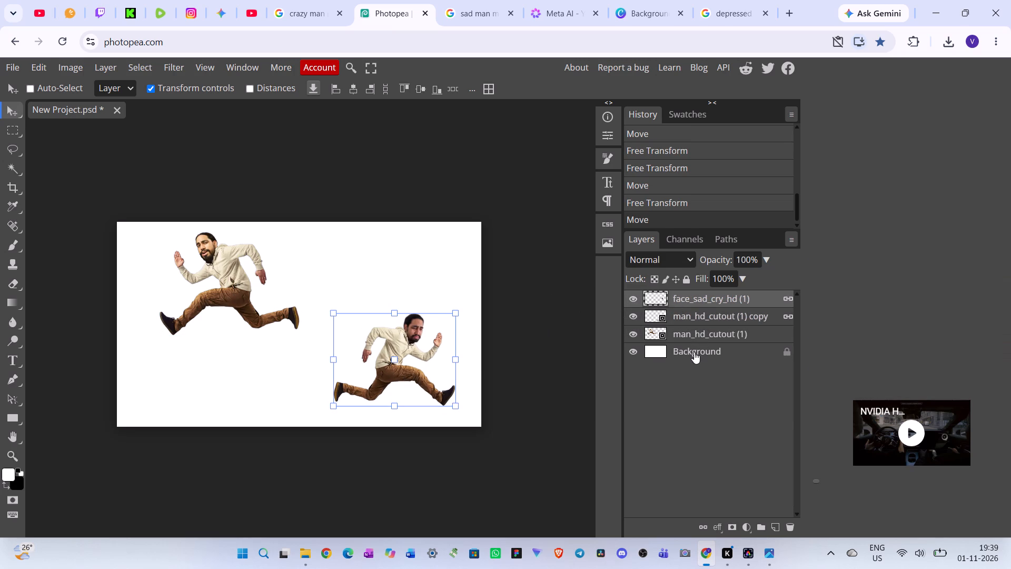
{"action": "left_click", "coordinate": [694, 352]}
{"action": "left_click", "coordinate": [692, 336]}
{"action": "left_click", "coordinate": [692, 317]}
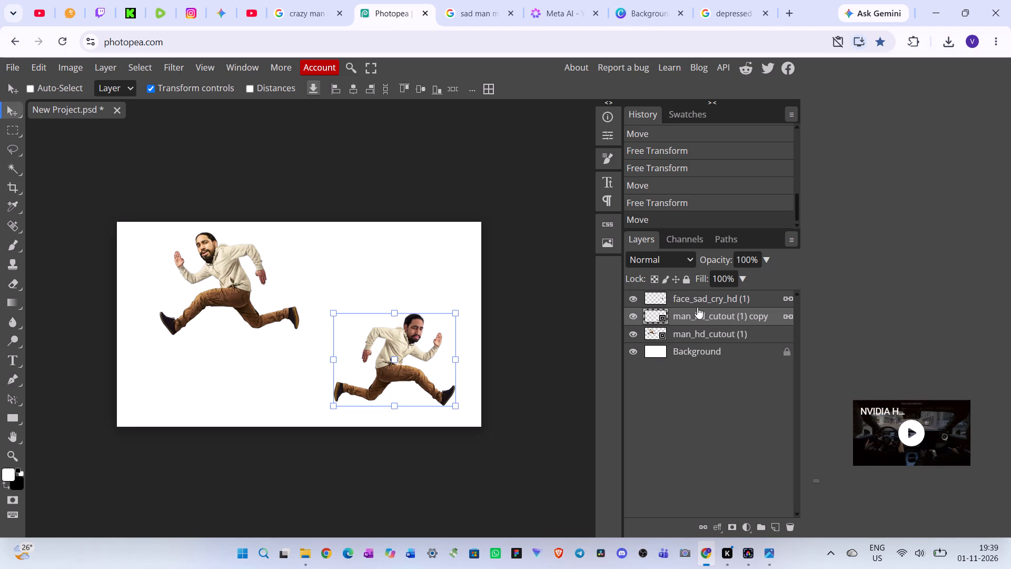
{"action": "left_click", "coordinate": [700, 301]}
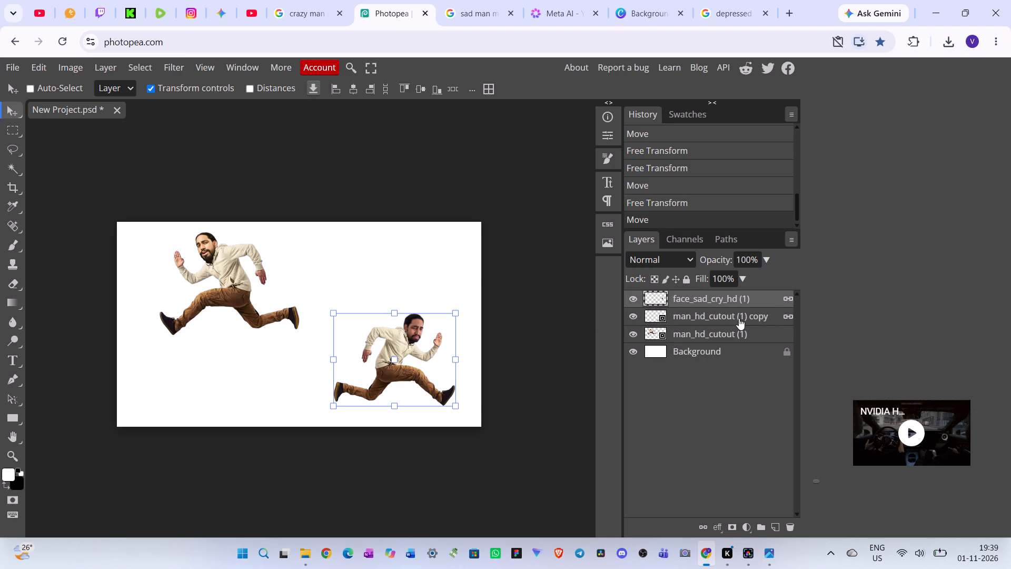
{"action": "left_click", "coordinate": [738, 316]}
Nudge the larger man on the man_hd_cutout (1) layer slightly further toward the canvas's upper-left corner.
{"action": "left_click", "coordinate": [739, 331]}
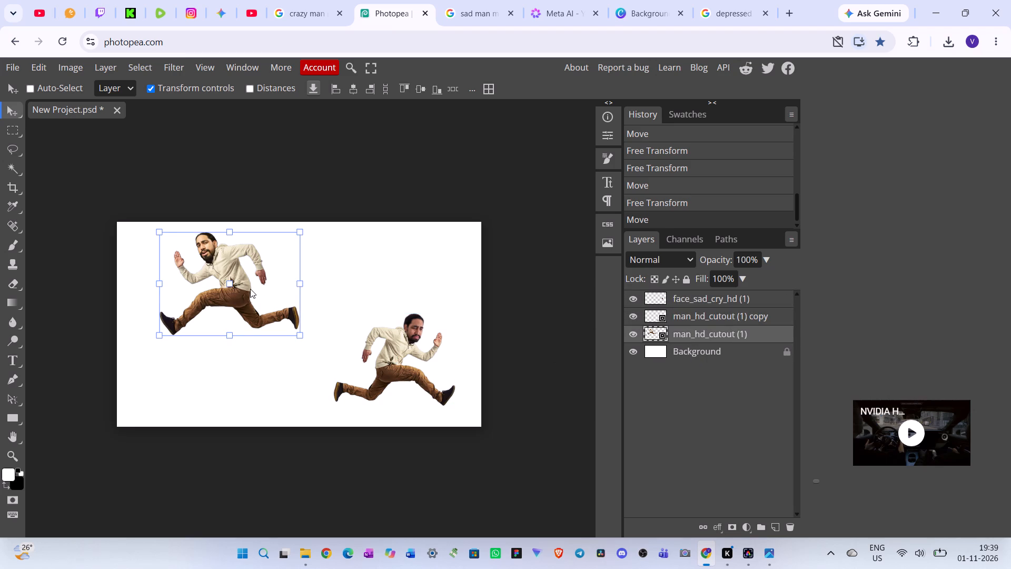
{"action": "left_click_drag", "start_coordinate": [250, 289], "coordinate": [247, 288]}
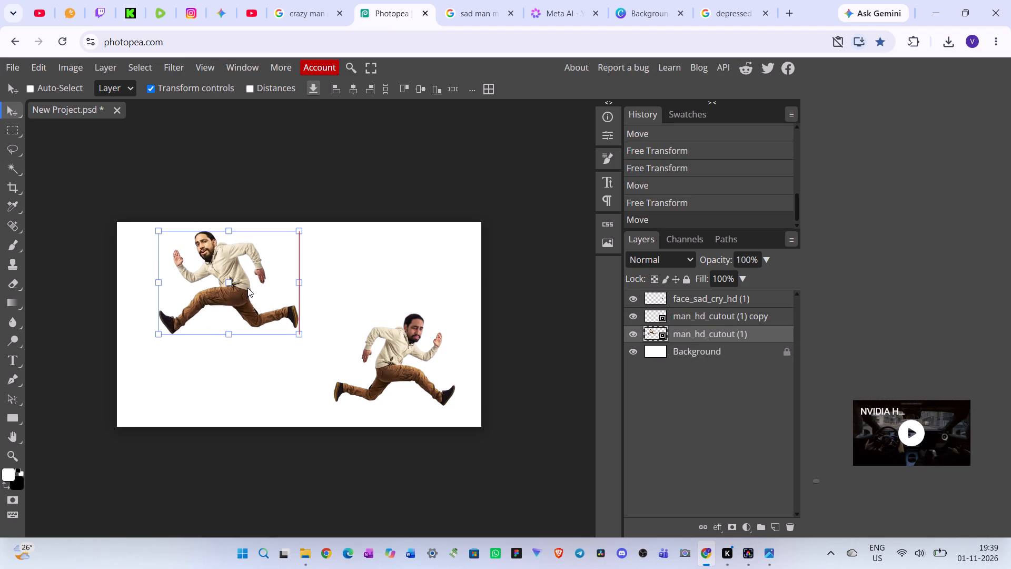
{"action": "left_click_drag", "start_coordinate": [247, 288], "coordinate": [254, 287]}
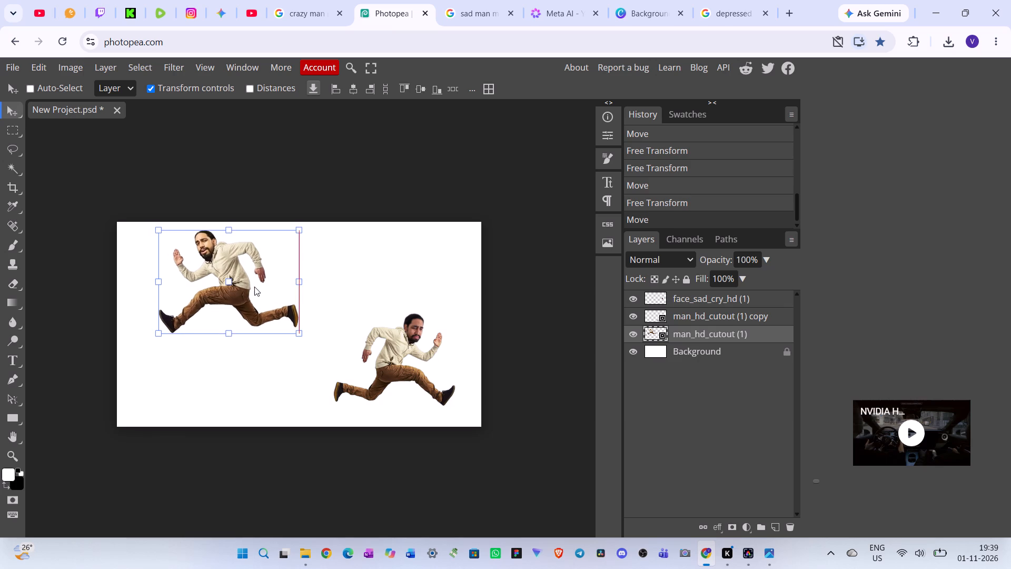
{"action": "left_click_drag", "start_coordinate": [254, 287], "coordinate": [239, 286]}
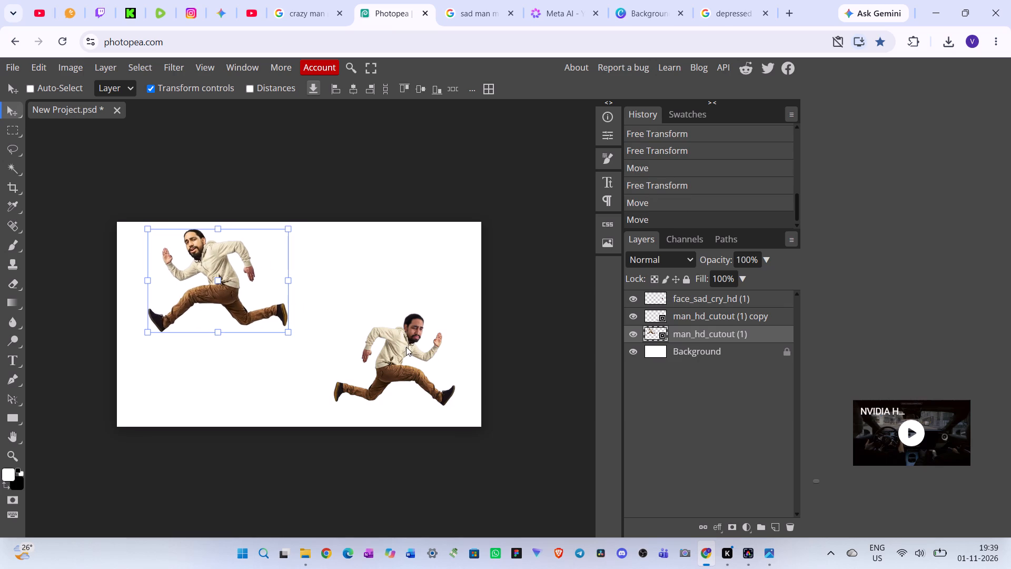
{"action": "left_click", "coordinate": [536, 287]}
{"action": "left_click", "coordinate": [415, 169]}
{"action": "double_click", "coordinate": [310, 291]}
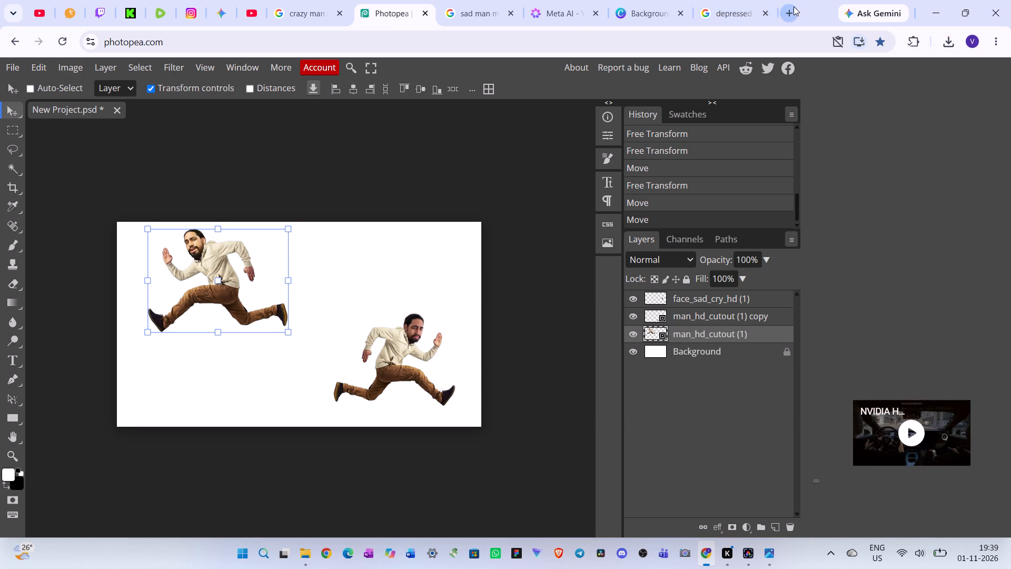
Search Google Images for "cartoon speed edit" in a new browser tab and browse the pictures.
{"action": "left_click", "coordinate": [794, 6]}
{"action": "left_click", "coordinate": [452, 263]}
{"action": "type", "text": "cartoon speed edit"}
{"action": "key", "text": "space"}
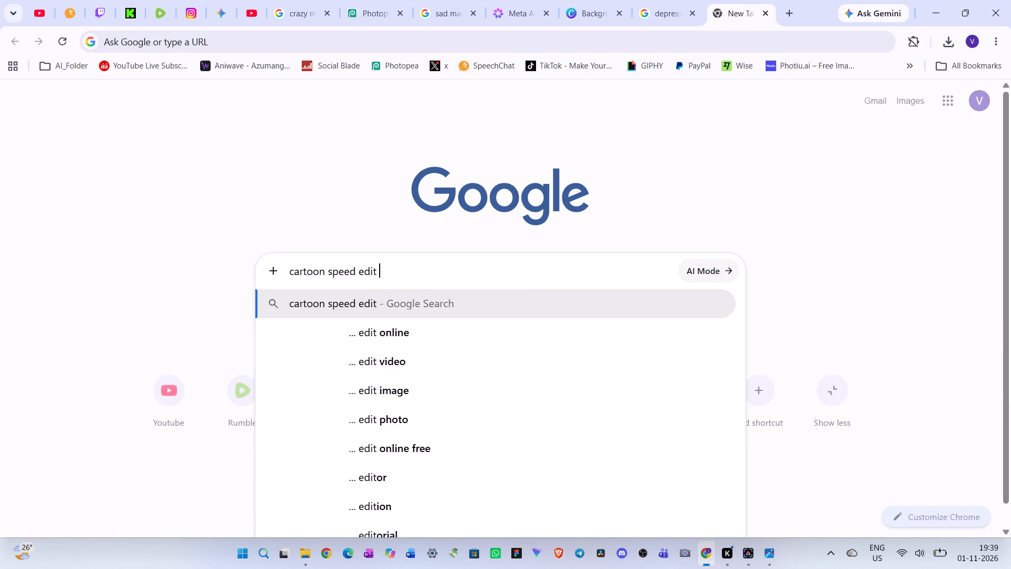
{"action": "key", "text": "Return"}
{"action": "left_click", "coordinate": [222, 144]}
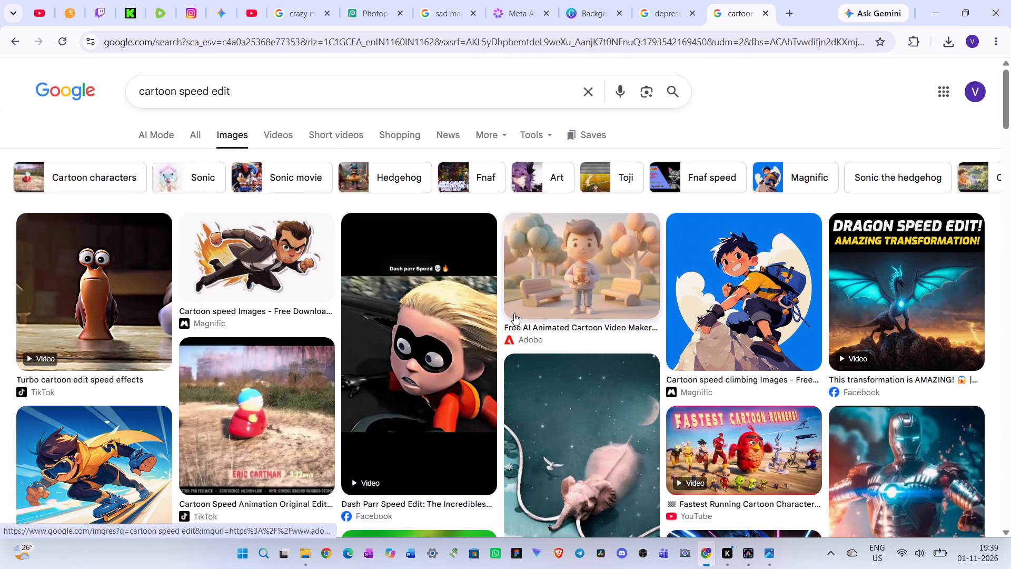
{"action": "scroll", "coordinate": [541, 378], "scroll_direction": "down", "scroll_amount": 5}
{"action": "scroll", "coordinate": [578, 382], "scroll_direction": "up", "scroll_amount": 9}
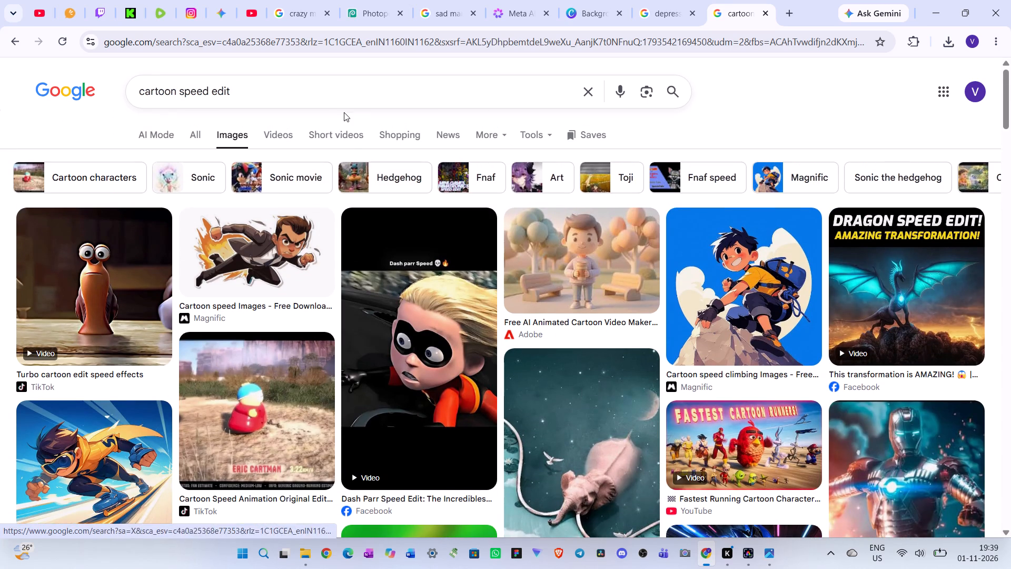
Refine the image search to "cartoon speed edit image", browse the pictures, and clear the query.
{"action": "left_click", "coordinate": [336, 89]}
{"action": "key", "text": "space"}
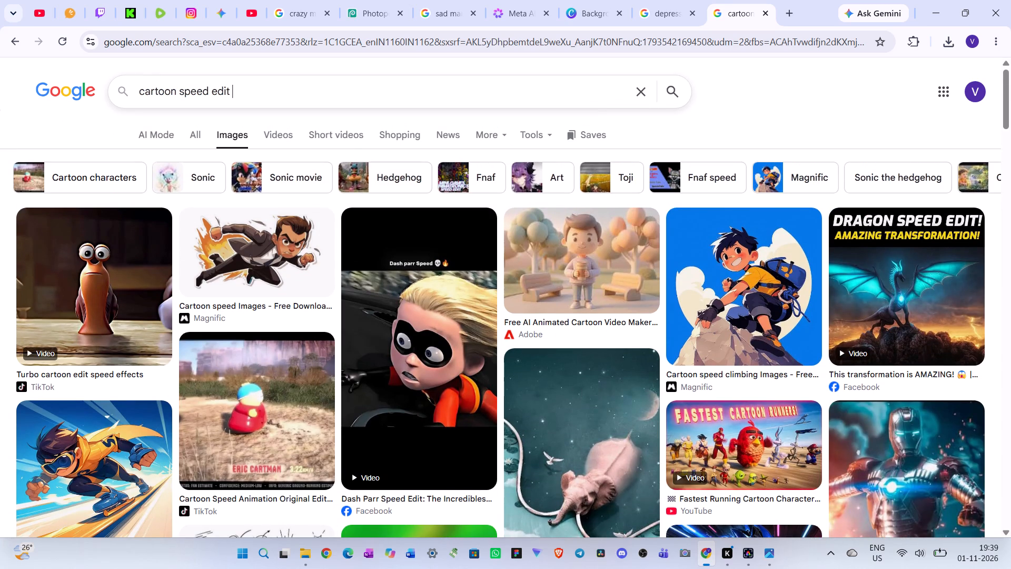
{"action": "type", "text": "image"}
{"action": "key", "text": "Return"}
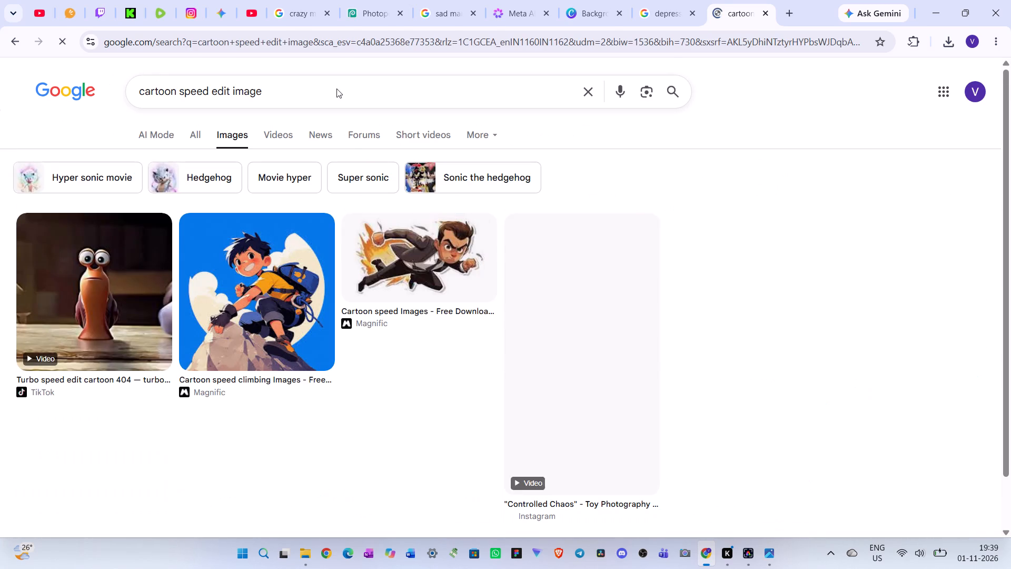
{"action": "scroll", "coordinate": [546, 395], "scroll_direction": "down", "scroll_amount": 4}
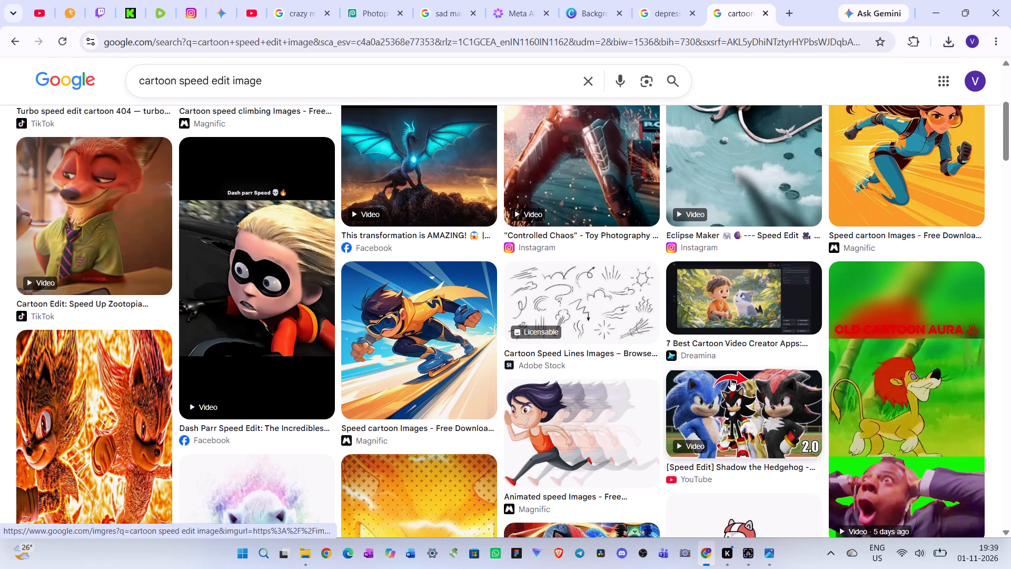
{"action": "scroll", "coordinate": [774, 380], "scroll_direction": "up", "scroll_amount": 4}
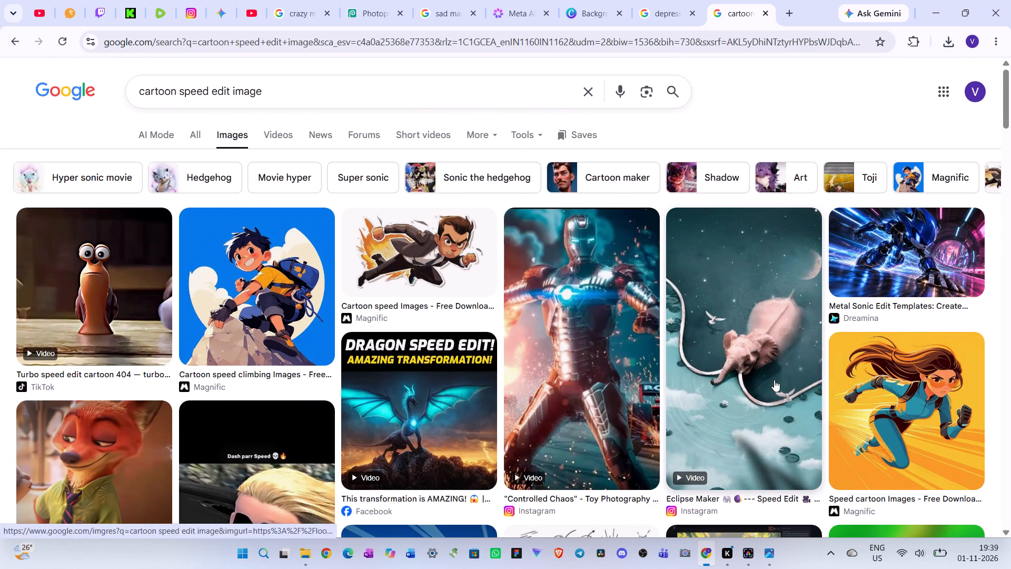
{"action": "scroll", "coordinate": [768, 378], "scroll_direction": "up", "scroll_amount": 4}
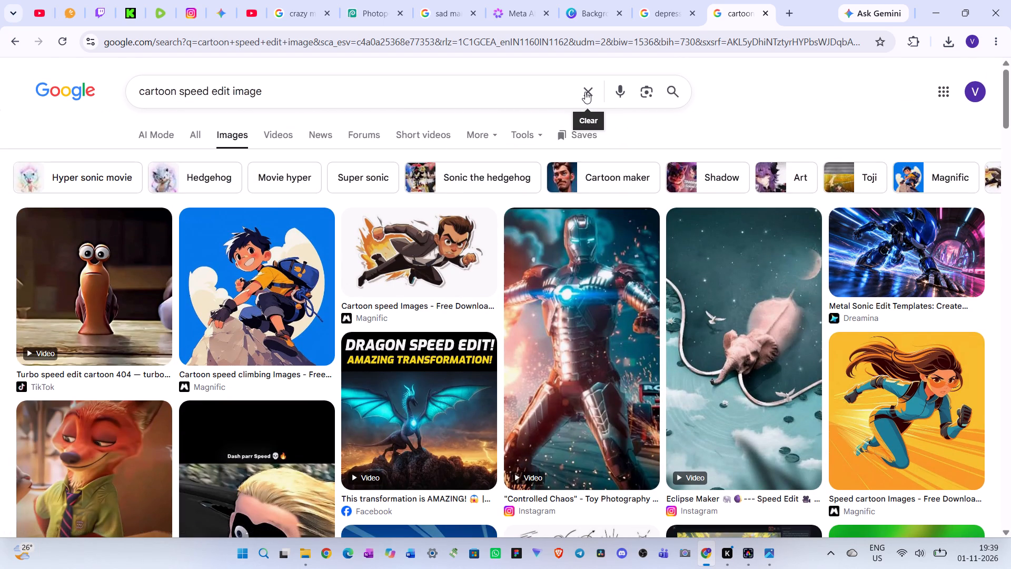
{"action": "left_click", "coordinate": [584, 91]}
{"action": "left_click_drag", "start_coordinate": [796, 92], "coordinate": [791, 93]}
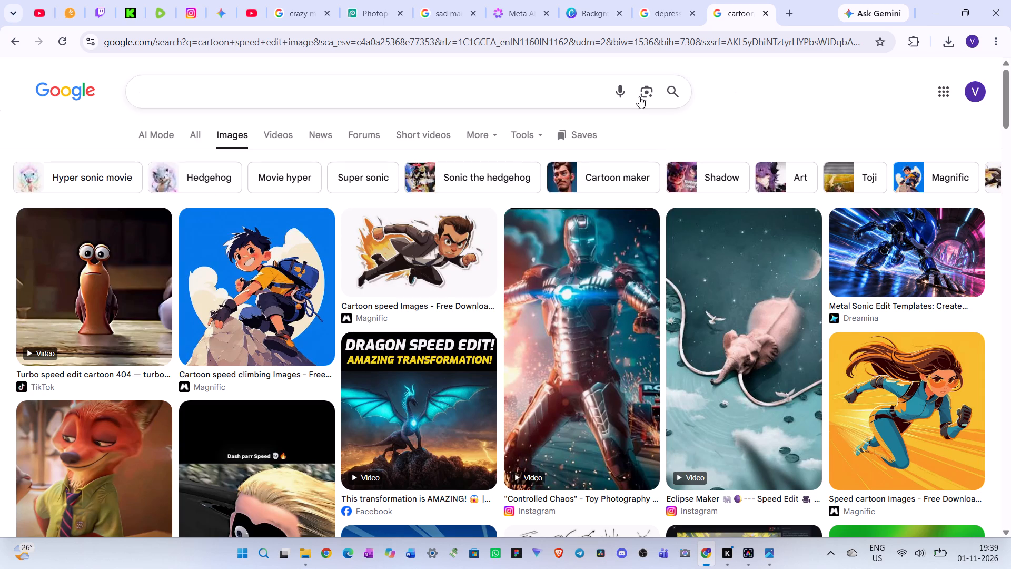
{"action": "left_click", "coordinate": [547, 90]}
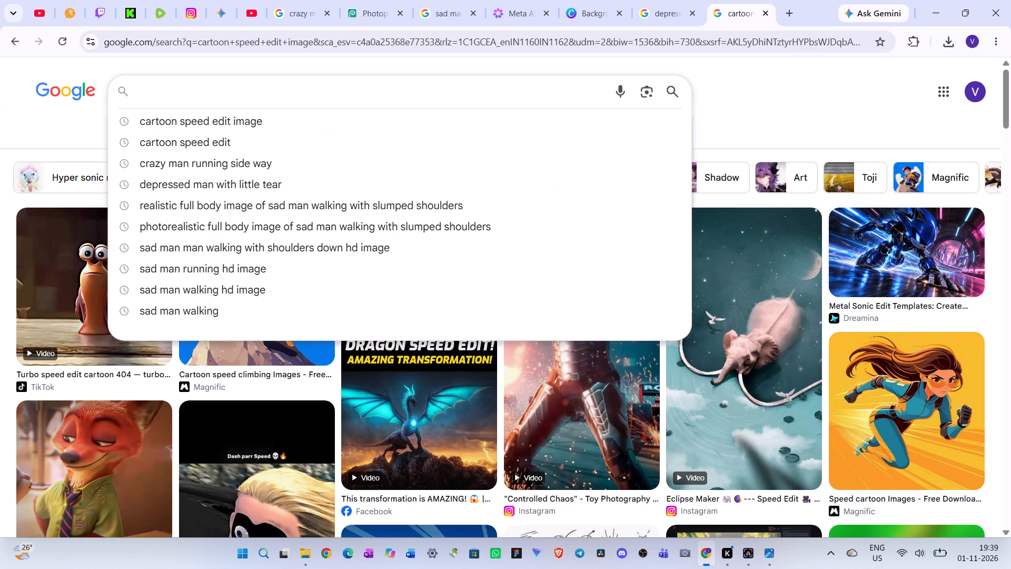
Return to the Photopea project and open the file chooser for placing an image from Downloads.
{"action": "left_click", "coordinate": [356, 8]}
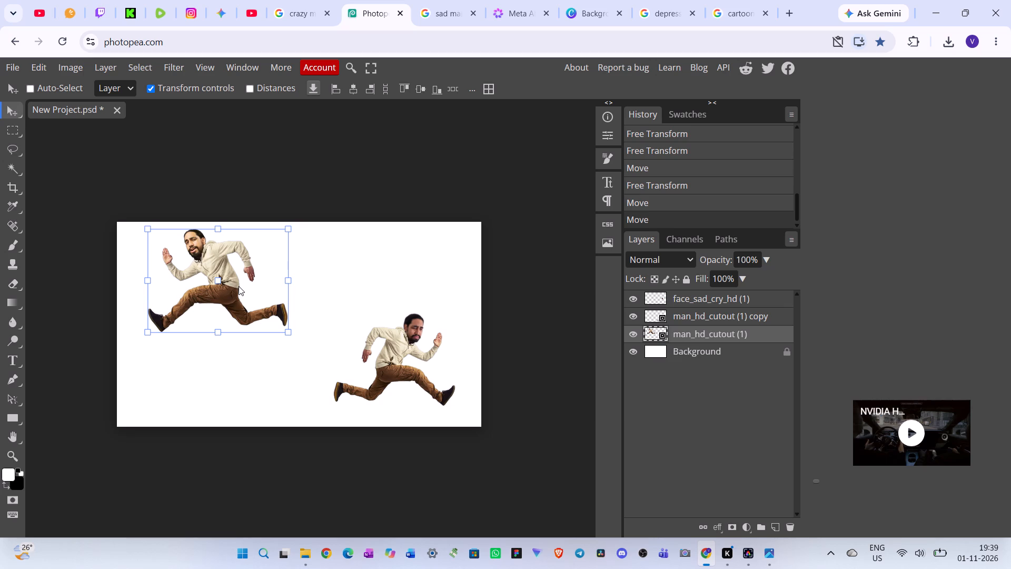
{"action": "left_click", "coordinate": [12, 65]}
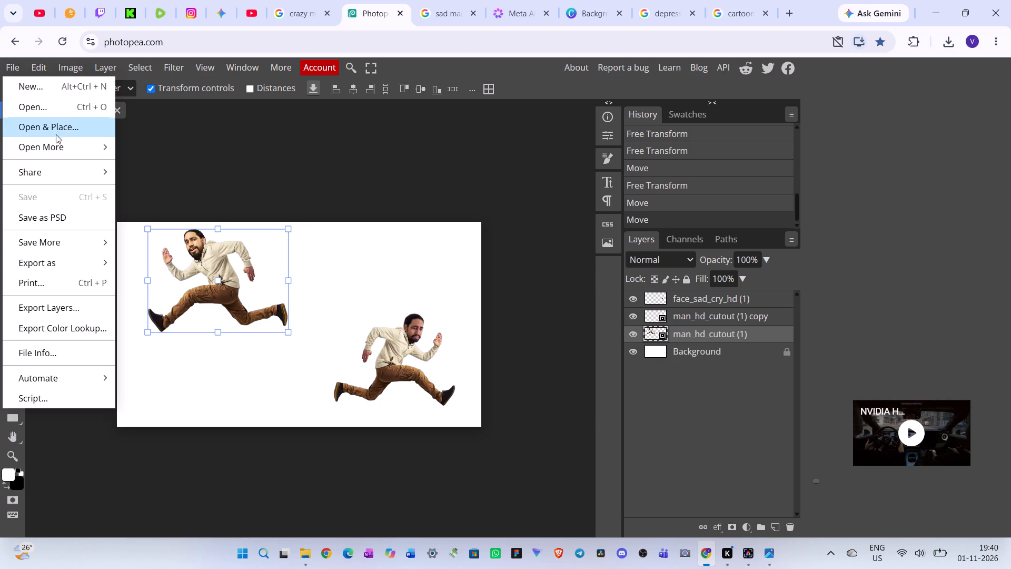
{"action": "left_click", "coordinate": [56, 128]}
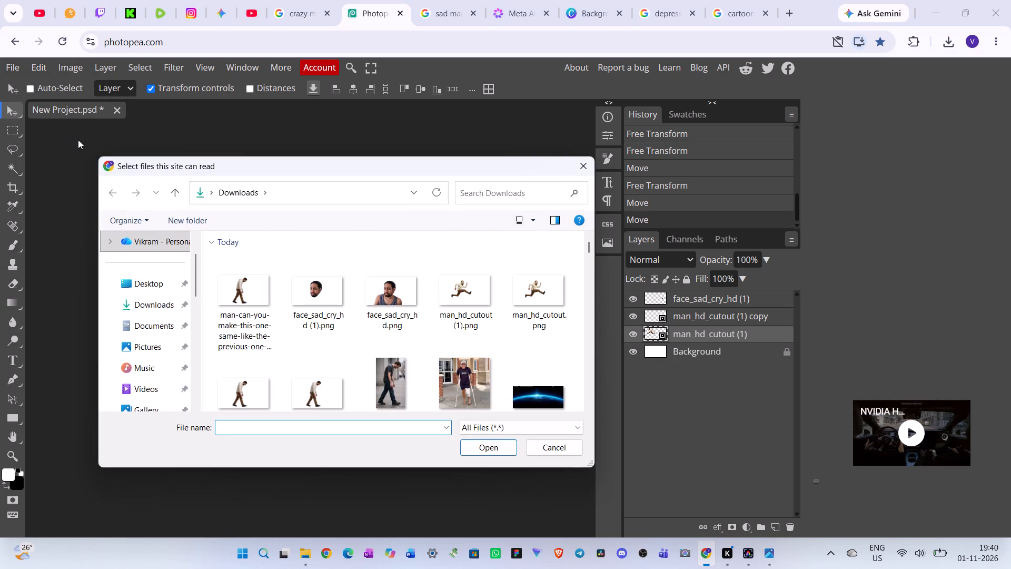
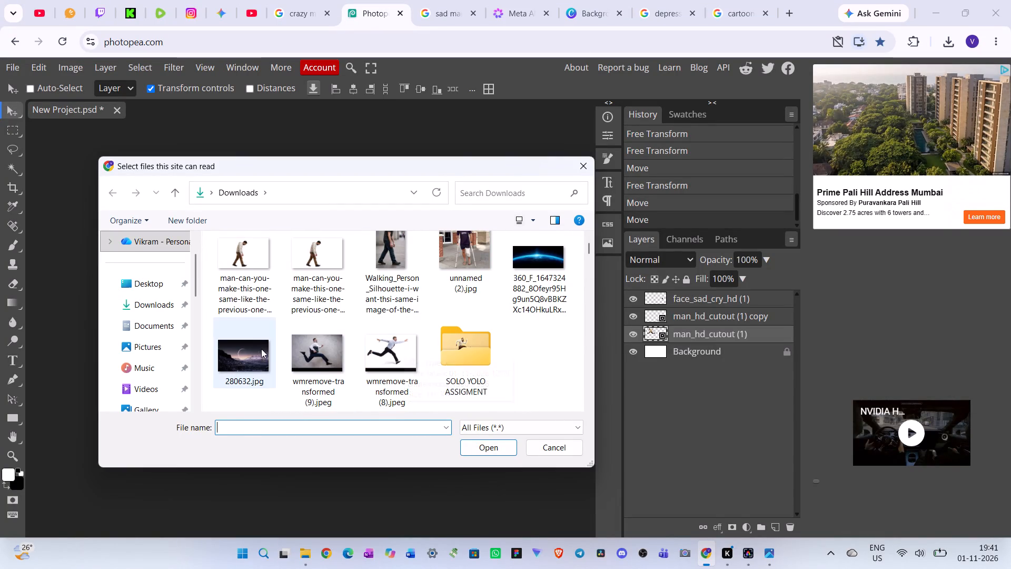
Place 280632.jpg from Downloads and scale it to about 66.67%, centred, so it spans the full canvas width.
{"action": "left_click", "coordinate": [250, 353]}
{"action": "left_click", "coordinate": [491, 447]}
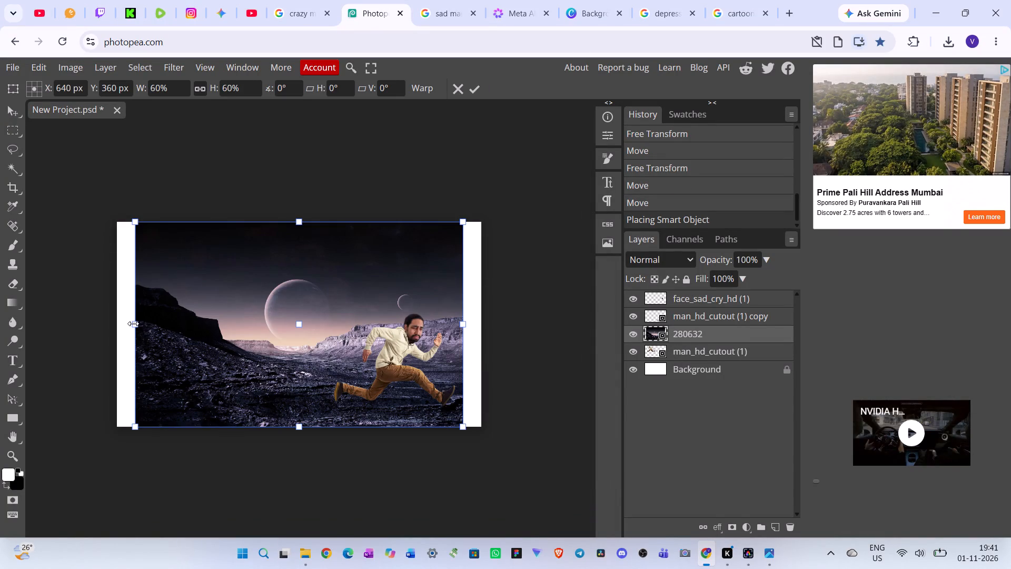
{"action": "left_click_drag", "start_coordinate": [133, 323], "coordinate": [113, 325]}
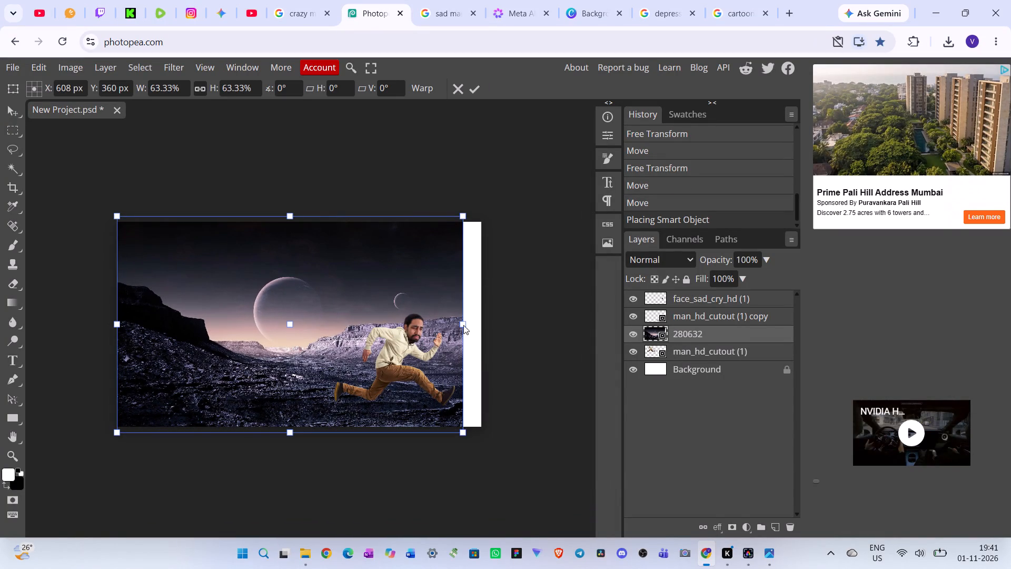
{"action": "left_click_drag", "start_coordinate": [461, 327], "coordinate": [484, 331]}
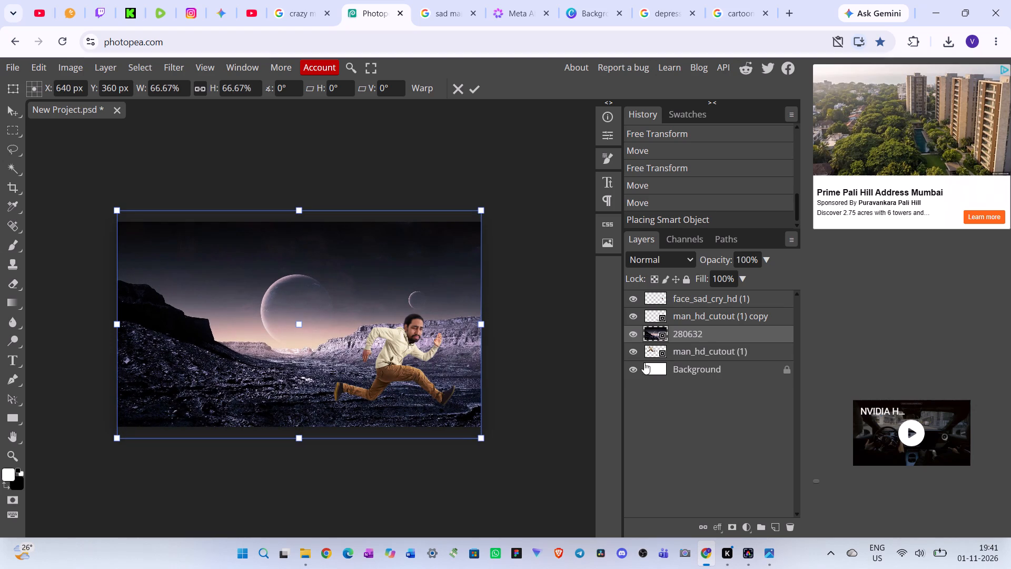
Move the 280632 layer below the man_hd_cutout (1) layer so the landscape sits behind both men.
{"action": "left_click_drag", "start_coordinate": [697, 333], "coordinate": [698, 361]}
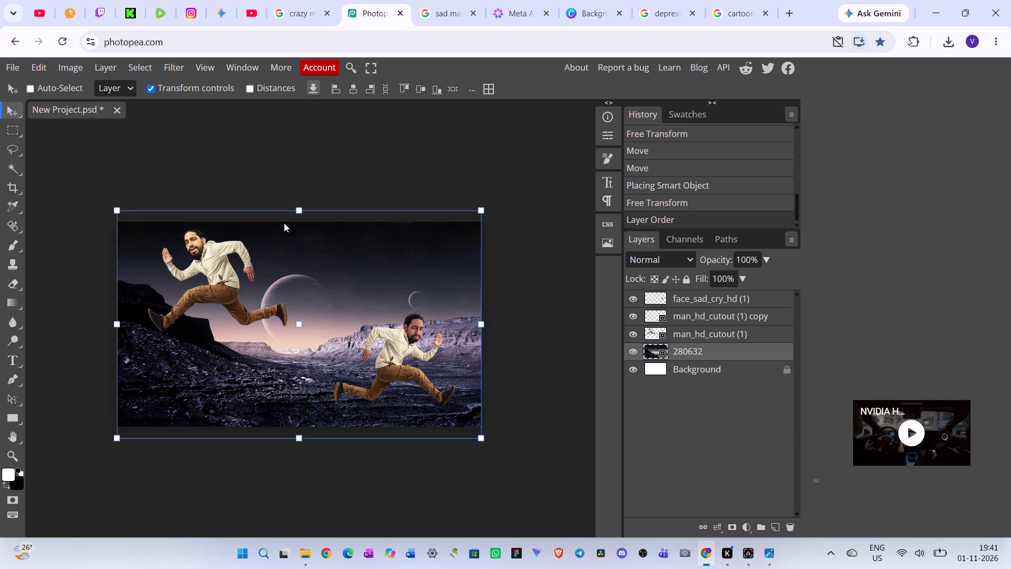
{"action": "left_click", "coordinate": [299, 211]}
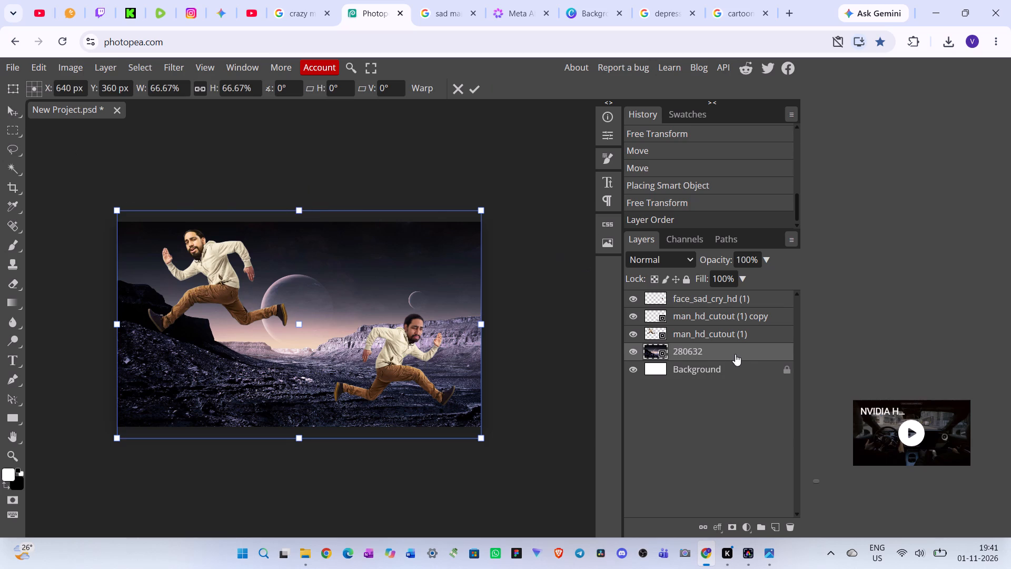
Preview the composition in the JPG export window, examine the sad-faced man at 100%, and close it without saving.
{"action": "left_click", "coordinate": [14, 64]}
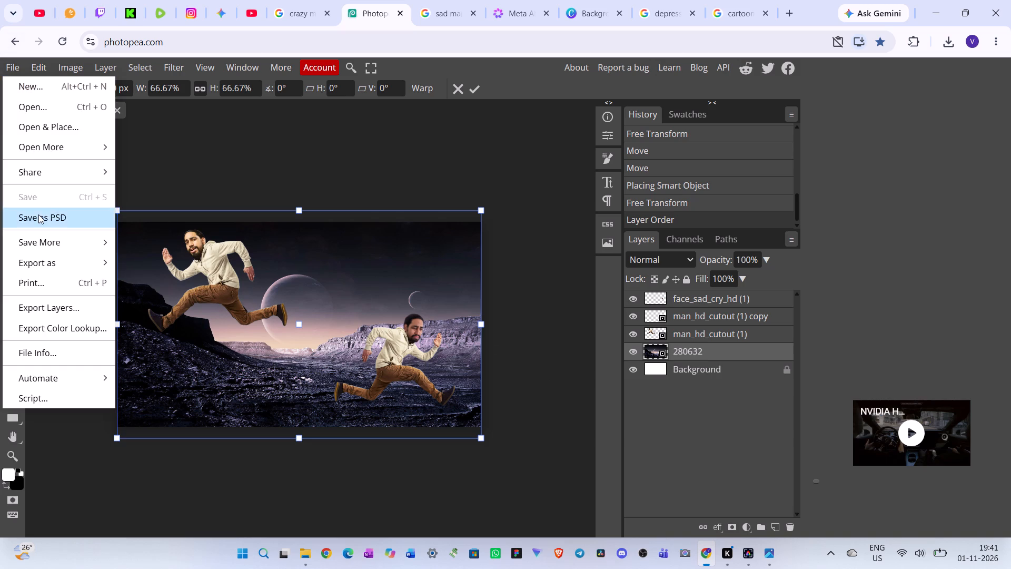
{"action": "left_click", "coordinate": [56, 263]}
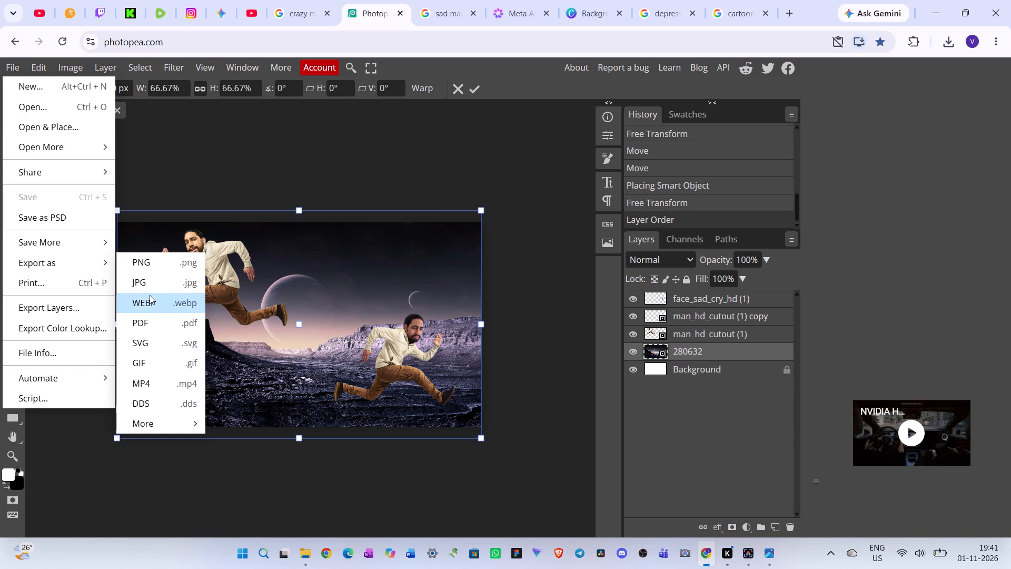
{"action": "left_click", "coordinate": [154, 282]}
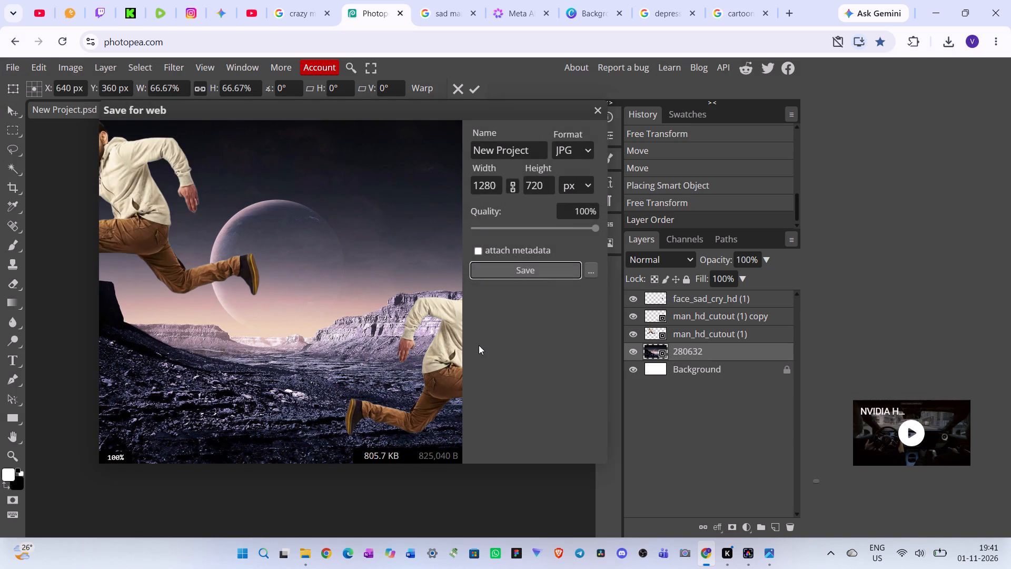
{"action": "left_click_drag", "start_coordinate": [340, 284], "coordinate": [206, 307]}
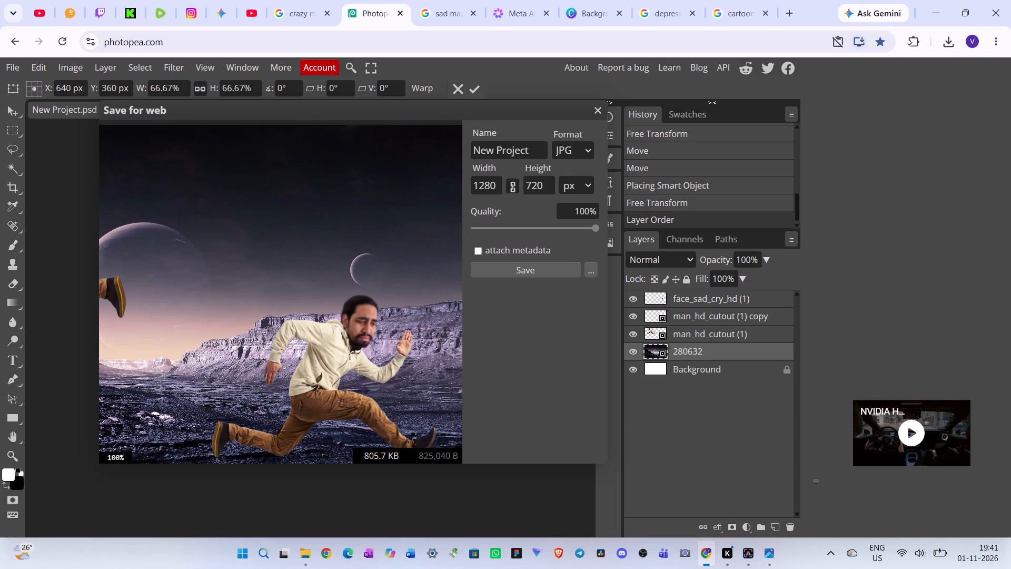
{"action": "left_click_drag", "start_coordinate": [206, 307], "coordinate": [208, 292]}
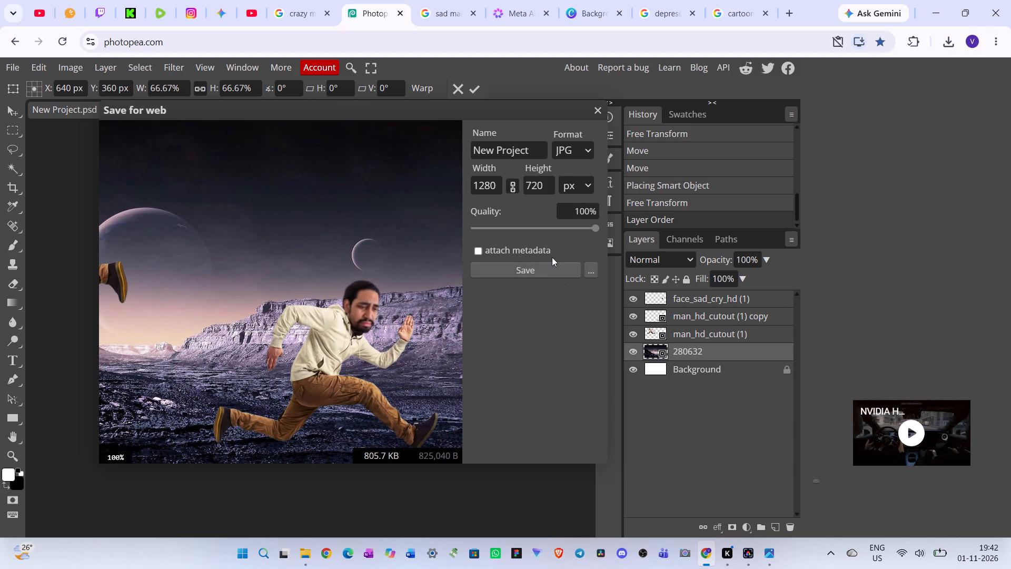
{"action": "left_click", "coordinate": [596, 110]}
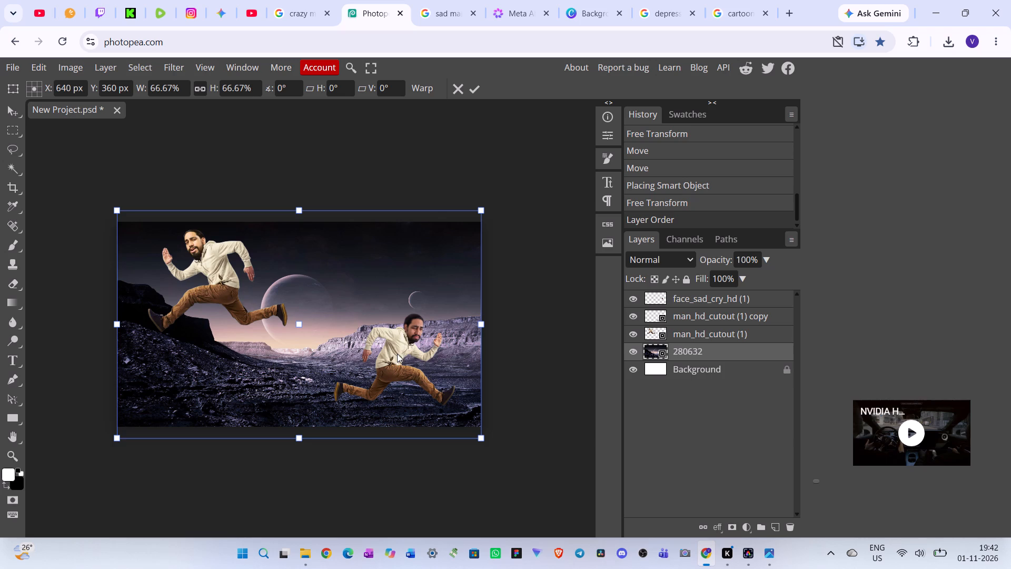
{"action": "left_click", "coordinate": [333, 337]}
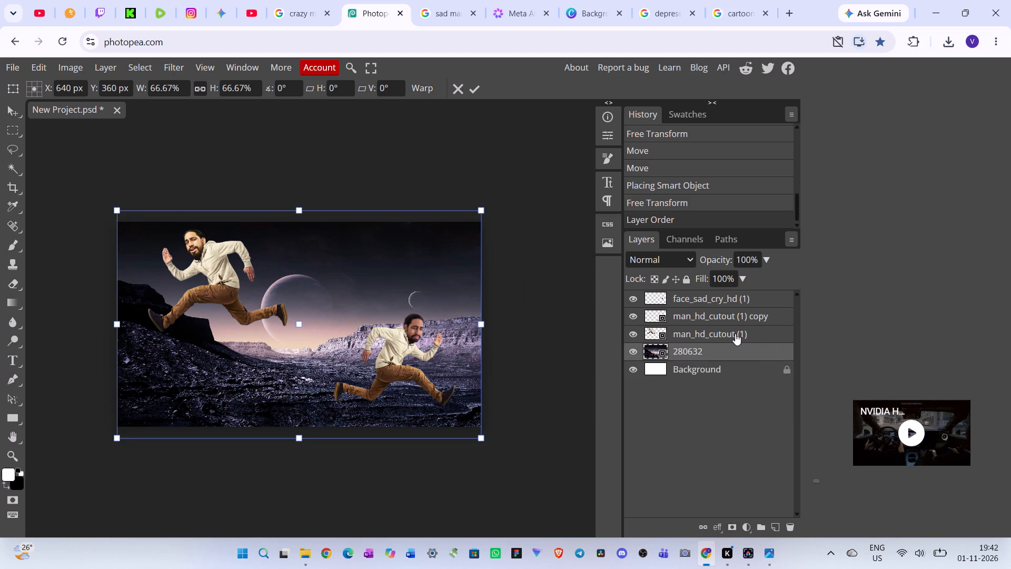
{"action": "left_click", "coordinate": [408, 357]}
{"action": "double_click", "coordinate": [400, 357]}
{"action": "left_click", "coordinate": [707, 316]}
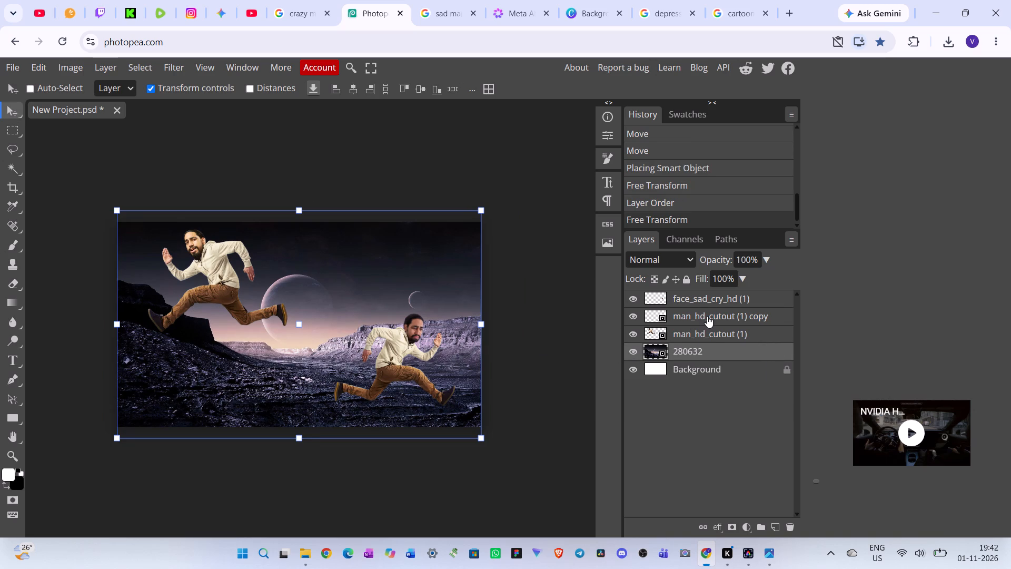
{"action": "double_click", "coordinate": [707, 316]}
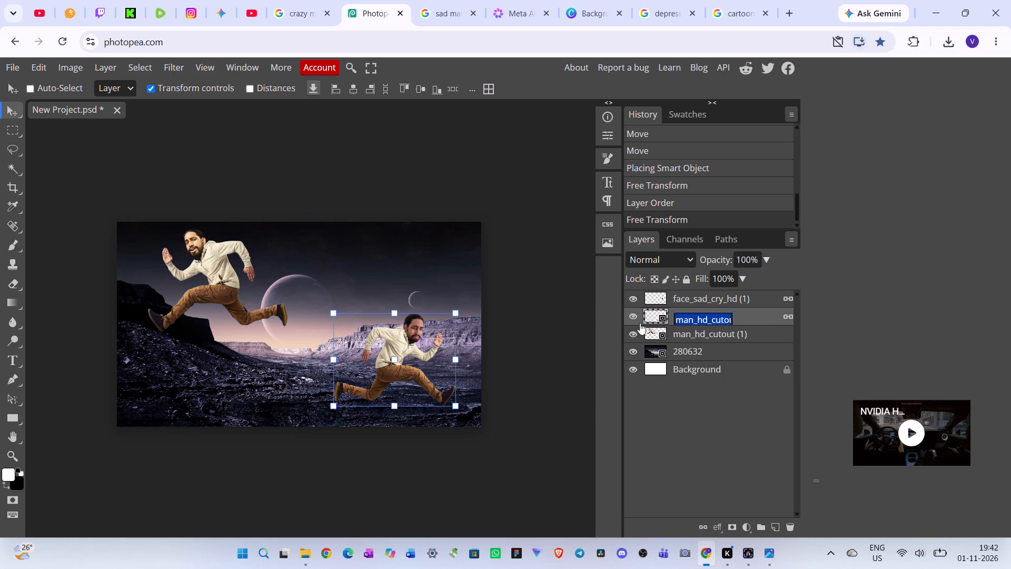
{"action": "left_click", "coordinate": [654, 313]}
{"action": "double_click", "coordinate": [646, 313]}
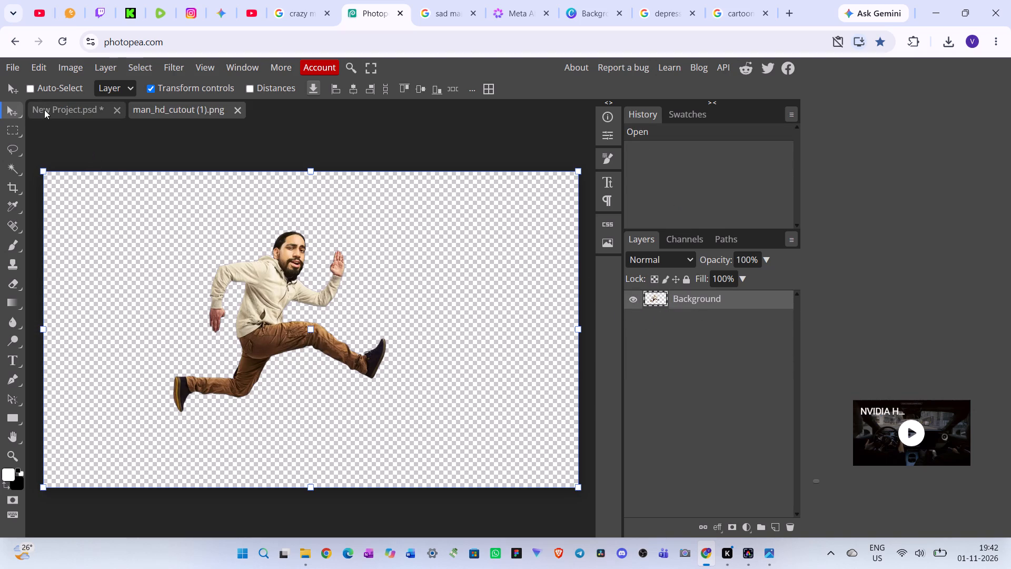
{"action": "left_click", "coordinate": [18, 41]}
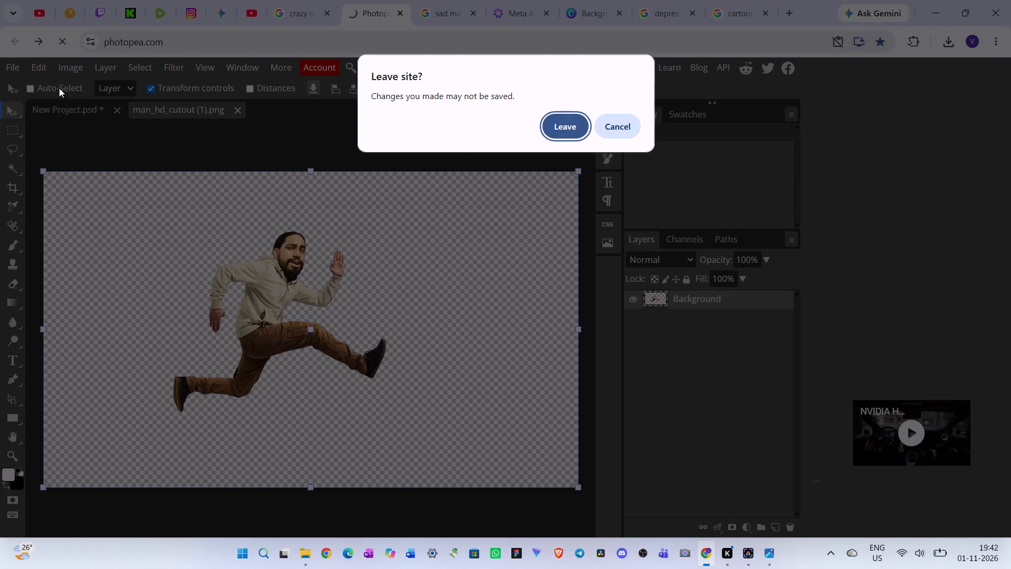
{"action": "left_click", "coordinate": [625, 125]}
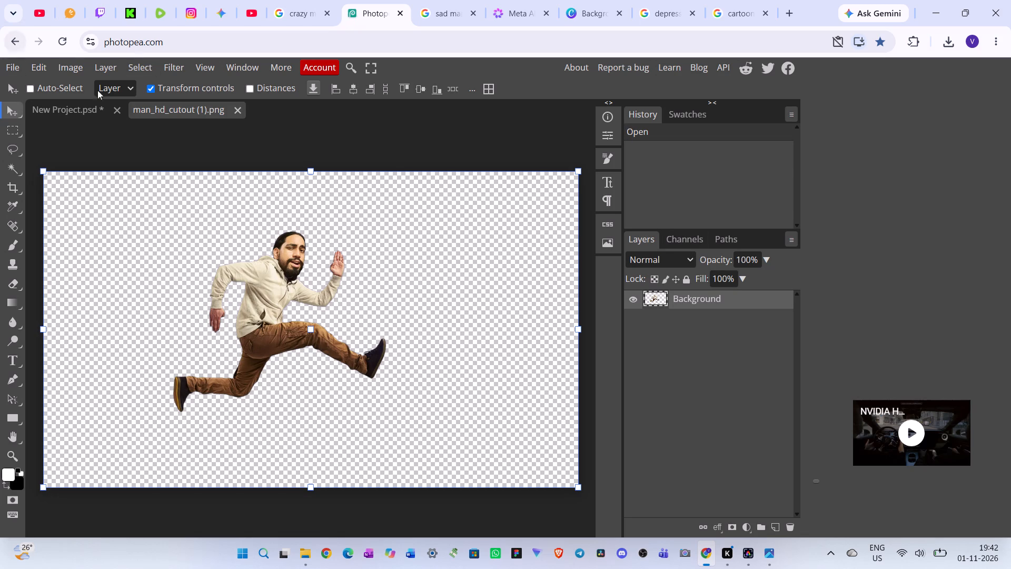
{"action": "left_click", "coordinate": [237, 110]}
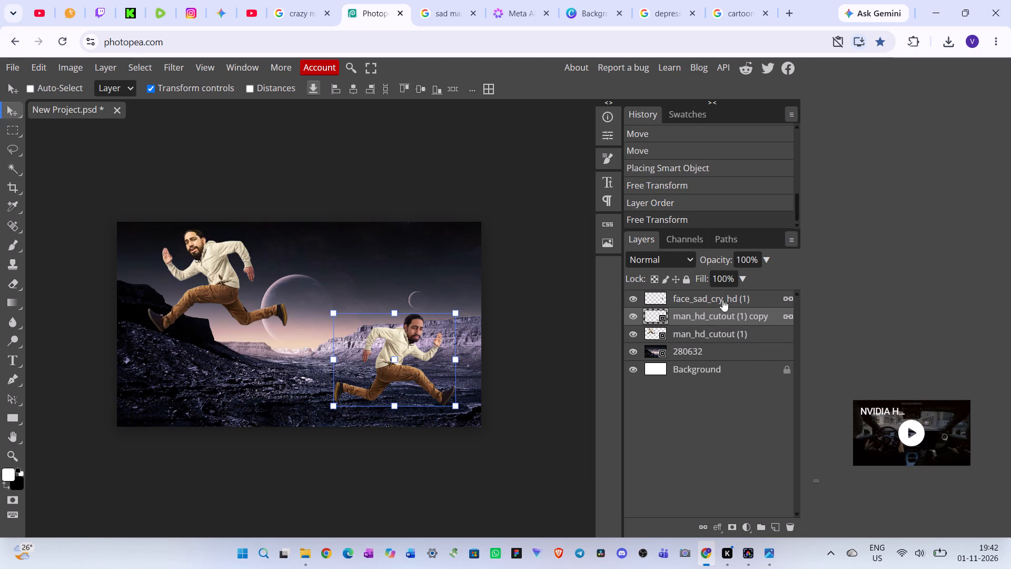
Scale the face_sad_cry_hd (1) and man_hd_cutout (1) copy layers together to about 167% and move them to about X 880, Y 345 px.
{"action": "double_click", "coordinate": [749, 296]}
{"action": "left_click", "coordinate": [752, 318]}
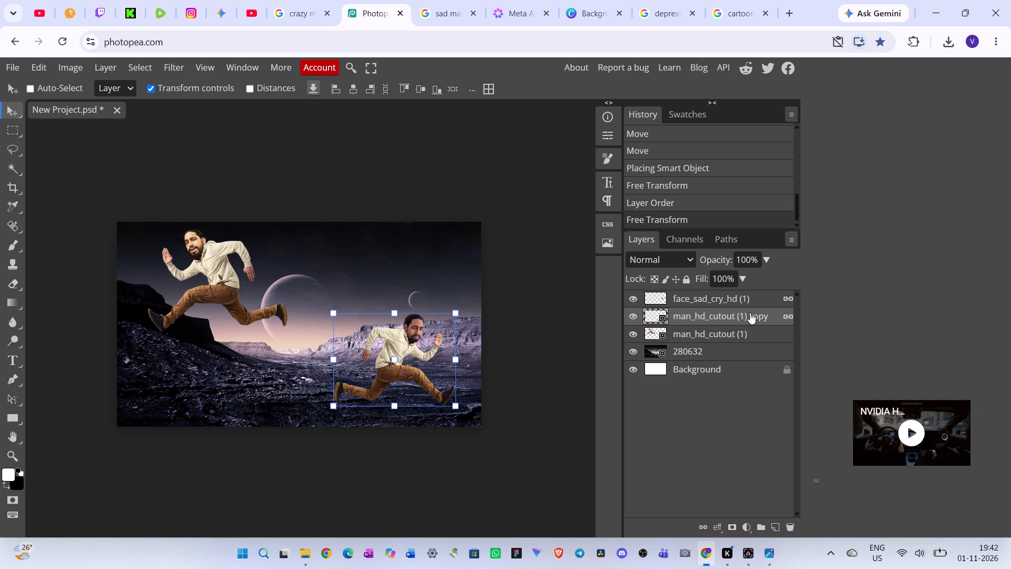
{"action": "left_click", "coordinate": [750, 299], "text": "shift"}
{"action": "left_click", "coordinate": [655, 296]}
{"action": "left_click", "coordinate": [697, 313]}
{"action": "left_click", "coordinate": [701, 299], "text": "shift"}
{"action": "key", "text": "Return"}
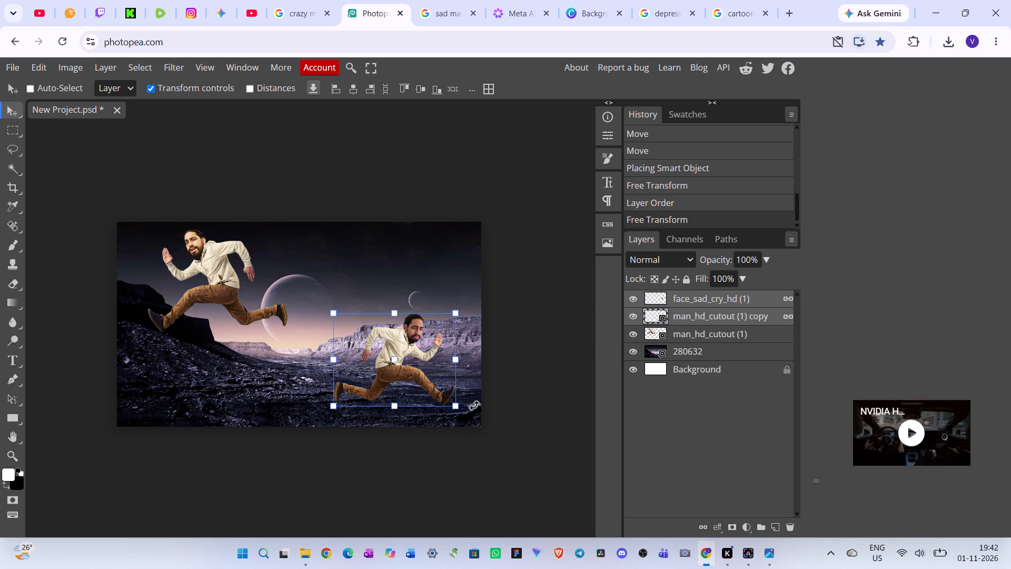
{"action": "left_click_drag", "start_coordinate": [454, 407], "coordinate": [526, 483]}
{"action": "left_click_drag", "start_coordinate": [469, 393], "coordinate": [415, 355]}
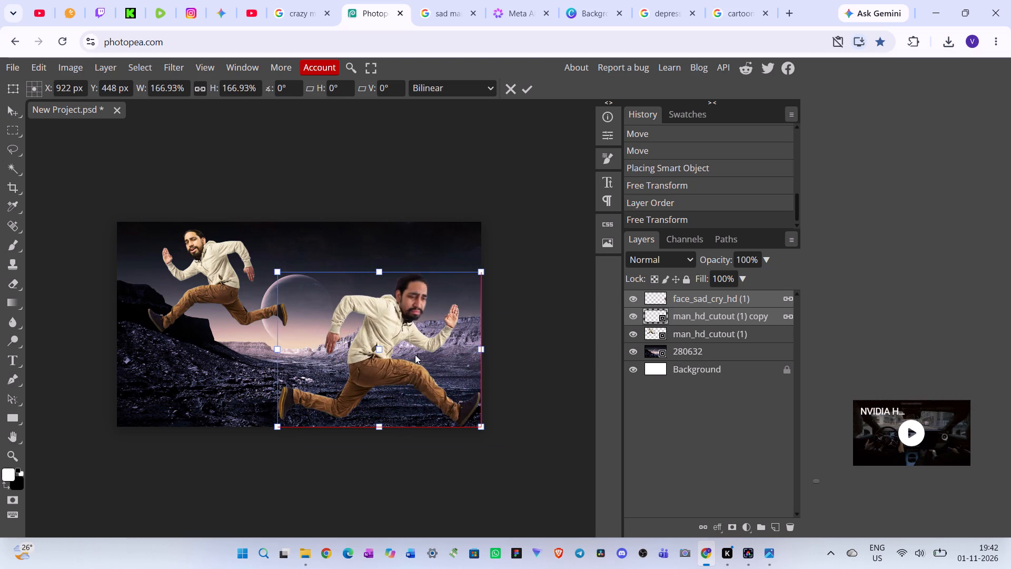
{"action": "left_click_drag", "start_coordinate": [415, 355], "coordinate": [443, 335]}
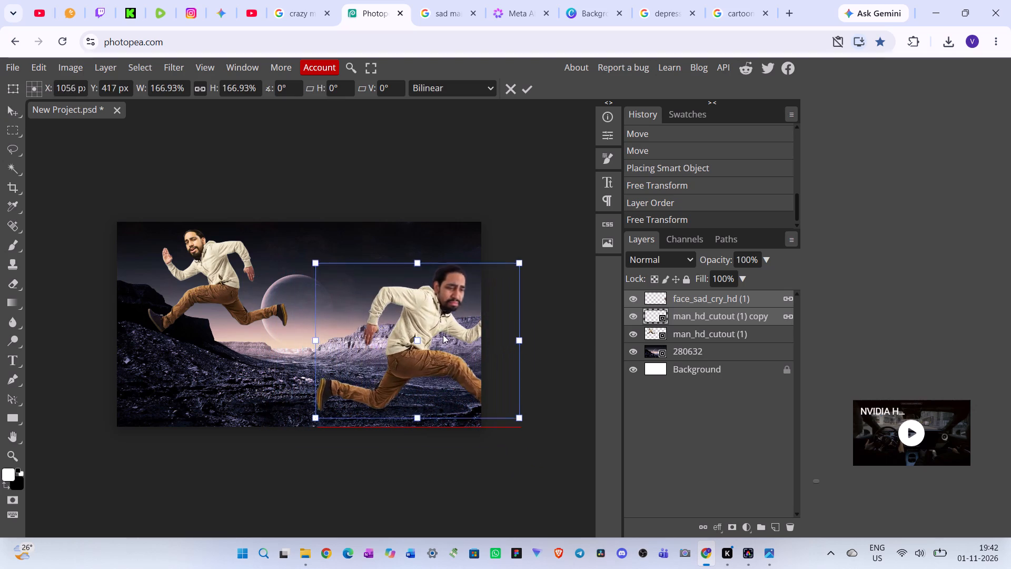
{"action": "left_click_drag", "start_coordinate": [443, 335], "coordinate": [401, 322]}
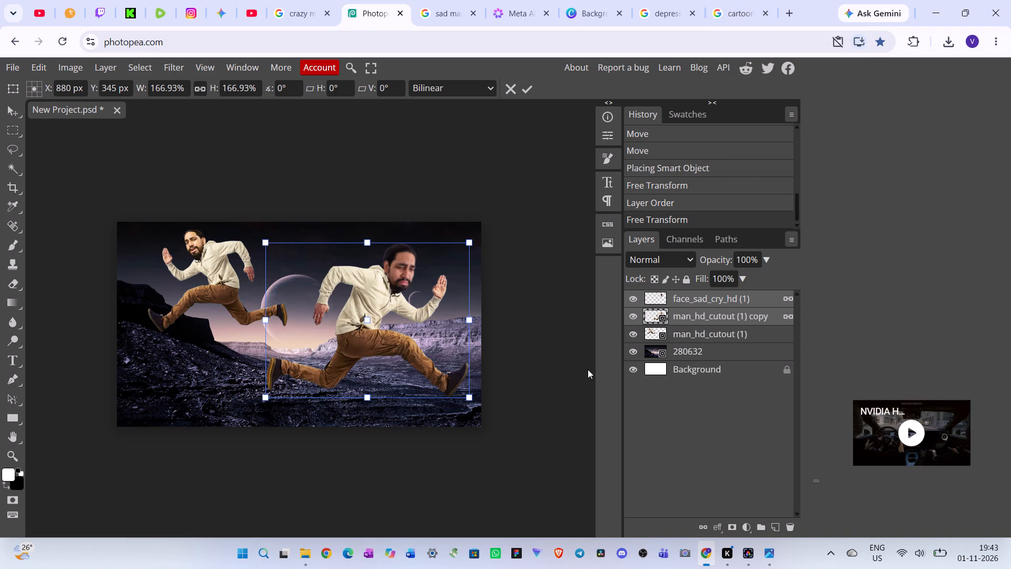
Search Google Images for "hd white platform" in a new browser tab and browse the pictures.
{"action": "left_click", "coordinate": [794, 13]}
{"action": "left_click", "coordinate": [514, 267]}
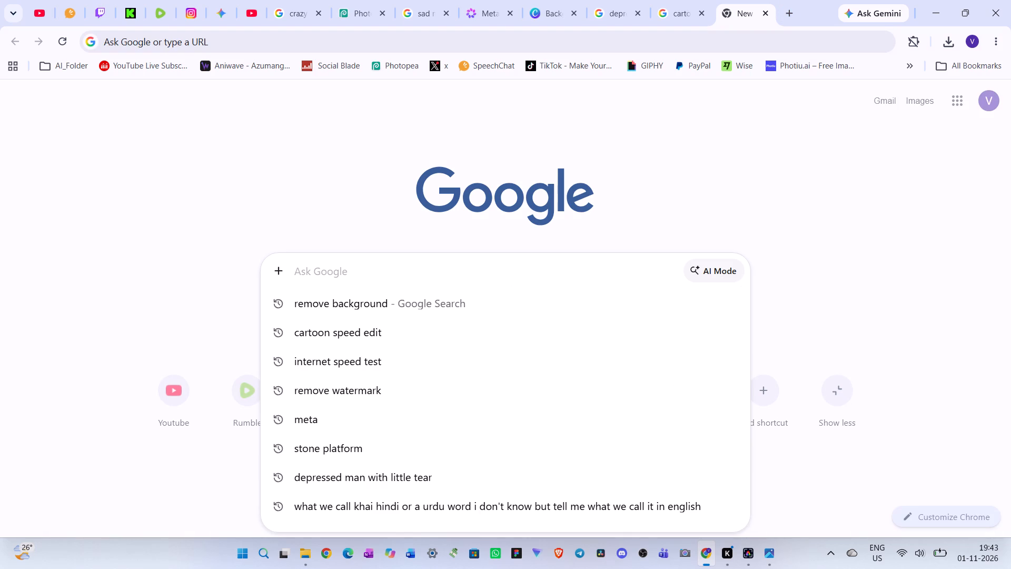
{"action": "type", "text": "hd white"}
{"action": "key", "text": "space"}
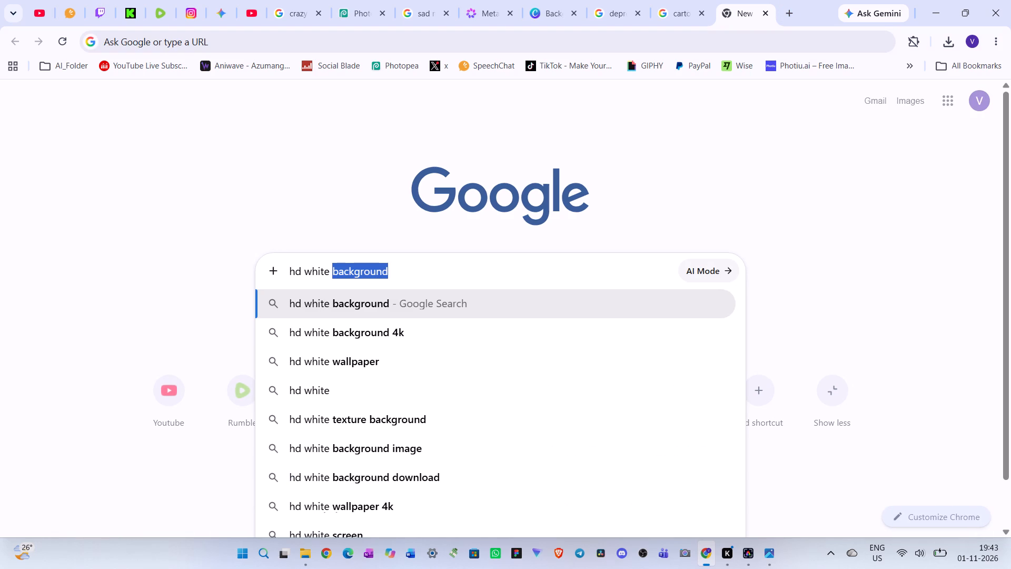
{"action": "type", "text": "platfom"}
{"action": "key", "text": "BackSpace"}
{"action": "type", "text": "rm"}
{"action": "key", "text": "space"}
{"action": "key", "text": "Return"}
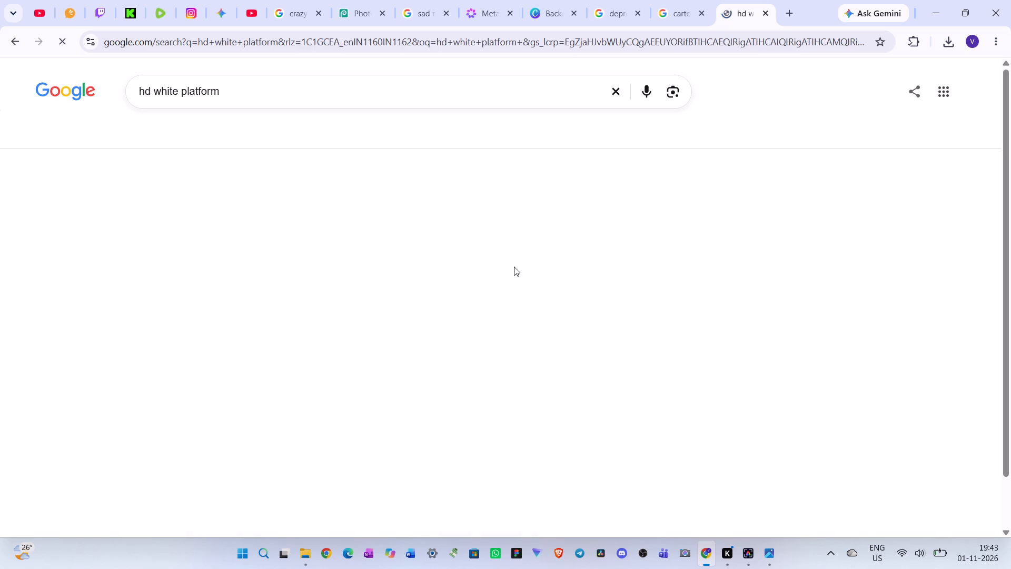
{"action": "left_click", "coordinate": [242, 135]}
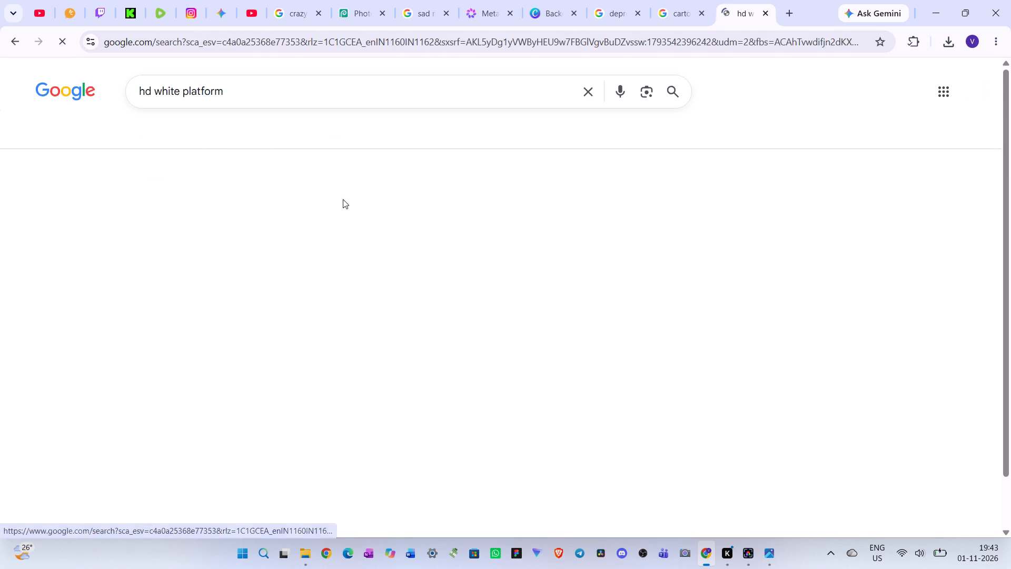
{"action": "scroll", "coordinate": [354, 222], "scroll_direction": "down", "scroll_amount": 2}
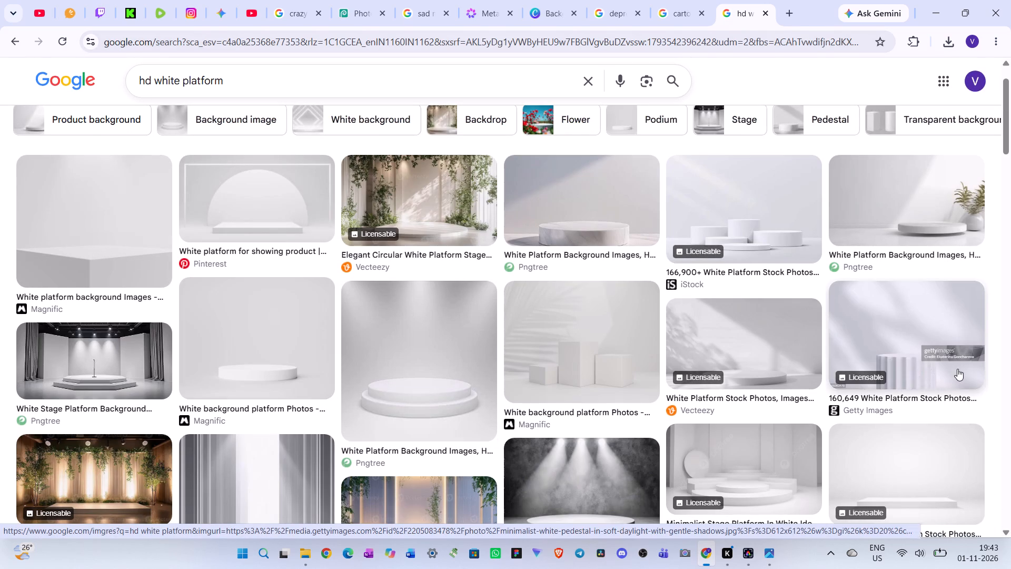
{"action": "scroll", "coordinate": [761, 401], "scroll_direction": "up", "scroll_amount": 2}
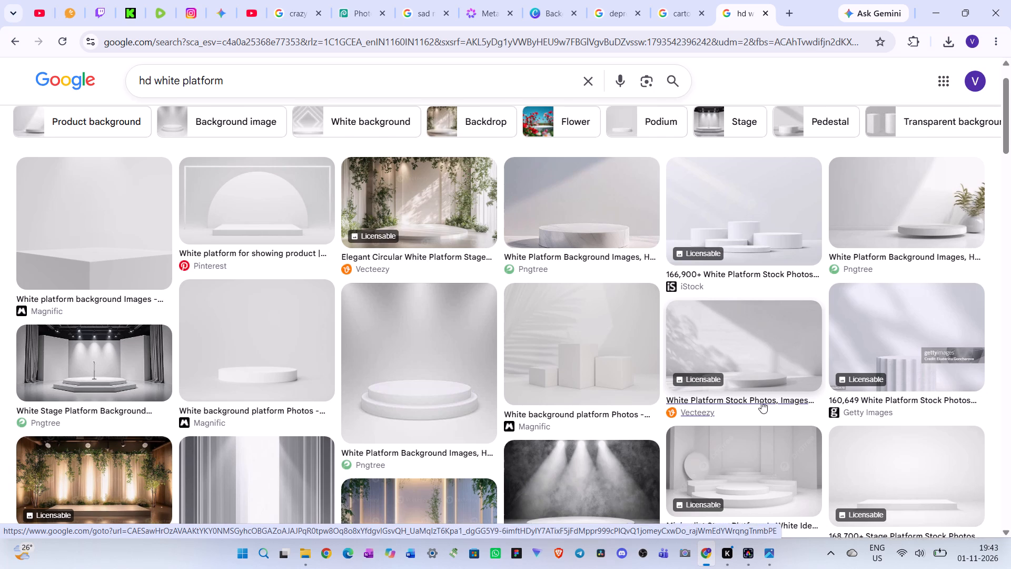
{"action": "scroll", "coordinate": [761, 401], "scroll_direction": "up", "scroll_amount": 1}
{"action": "scroll", "coordinate": [675, 431], "scroll_direction": "up", "scroll_amount": 2}
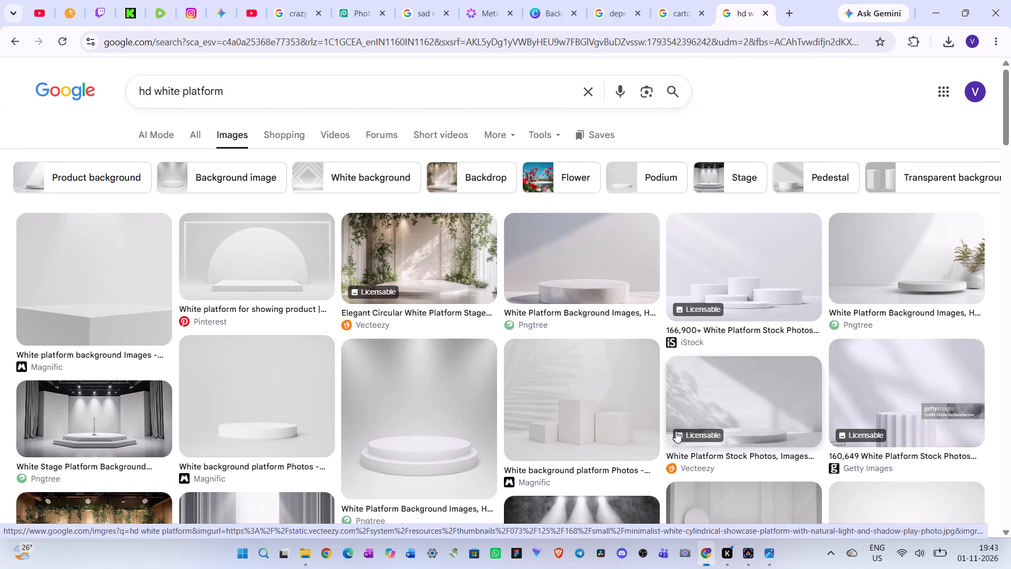
{"action": "scroll", "coordinate": [676, 431], "scroll_direction": "up", "scroll_amount": 2}
Narrow the platform image results to Stage and examine the white curtained stage picture from Pngtree alongside the other results.
{"action": "left_click", "coordinate": [716, 178]}
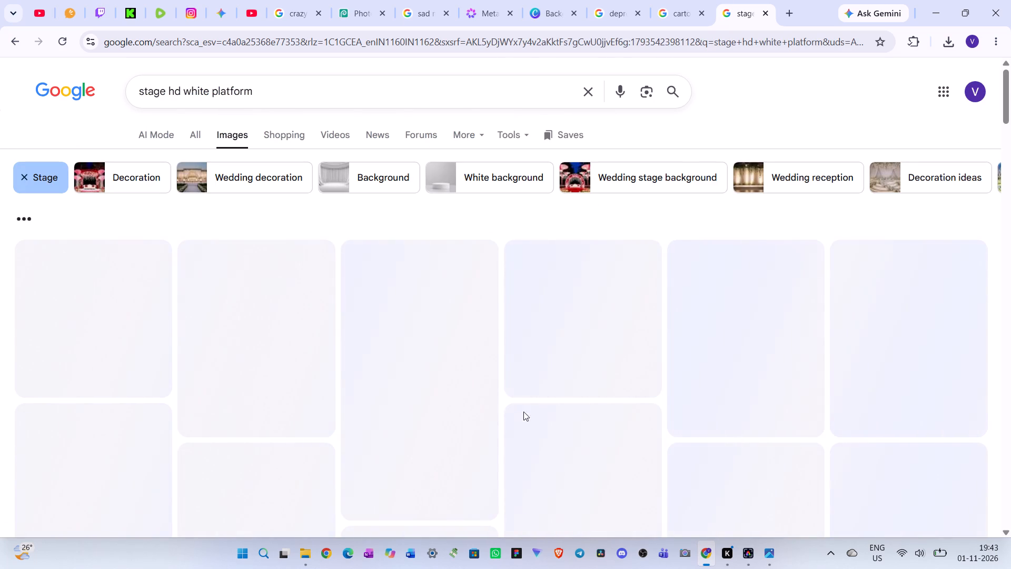
{"action": "scroll", "coordinate": [526, 414], "scroll_direction": "down", "scroll_amount": 2}
{"action": "scroll", "coordinate": [579, 439], "scroll_direction": "up", "scroll_amount": 3}
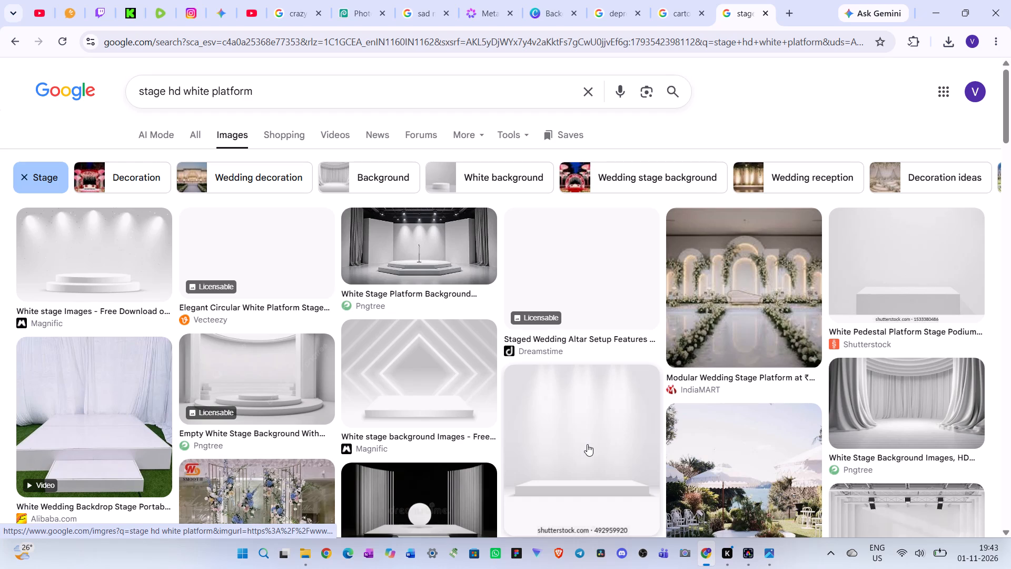
{"action": "scroll", "coordinate": [751, 442], "scroll_direction": "down", "scroll_amount": 2}
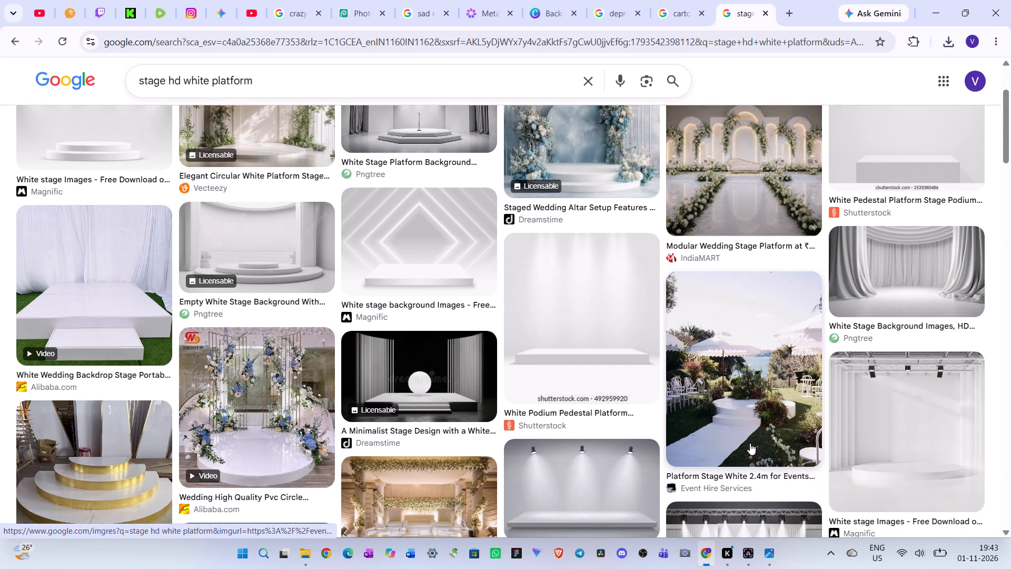
{"action": "left_click", "coordinate": [936, 283]}
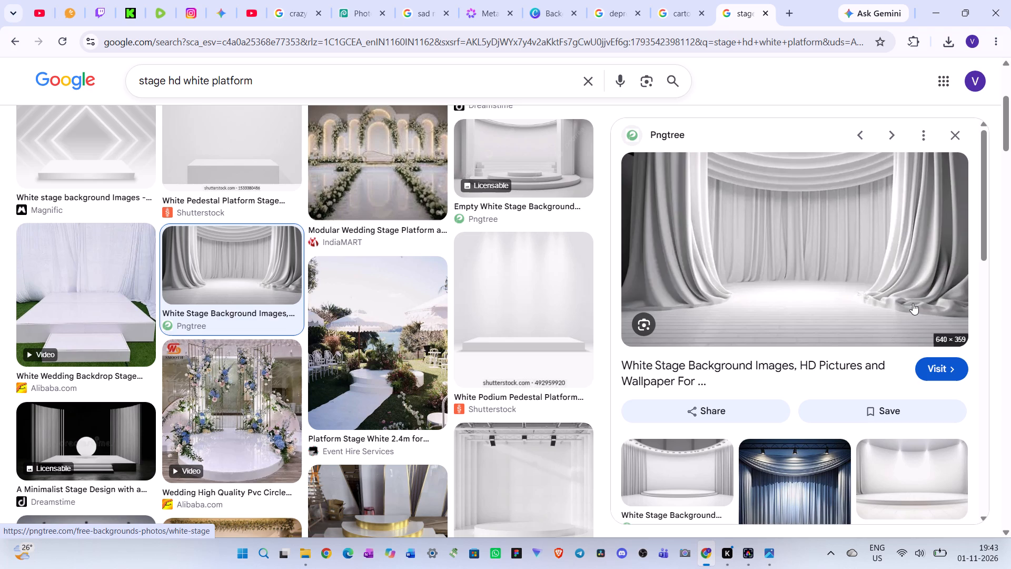
{"action": "scroll", "coordinate": [879, 395], "scroll_direction": "down", "scroll_amount": 1}
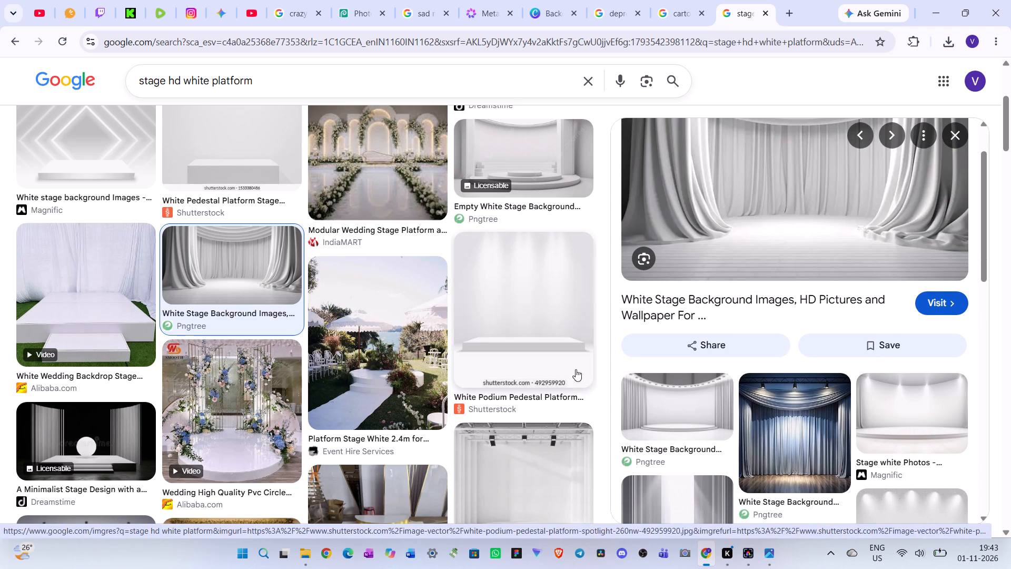
{"action": "scroll", "coordinate": [825, 301], "scroll_direction": "up", "scroll_amount": 1}
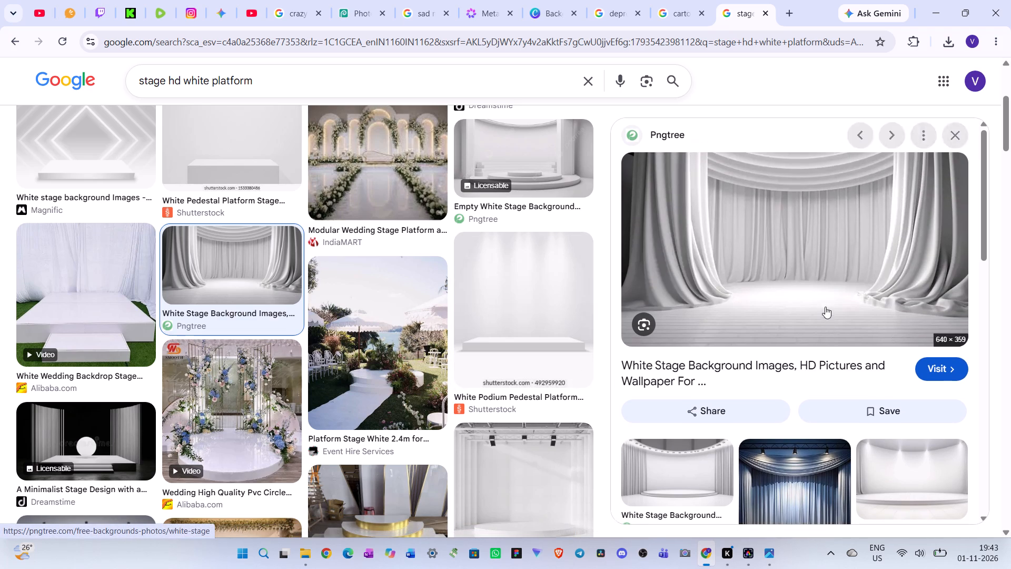
{"action": "scroll", "coordinate": [431, 406], "scroll_direction": "down", "scroll_amount": 2}
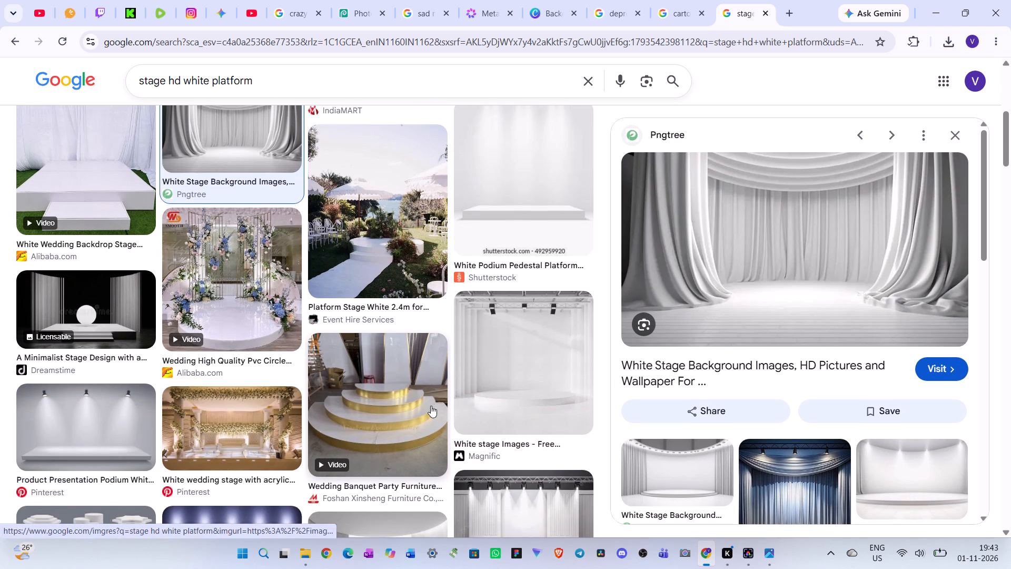
{"action": "scroll", "coordinate": [431, 406], "scroll_direction": "down", "scroll_amount": 2}
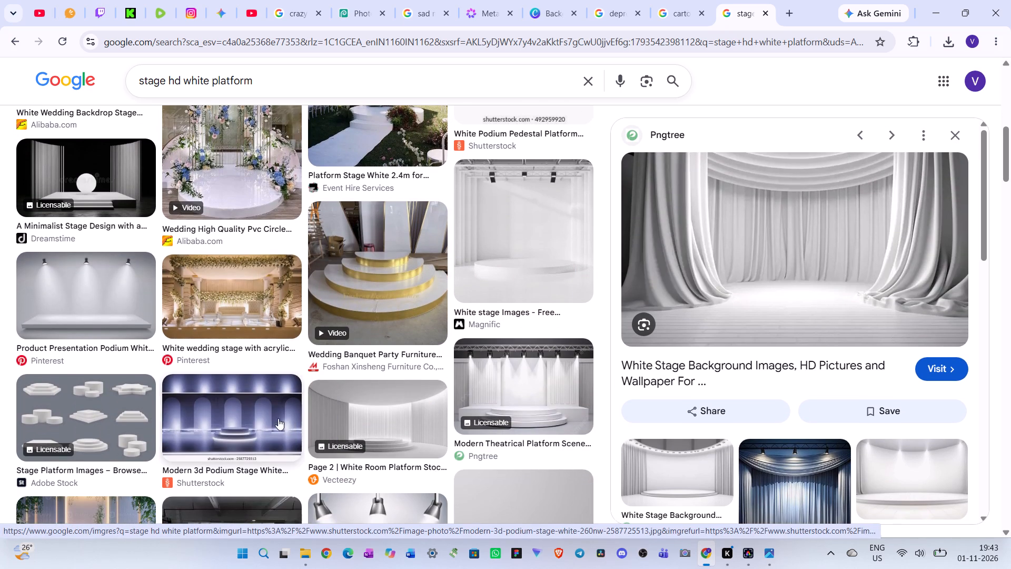
Preview the Modern 3d Podium Stage White picture from Shutterstock and look through its related images.
{"action": "left_click", "coordinate": [244, 411]}
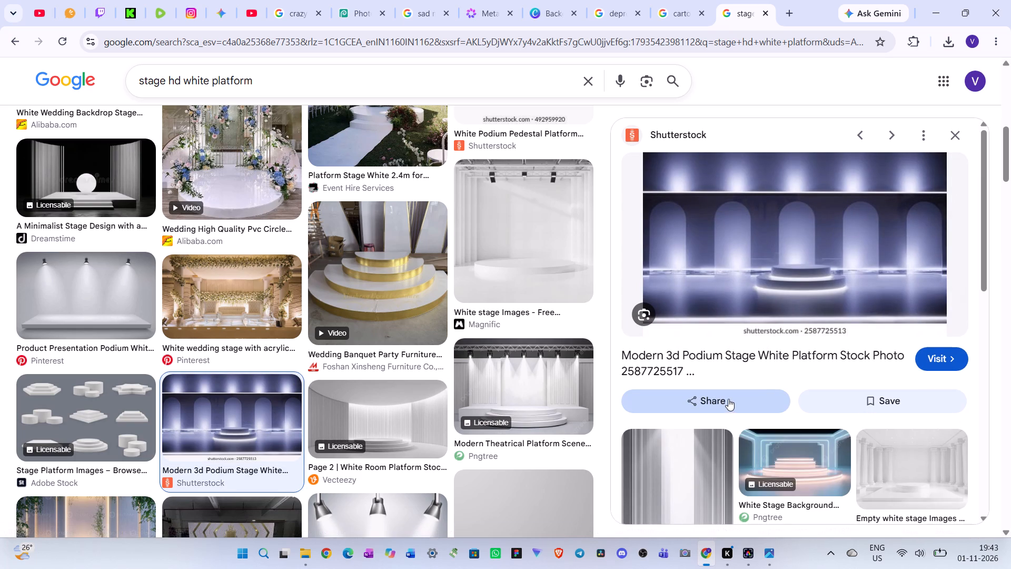
{"action": "scroll", "coordinate": [894, 346], "scroll_direction": "down", "scroll_amount": 3}
{"action": "scroll", "coordinate": [869, 276], "scroll_direction": "down", "scroll_amount": 3}
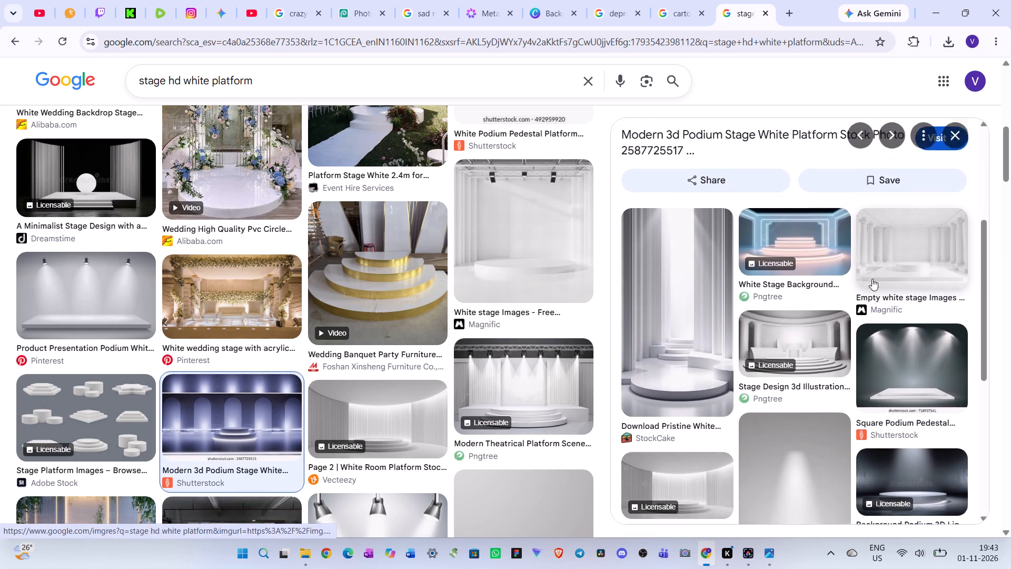
{"action": "scroll", "coordinate": [876, 291], "scroll_direction": "down", "scroll_amount": 3}
{"action": "scroll", "coordinate": [420, 384], "scroll_direction": "down", "scroll_amount": 4}
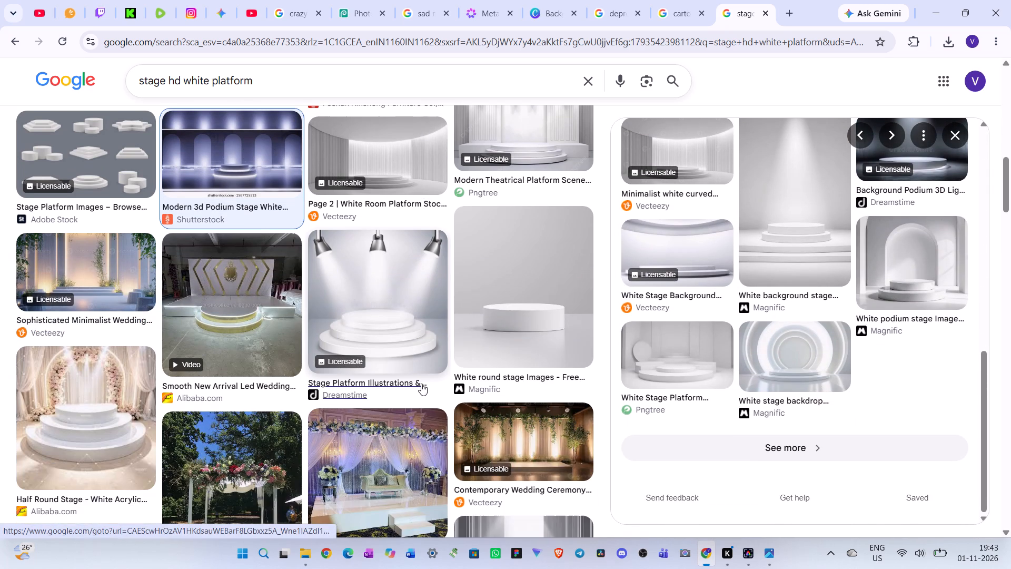
{"action": "scroll", "coordinate": [443, 395], "scroll_direction": "up", "scroll_amount": 1}
Preview the White Room Platform picture from Vecteezy, browse further stage results for a suitable background, and close the preview.
{"action": "left_click", "coordinate": [404, 214]}
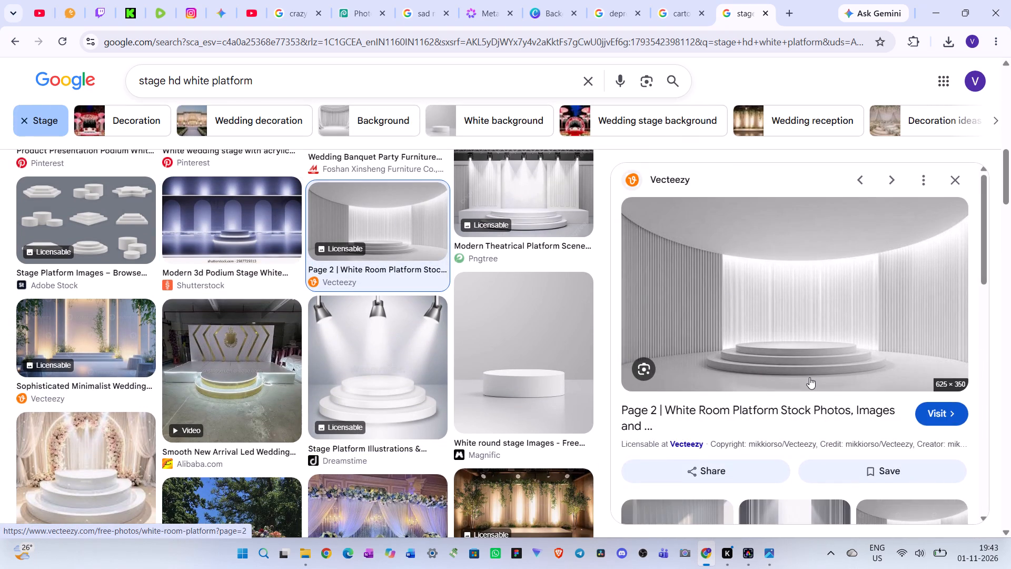
{"action": "scroll", "coordinate": [371, 423], "scroll_direction": "down", "scroll_amount": 5}
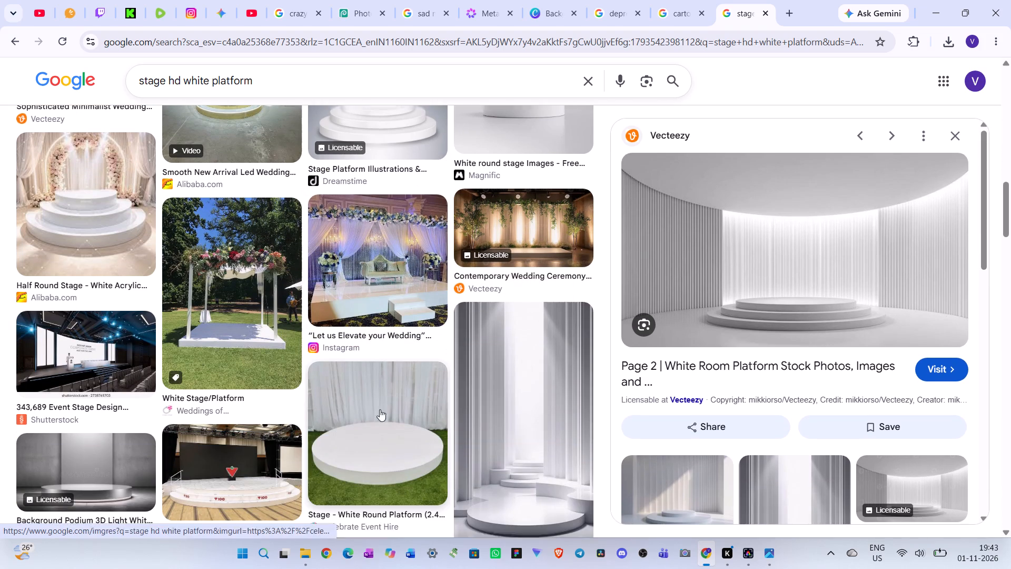
{"action": "scroll", "coordinate": [824, 418], "scroll_direction": "down", "scroll_amount": 3}
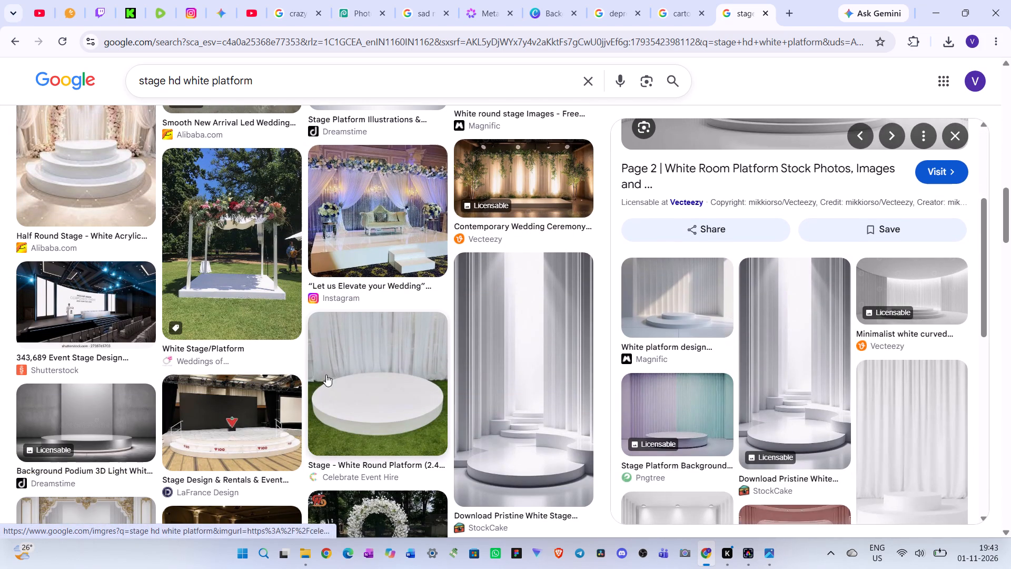
{"action": "scroll", "coordinate": [326, 375], "scroll_direction": "down", "scroll_amount": 7}
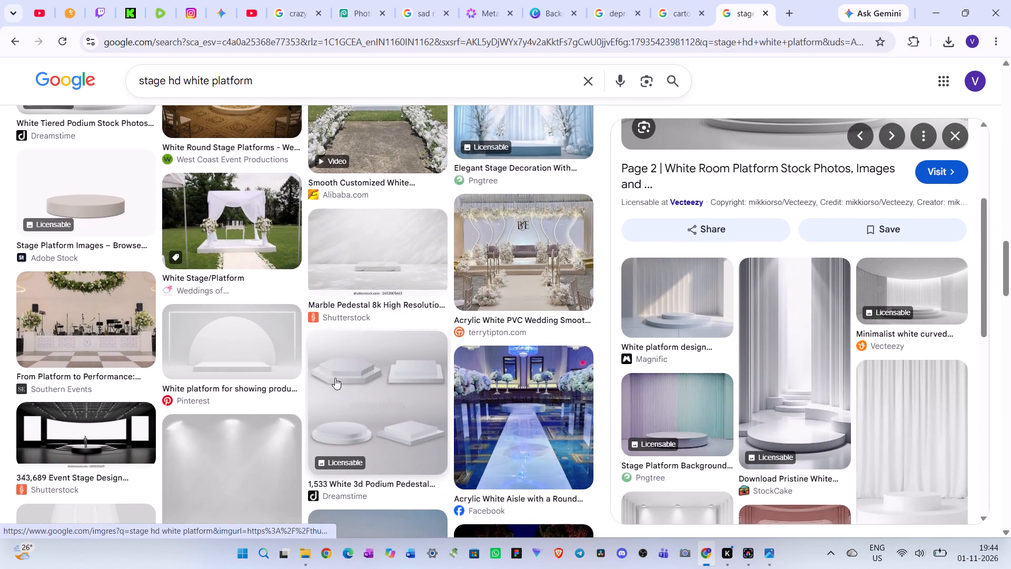
{"action": "scroll", "coordinate": [377, 343], "scroll_direction": "down", "scroll_amount": 4}
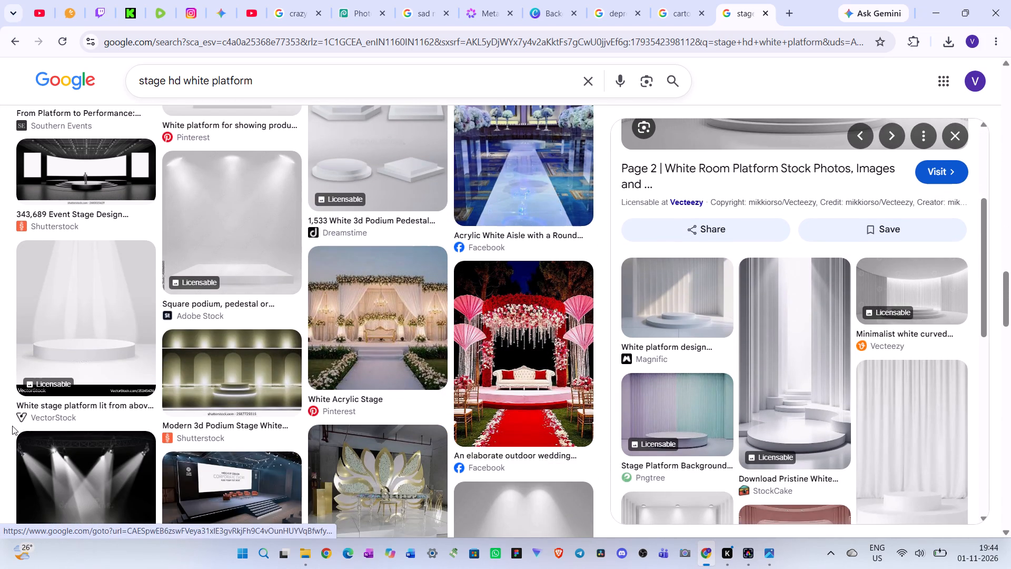
{"action": "scroll", "coordinate": [467, 337], "scroll_direction": "down", "scroll_amount": 4}
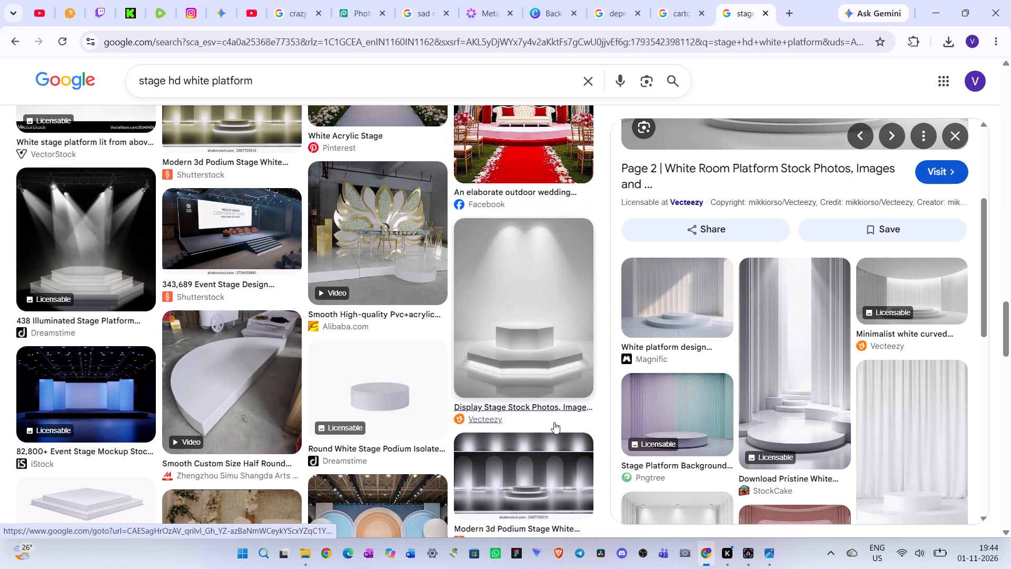
{"action": "scroll", "coordinate": [610, 431], "scroll_direction": "up", "scroll_amount": 18}
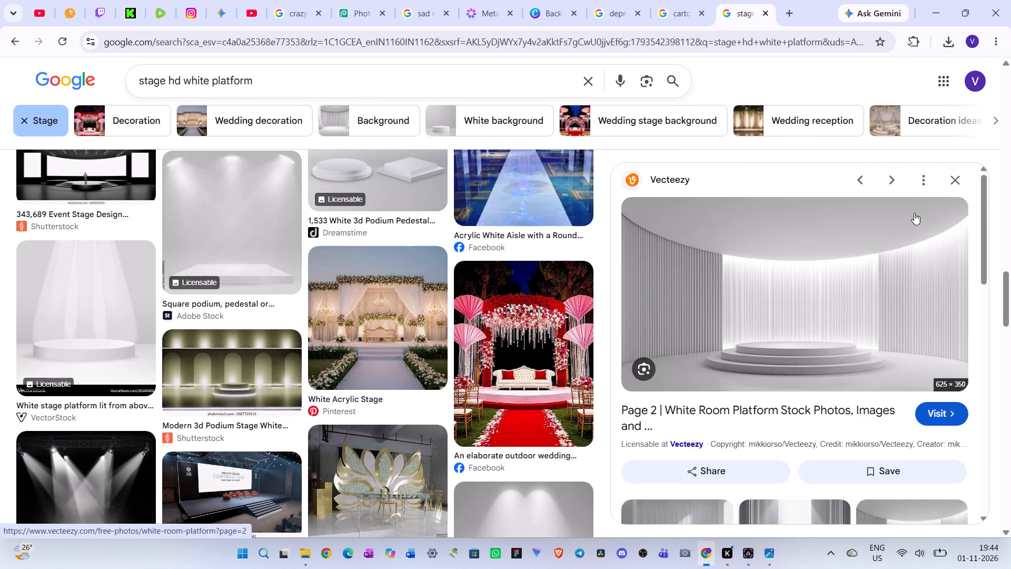
{"action": "left_click", "coordinate": [950, 182]}
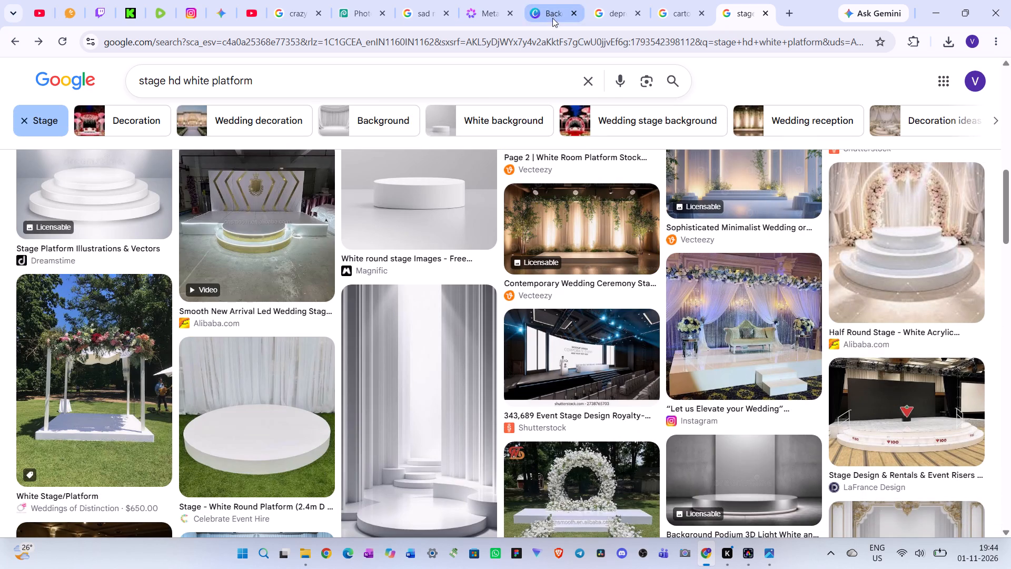
Switch to Photopea and delete the 280632, man_hd_cutout (1) and Background layers, keeping only the sad-faced man.
{"action": "left_click", "coordinate": [361, 16]}
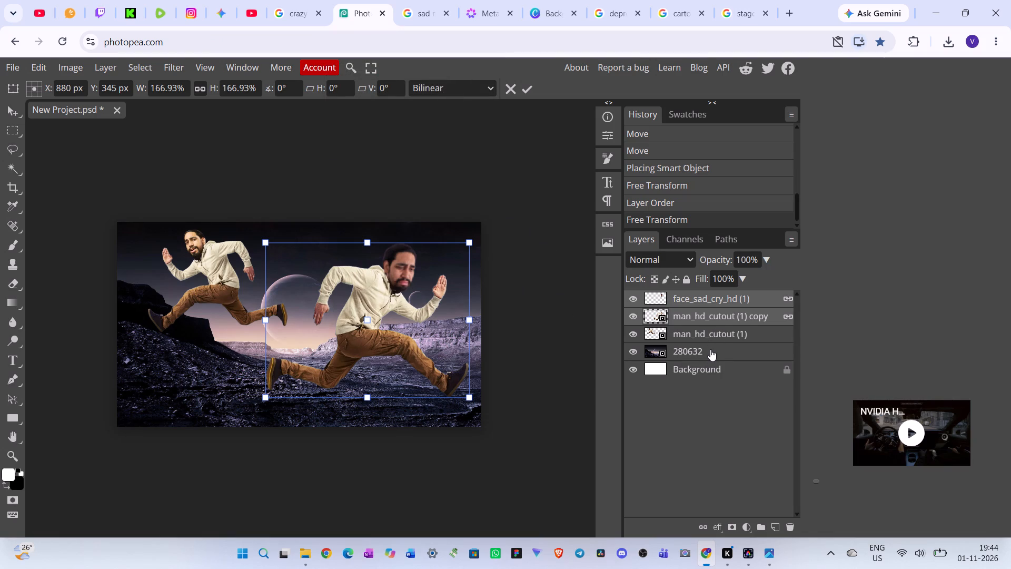
{"action": "left_click", "coordinate": [706, 351]}
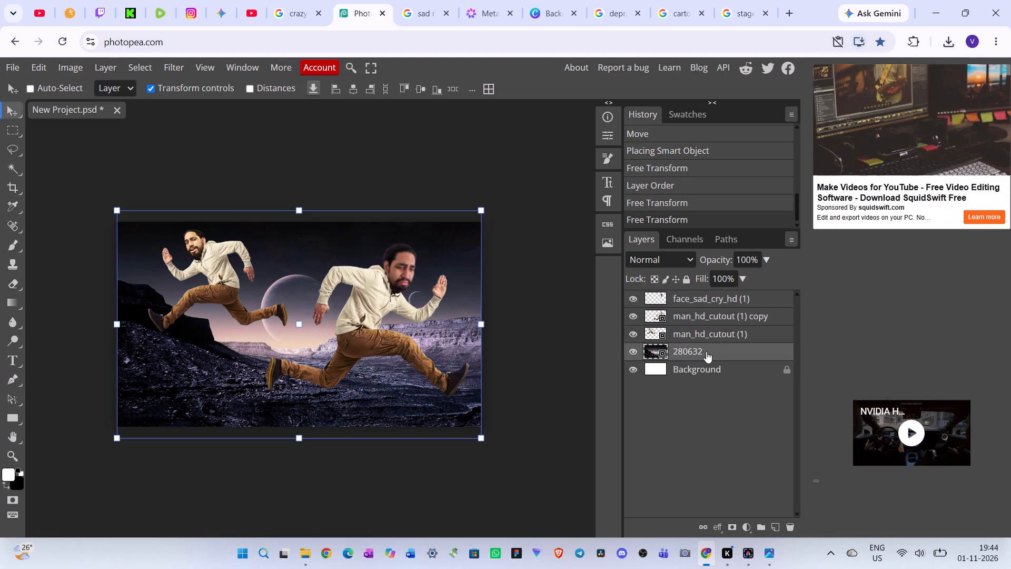
{"action": "right_click", "coordinate": [706, 351]}
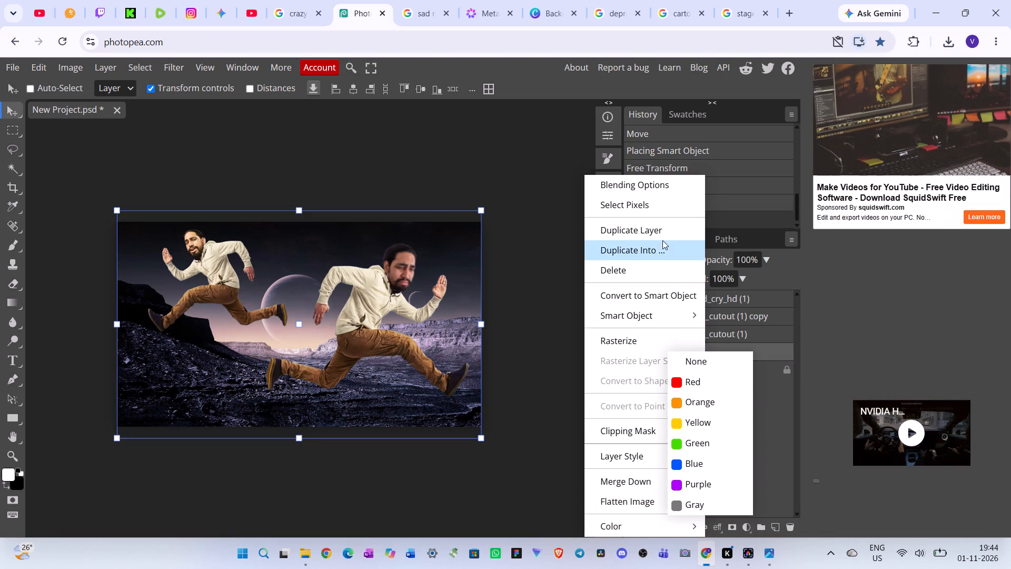
{"action": "left_click", "coordinate": [753, 337]}
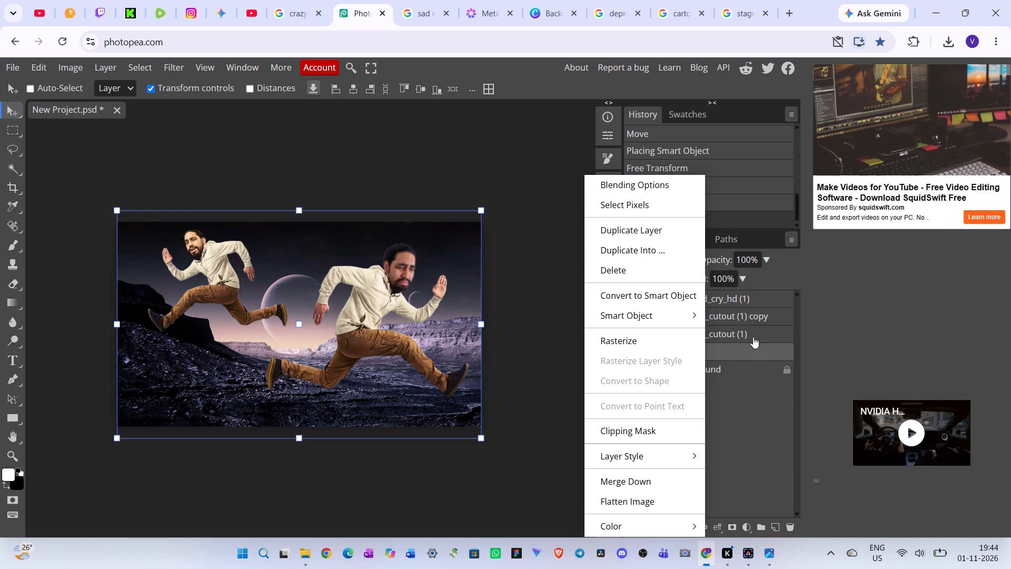
{"action": "left_click", "coordinate": [742, 348]}
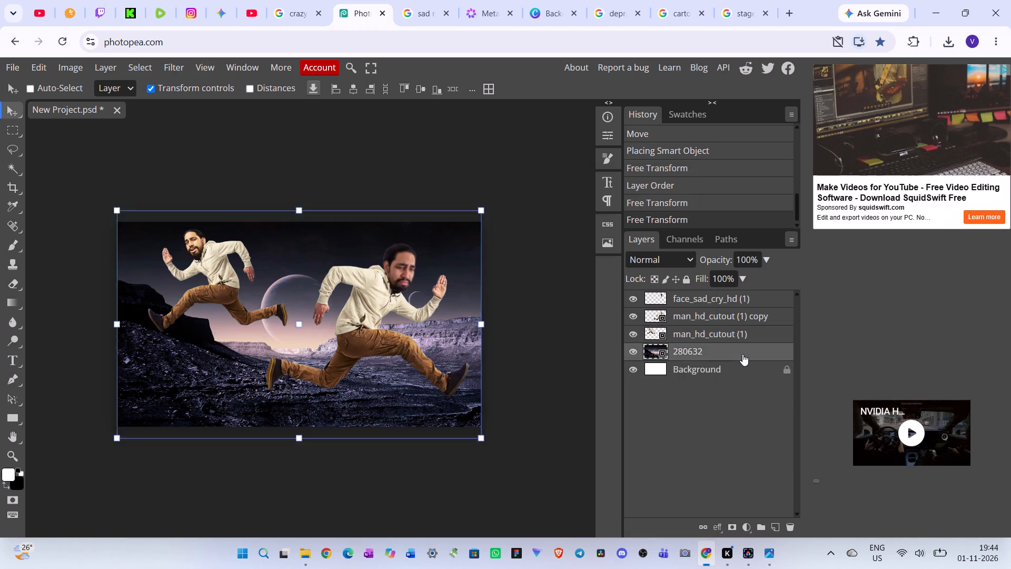
{"action": "key", "text": "Delete"}
{"action": "left_click", "coordinate": [730, 333]}
{"action": "key", "text": "Delete"}
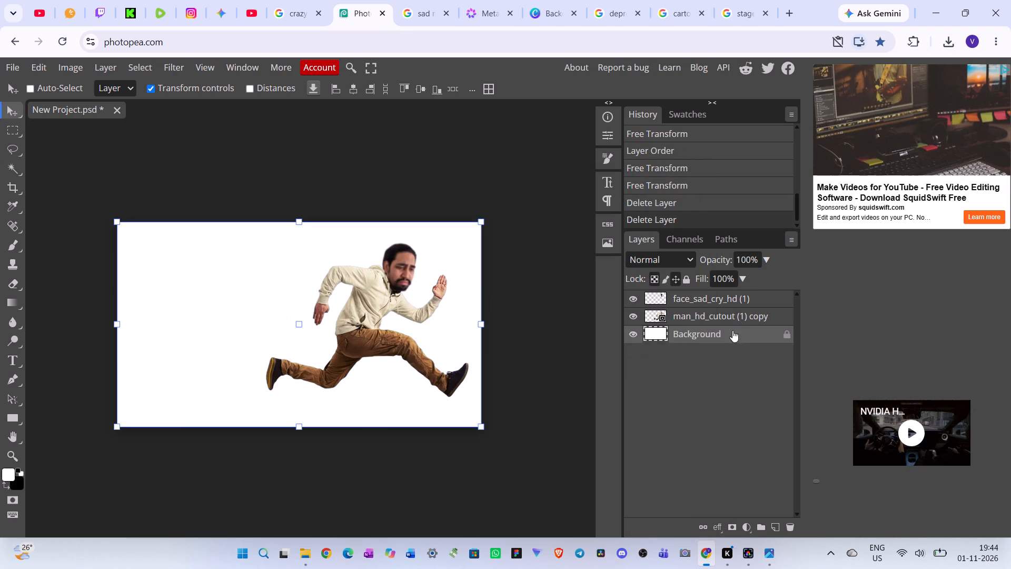
{"action": "left_click", "coordinate": [731, 339]}
{"action": "key", "text": "Delete"}
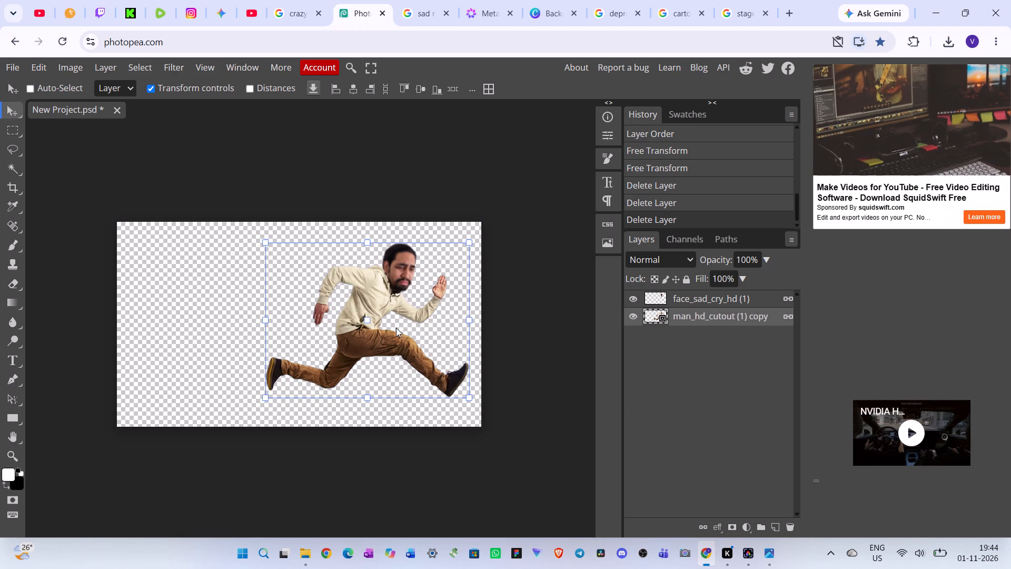
Enlarge the sad-faced running man to about 132% so he fills the canvas height, and centre him at X 640, Y 360 px.
{"action": "left_click_drag", "start_coordinate": [397, 328], "coordinate": [328, 326]}
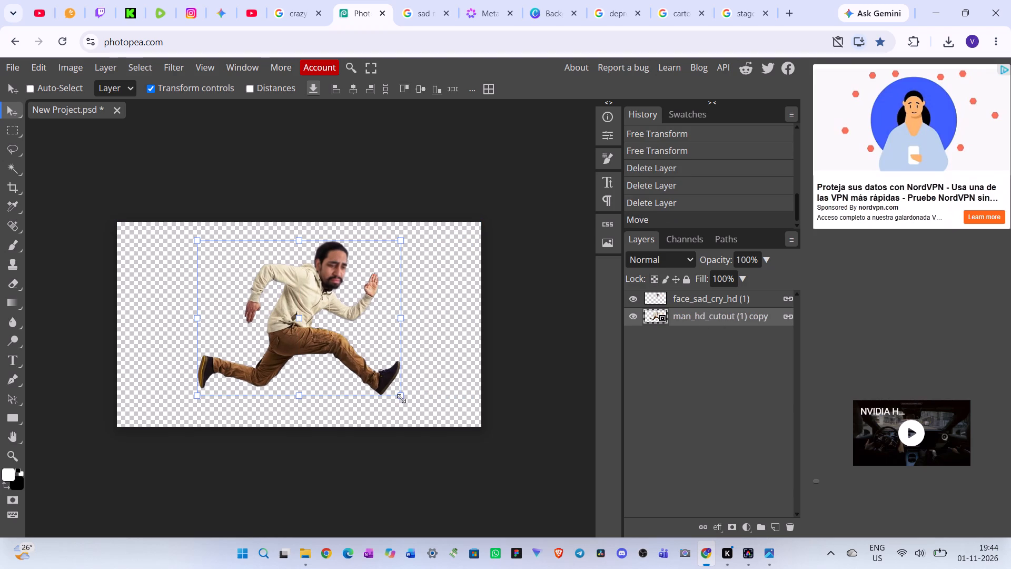
{"action": "left_click_drag", "start_coordinate": [400, 398], "coordinate": [458, 439]}
{"action": "left_click_drag", "start_coordinate": [403, 374], "coordinate": [377, 358]}
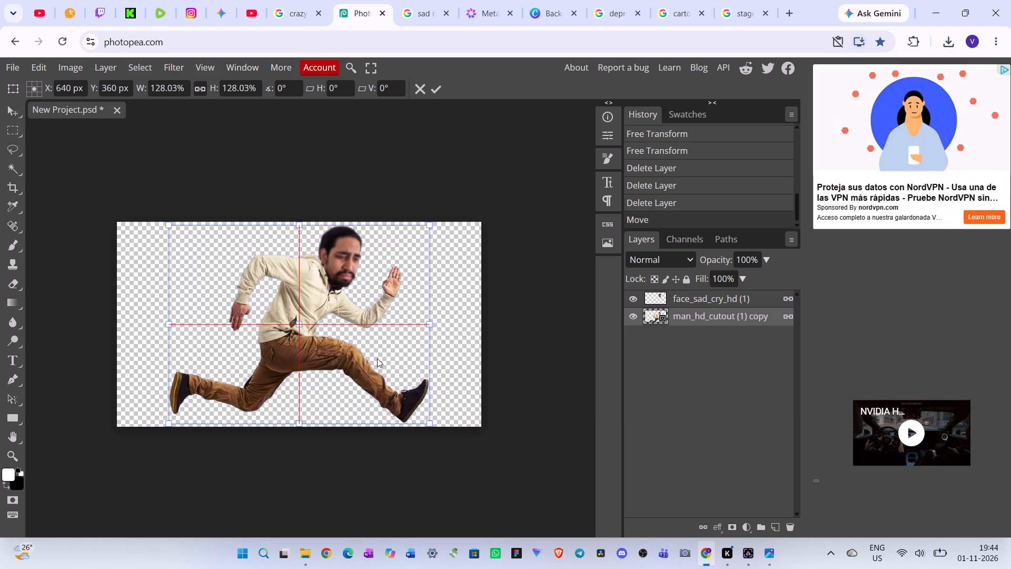
{"action": "left_click_drag", "start_coordinate": [377, 358], "coordinate": [372, 356]}
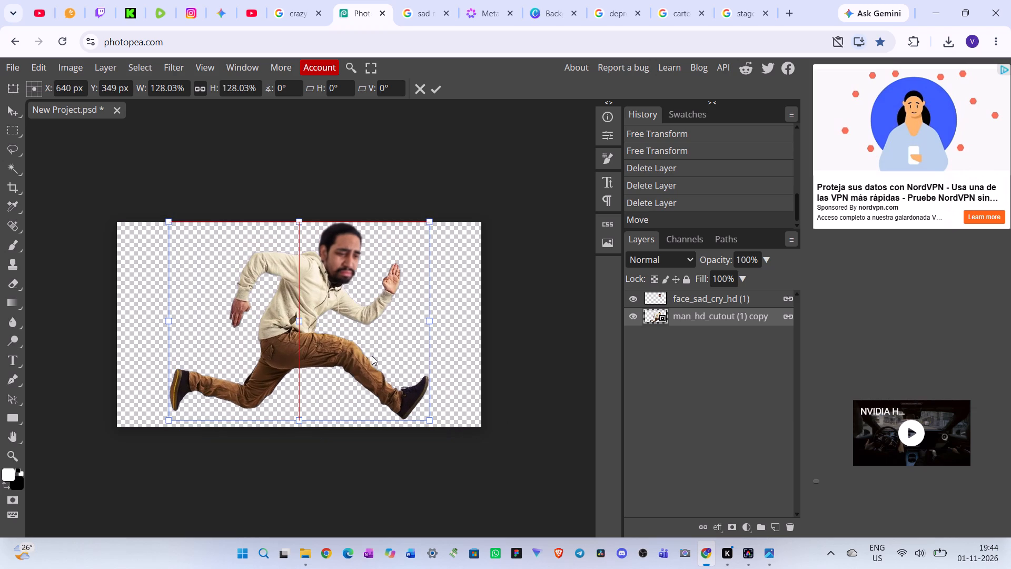
{"action": "left_click_drag", "start_coordinate": [372, 356], "coordinate": [324, 358]}
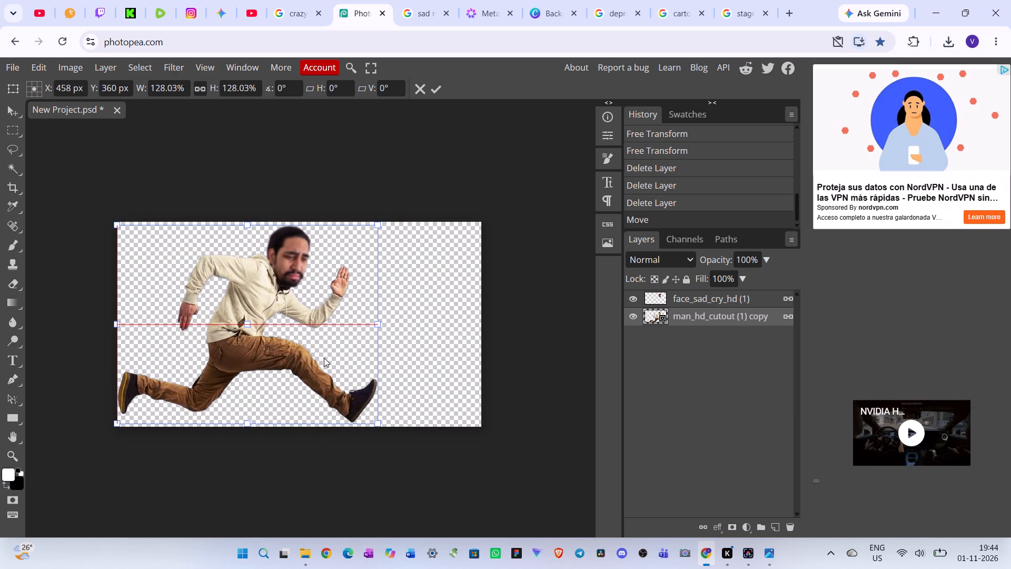
{"action": "left_click_drag", "start_coordinate": [324, 358], "coordinate": [323, 354]}
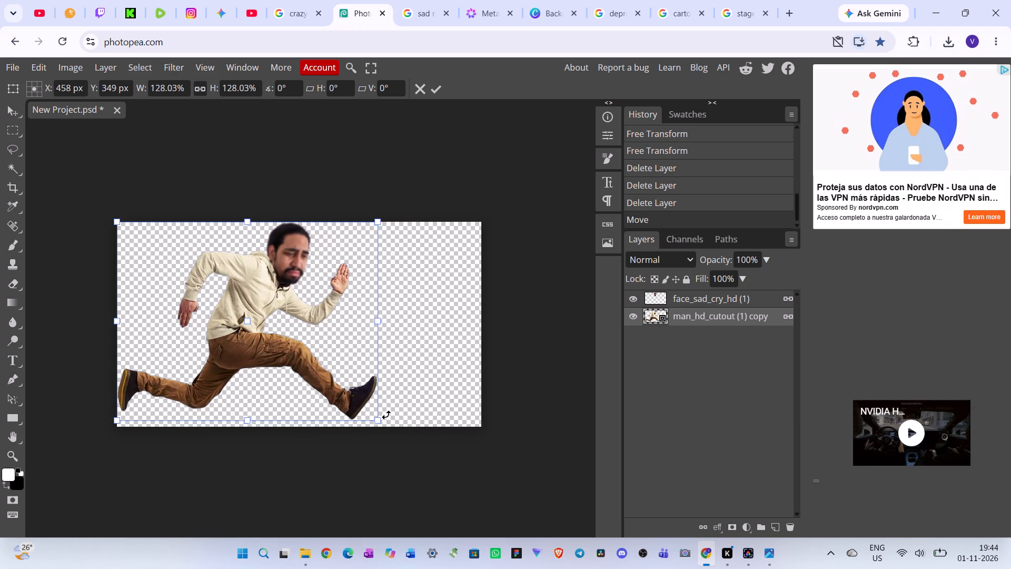
{"action": "left_click_drag", "start_coordinate": [378, 420], "coordinate": [383, 422]}
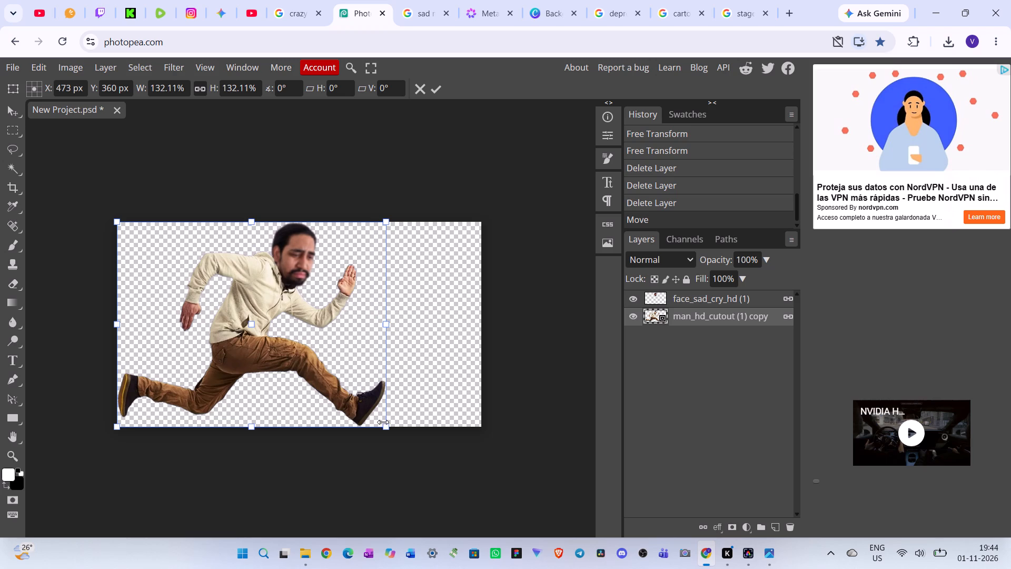
{"action": "left_click_drag", "start_coordinate": [326, 385], "coordinate": [358, 383]}
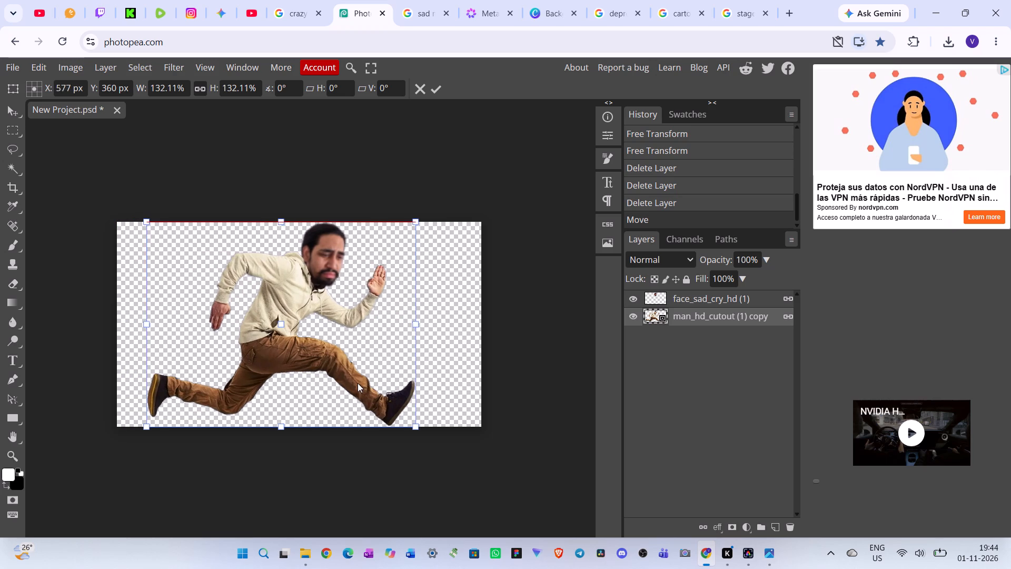
{"action": "left_click_drag", "start_coordinate": [358, 383], "coordinate": [375, 382]}
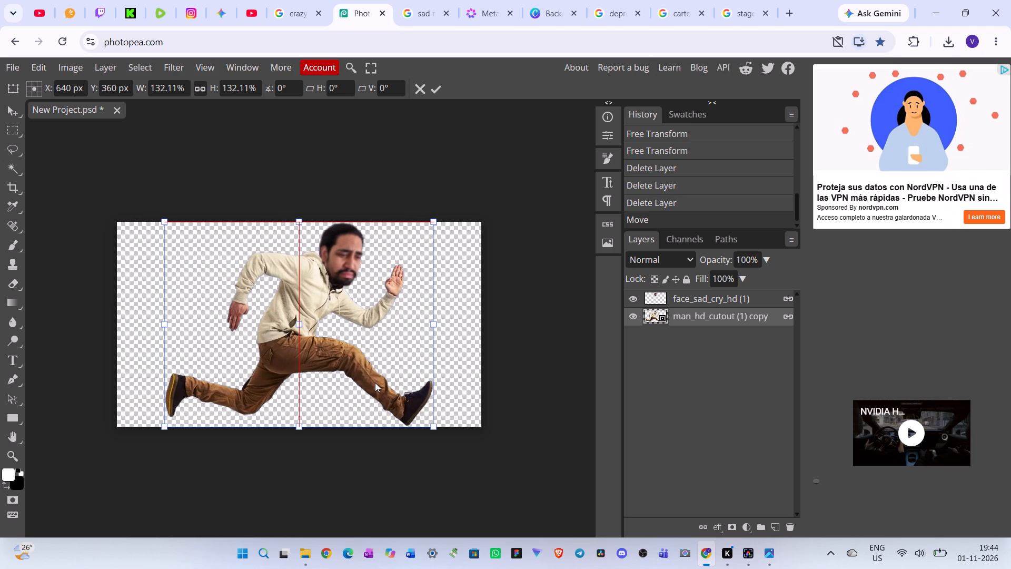
{"action": "left_click_drag", "start_coordinate": [375, 382], "coordinate": [375, 382]}
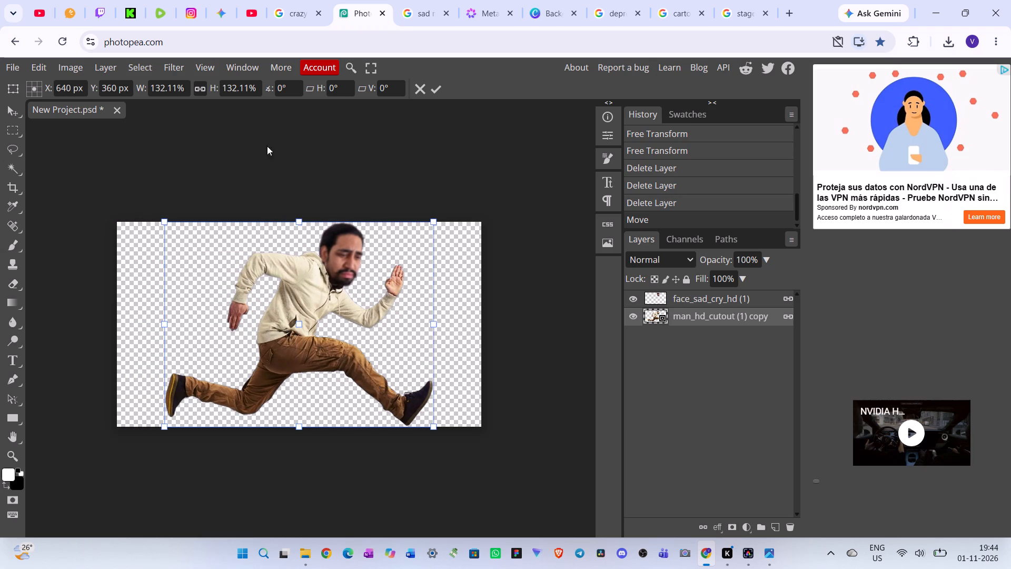
{"action": "left_click", "coordinate": [12, 66]}
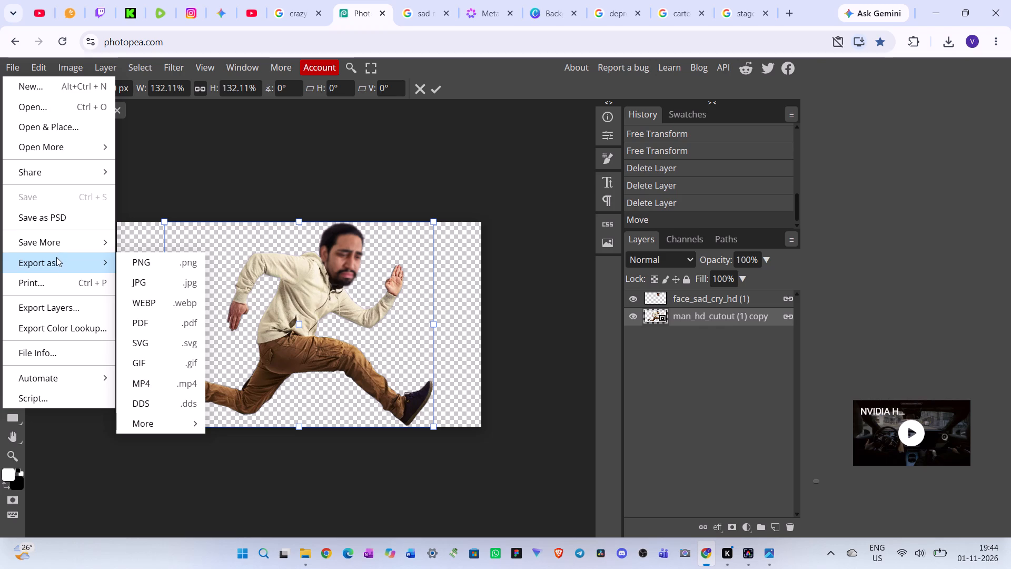
{"action": "left_click", "coordinate": [56, 257]}
{"action": "left_click", "coordinate": [154, 264]}
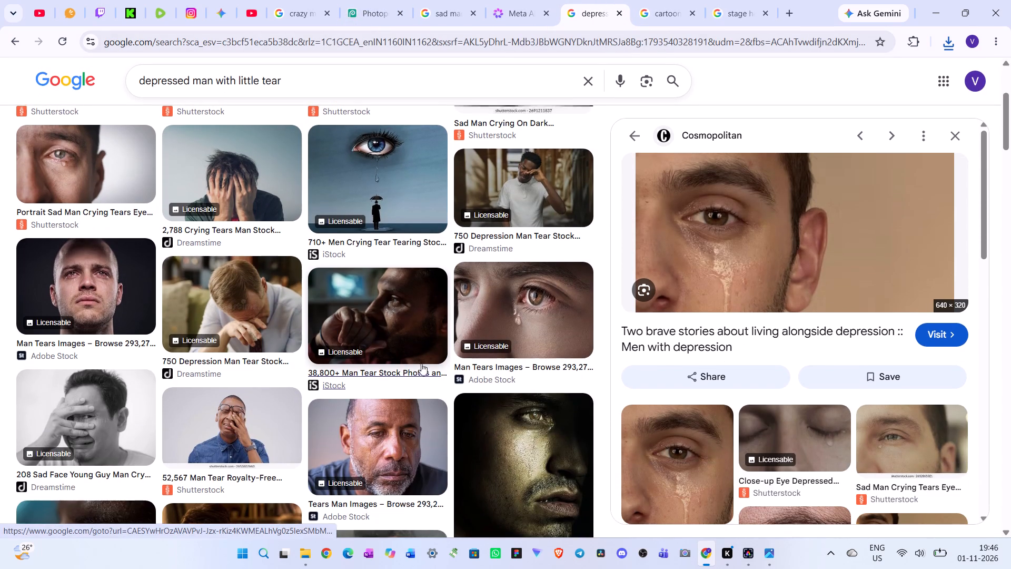
{"action": "scroll", "coordinate": [421, 364], "scroll_direction": "up", "scroll_amount": 4}
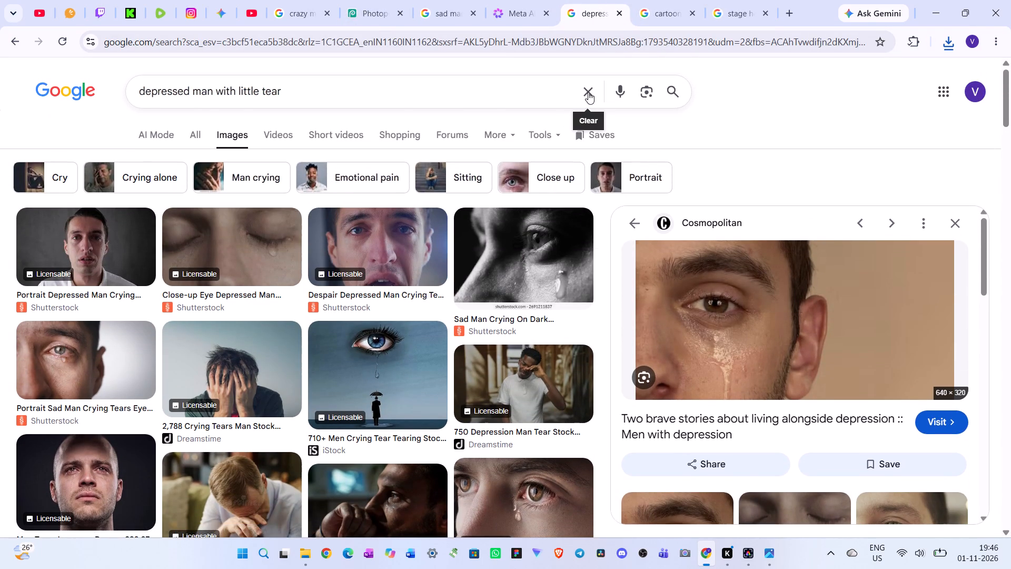
{"action": "left_click", "coordinate": [588, 92]}
{"action": "type", "text": "alter"}
{"action": "type", "text": "ef"}
{"action": "key", "text": "BackSpace"}
{"action": "type", "text": "go"}
{"action": "key", "text": "space"}
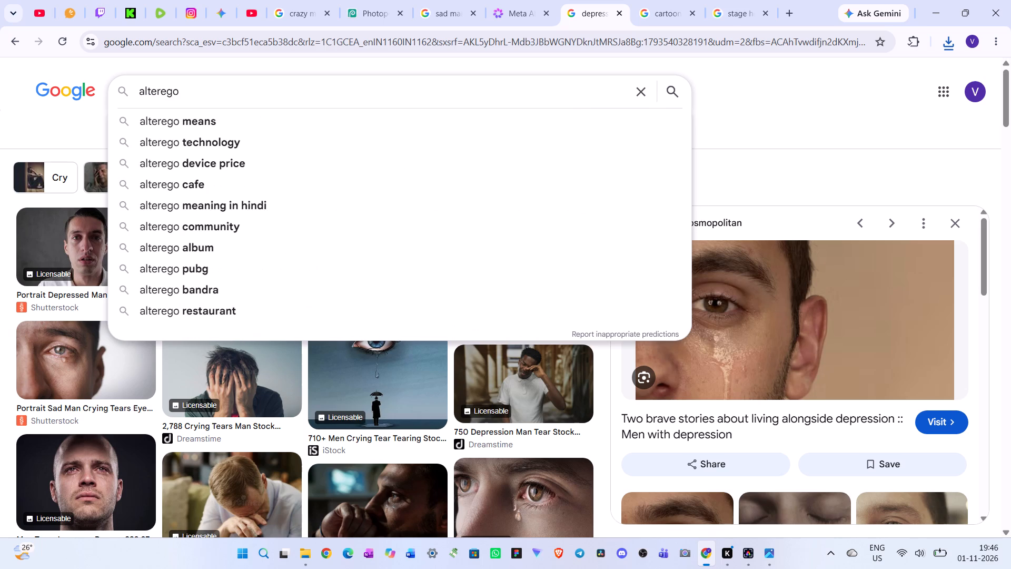
{"action": "key", "text": "space"}
{"action": "type", "text": "phto"}
{"action": "key", "text": "BackSpace"}
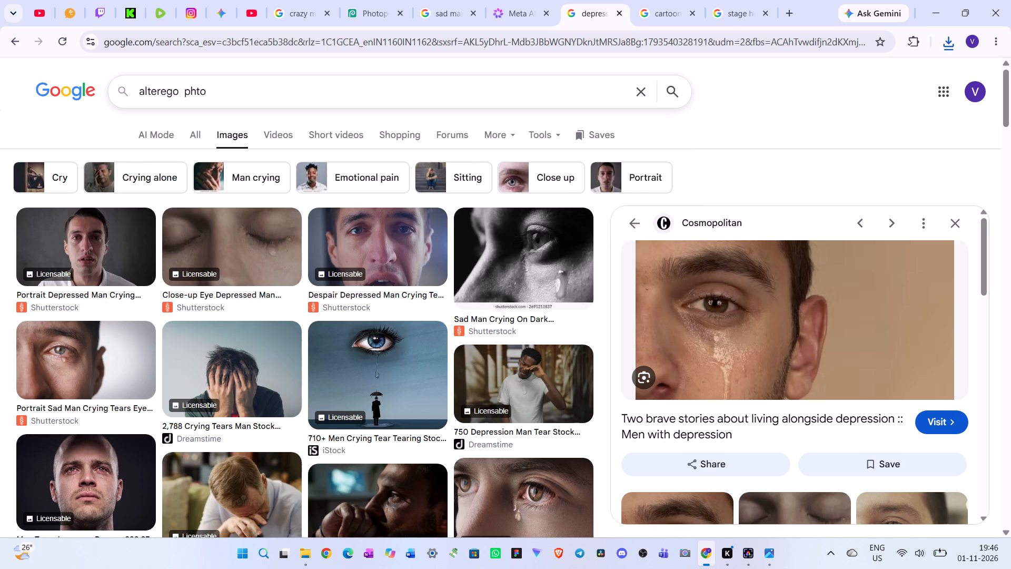
{"action": "key", "text": "BackSpace"}
{"action": "type", "text": "oty"}
{"action": "key", "text": "BackSpace"}
{"action": "type", "text": "ogrpahyu"}
{"action": "key", "text": "BackSpace"}
{"action": "key", "text": "BackSpace"}
{"action": "key", "text": "BackSpace"}
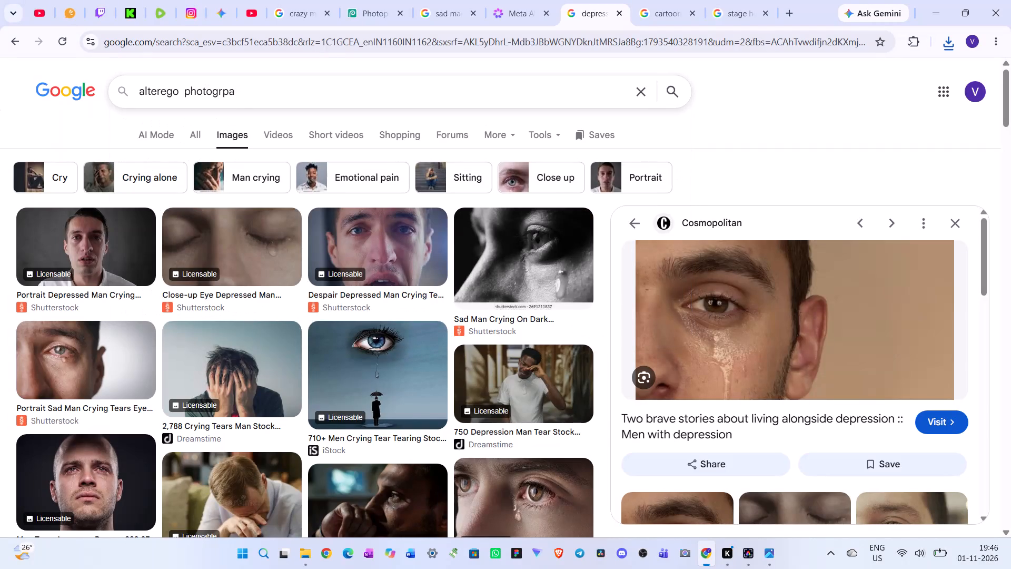
{"action": "key", "text": "BackSpace"}
{"action": "type", "text": "hay"}
{"action": "key", "text": "Return"}
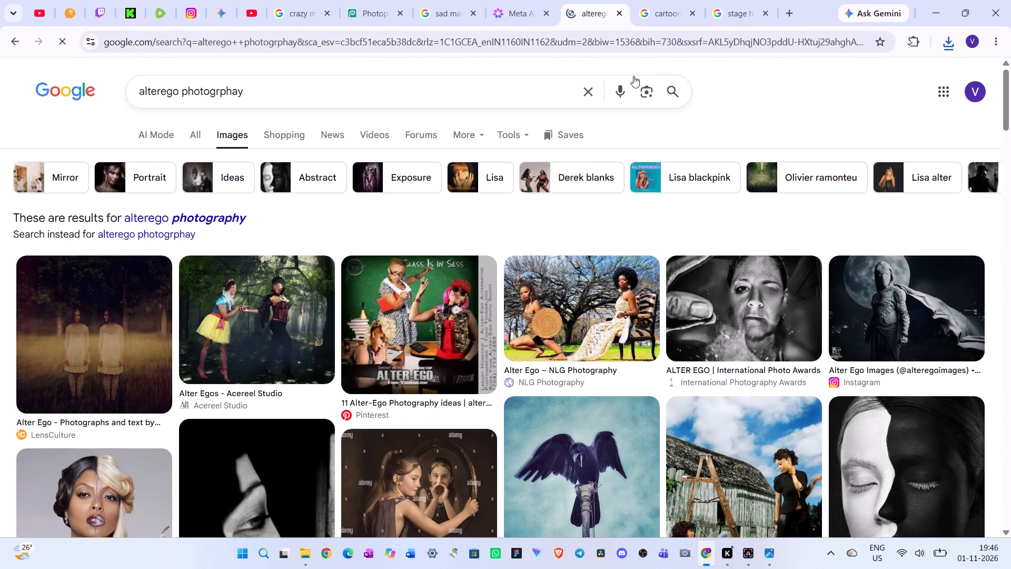
Look through the alter ego photography image results for a composition reference or background idea.
{"action": "scroll", "coordinate": [679, 390], "scroll_direction": "down", "scroll_amount": 3}
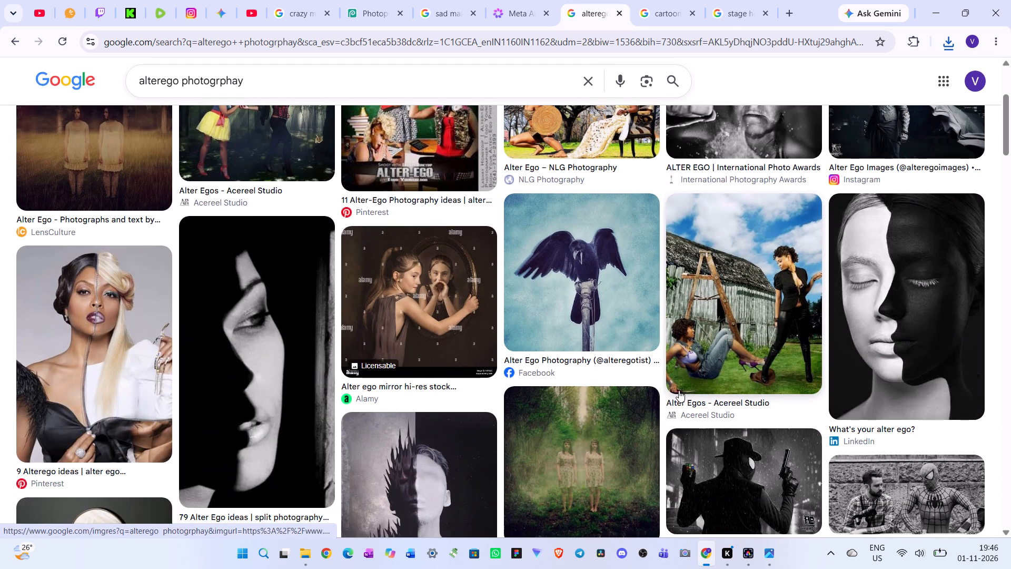
{"action": "scroll", "coordinate": [675, 405], "scroll_direction": "down", "scroll_amount": 1}
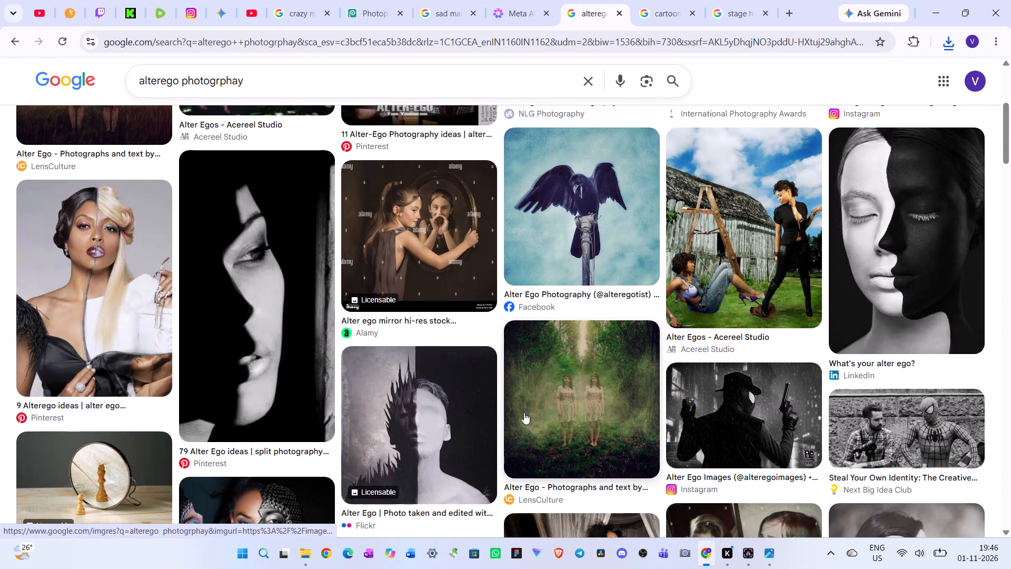
{"action": "scroll", "coordinate": [522, 419], "scroll_direction": "down", "scroll_amount": 4}
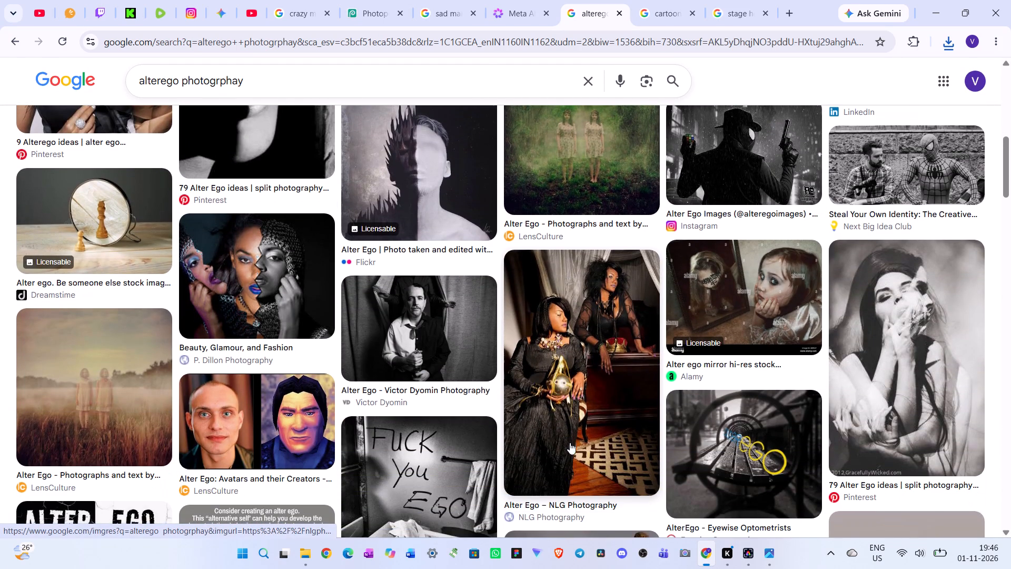
{"action": "scroll", "coordinate": [495, 471], "scroll_direction": "down", "scroll_amount": 4}
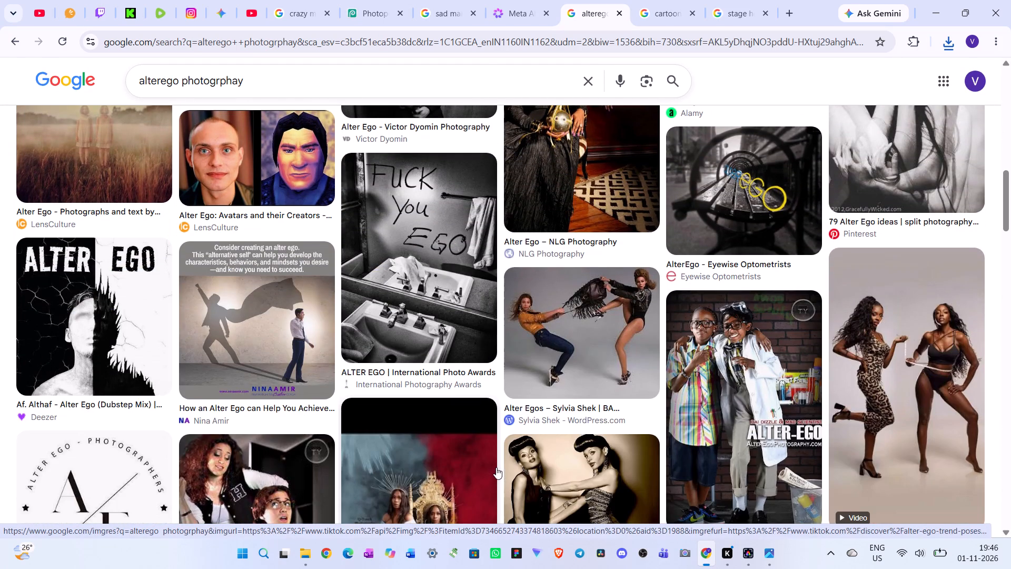
{"action": "scroll", "coordinate": [699, 411], "scroll_direction": "down", "scroll_amount": 3}
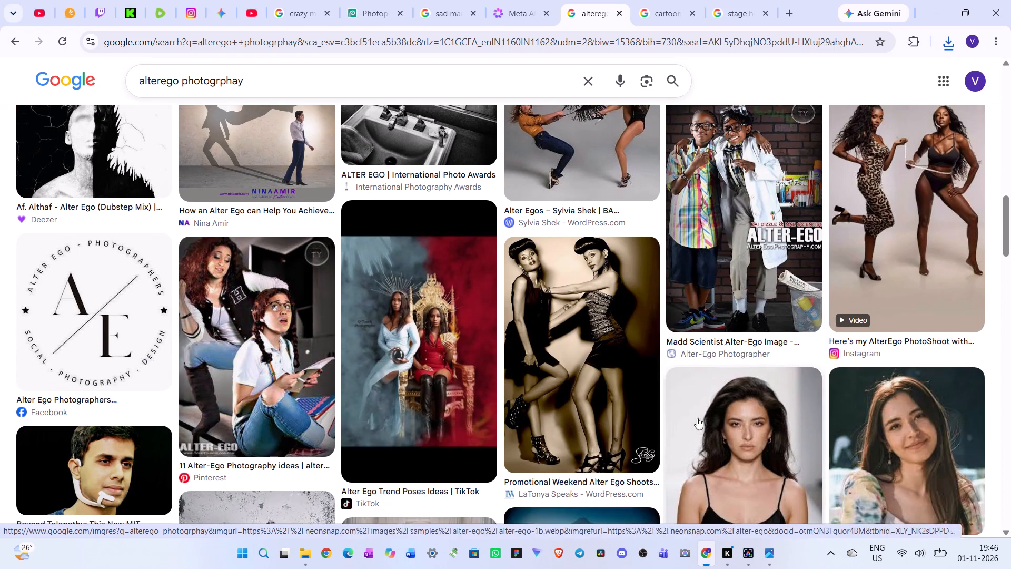
{"action": "scroll", "coordinate": [300, 389], "scroll_direction": "down", "scroll_amount": 5}
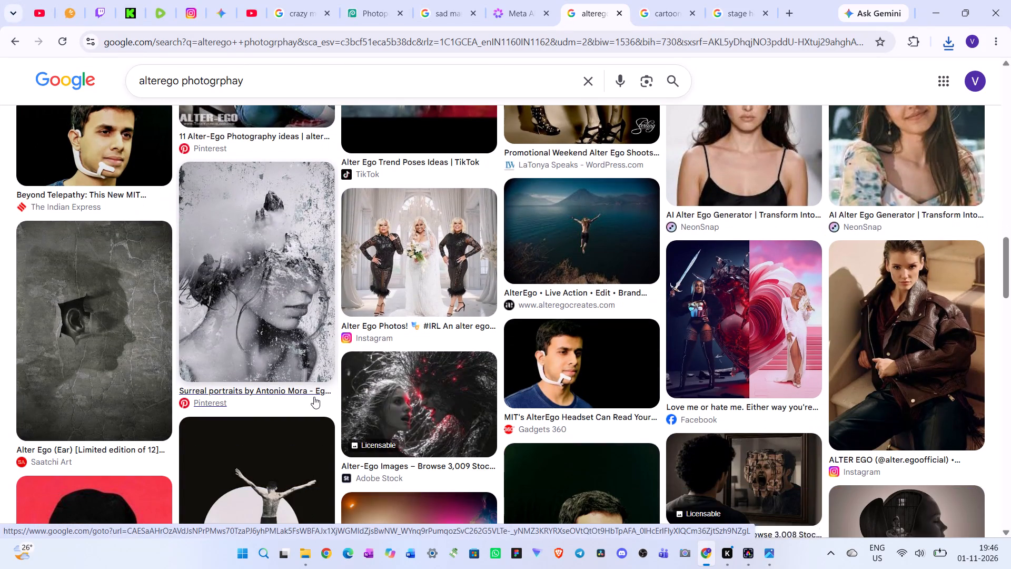
{"action": "scroll", "coordinate": [320, 393], "scroll_direction": "down", "scroll_amount": 3}
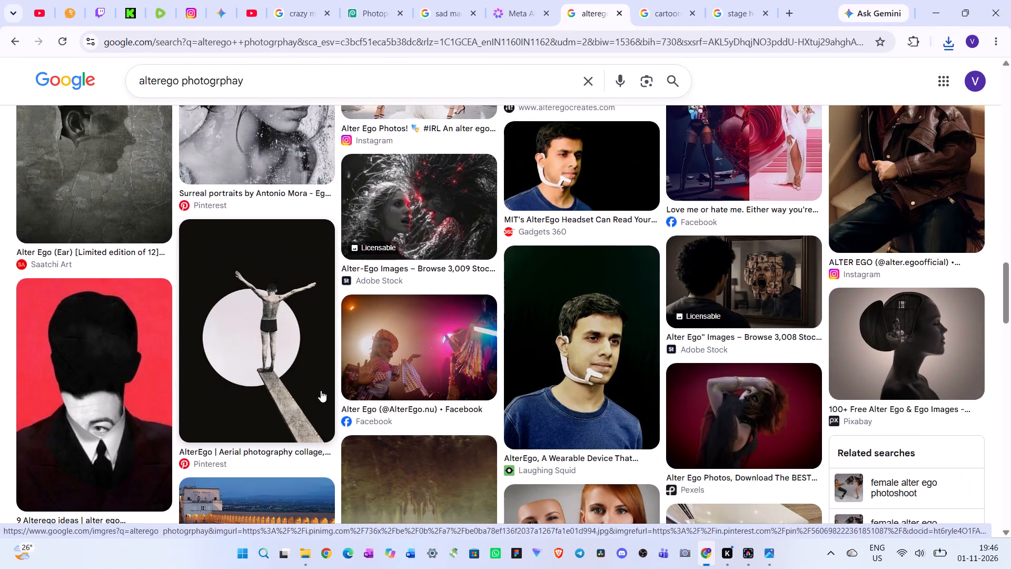
{"action": "scroll", "coordinate": [321, 390], "scroll_direction": "down", "scroll_amount": 3}
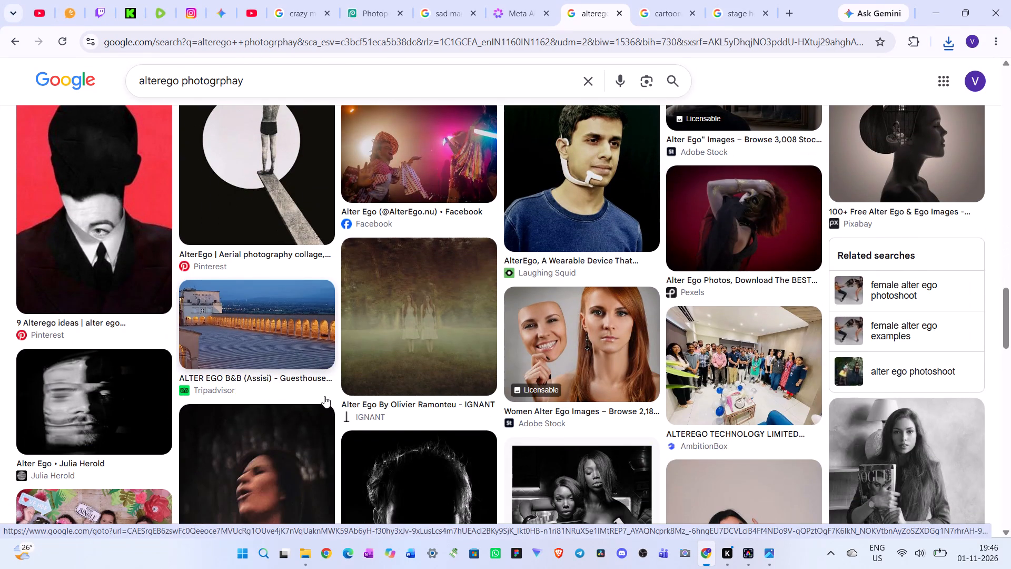
{"action": "scroll", "coordinate": [324, 396], "scroll_direction": "down", "scroll_amount": 6}
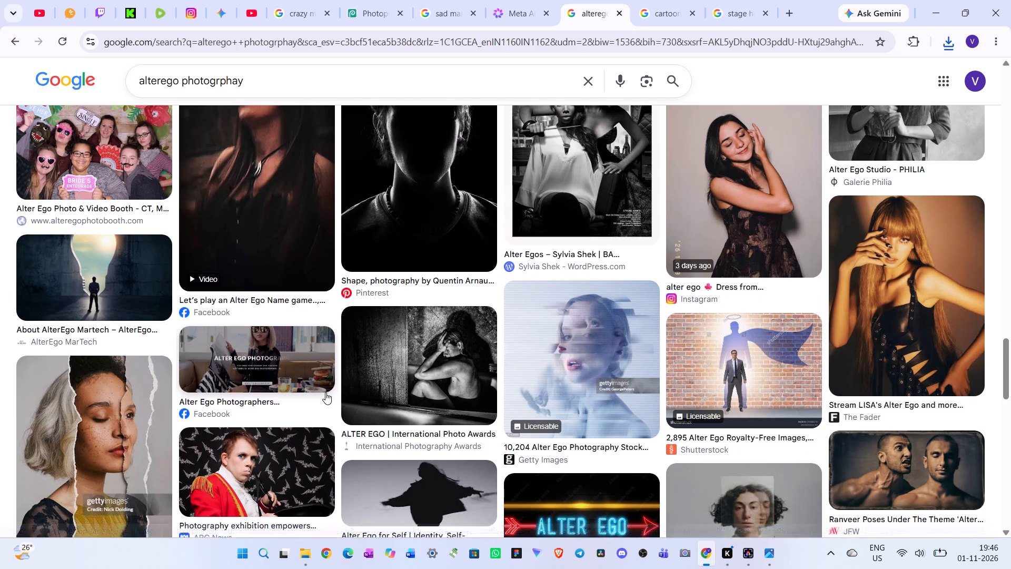
{"action": "scroll", "coordinate": [327, 390], "scroll_direction": "down", "scroll_amount": 5}
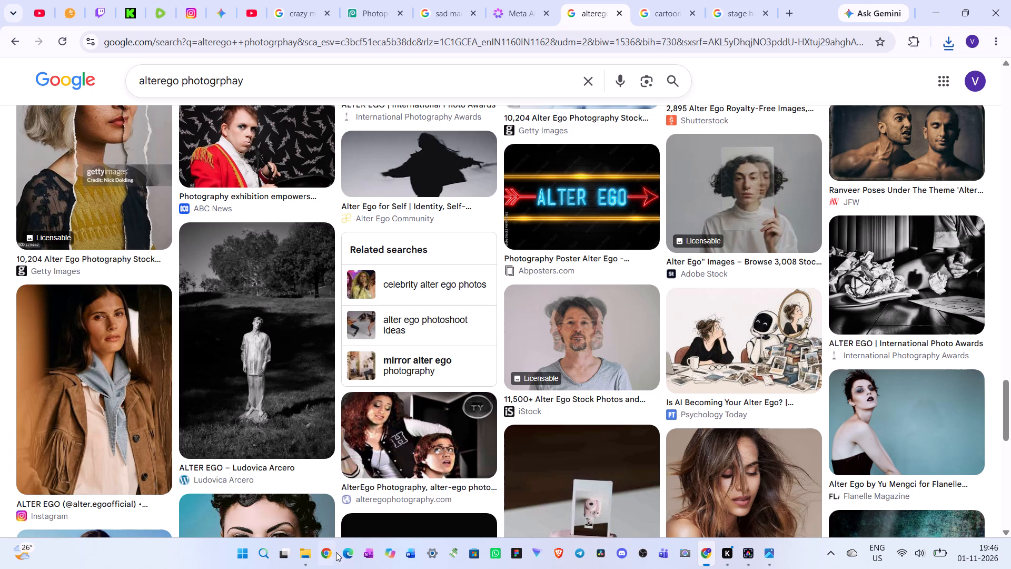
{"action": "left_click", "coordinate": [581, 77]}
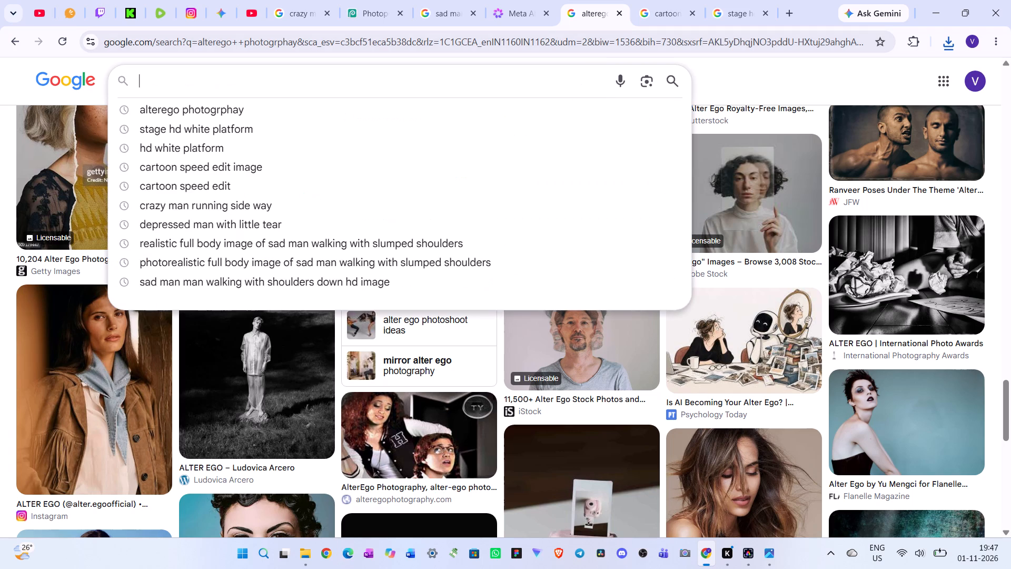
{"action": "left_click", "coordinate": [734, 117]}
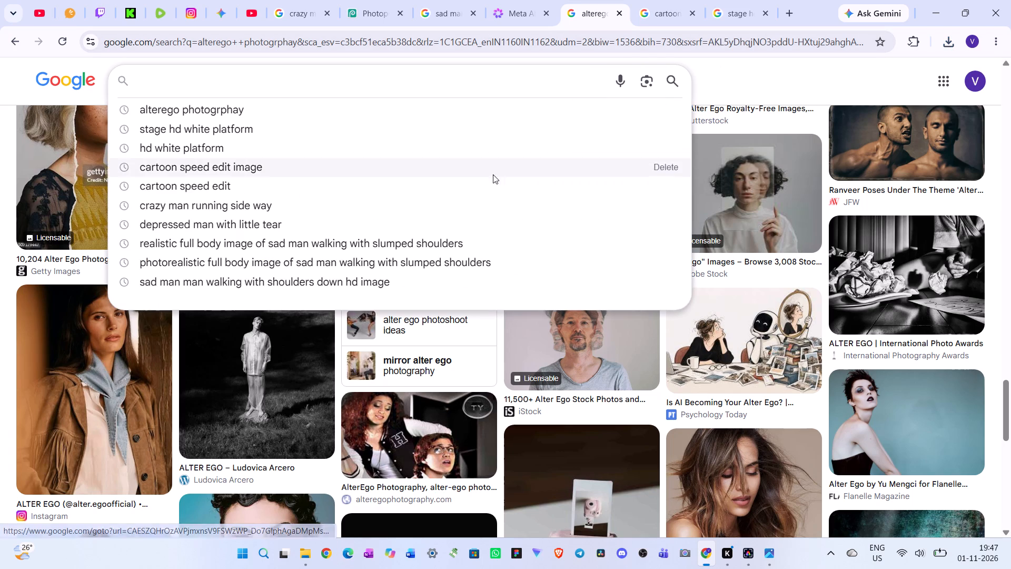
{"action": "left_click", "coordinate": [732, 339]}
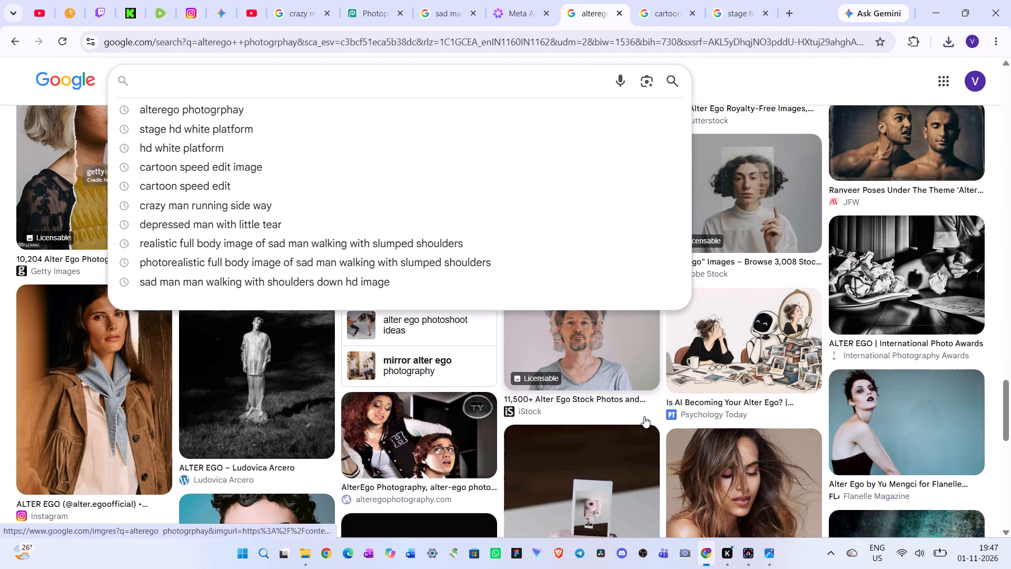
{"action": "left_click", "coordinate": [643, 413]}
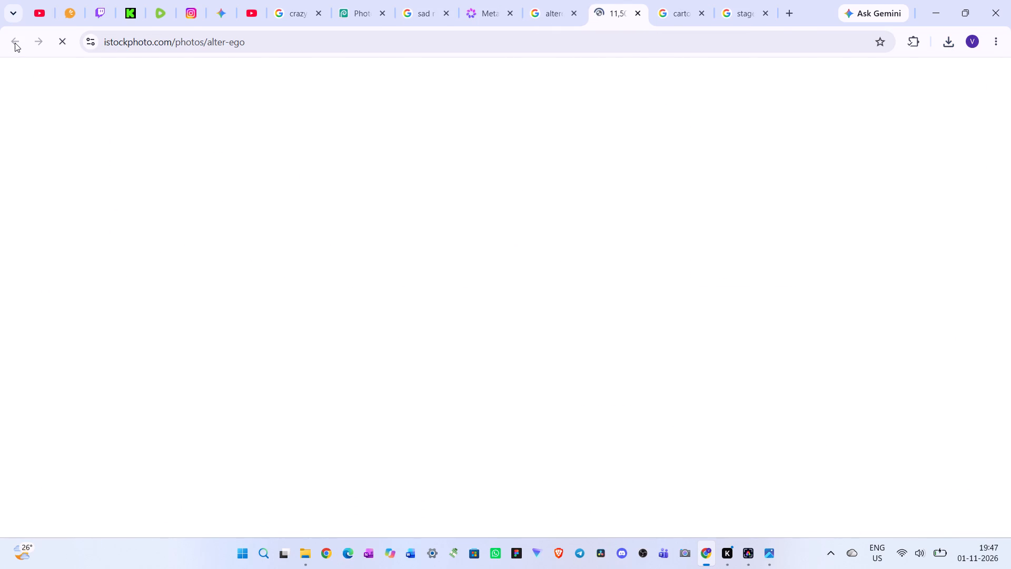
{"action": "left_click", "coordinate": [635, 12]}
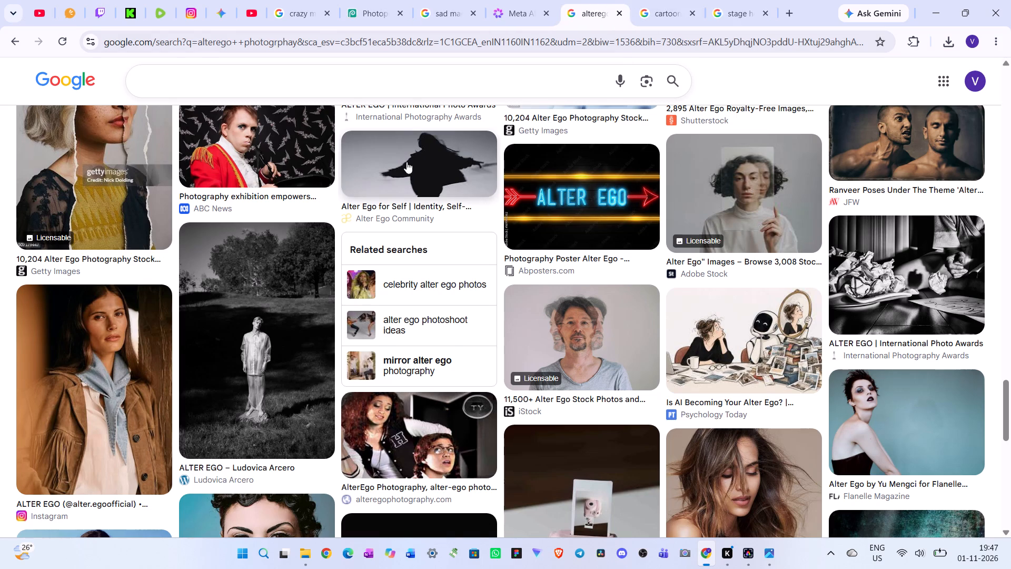
Preview the silhouette image titled "Alter Ego for Self" and examine its related images for reference ideas.
{"action": "left_click", "coordinate": [411, 160]}
{"action": "scroll", "coordinate": [864, 321], "scroll_direction": "down", "scroll_amount": 3}
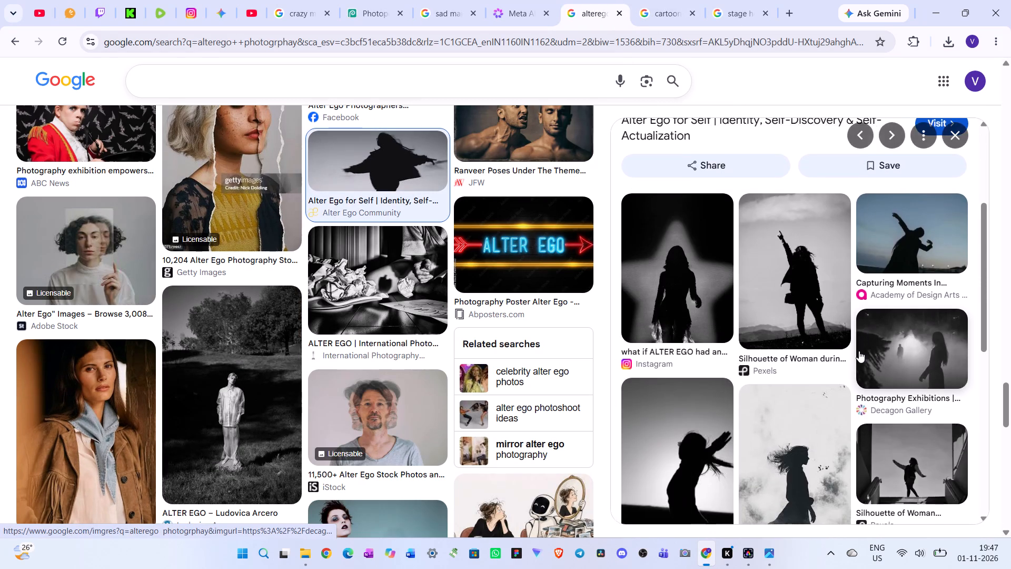
{"action": "scroll", "coordinate": [859, 351], "scroll_direction": "down", "scroll_amount": 5}
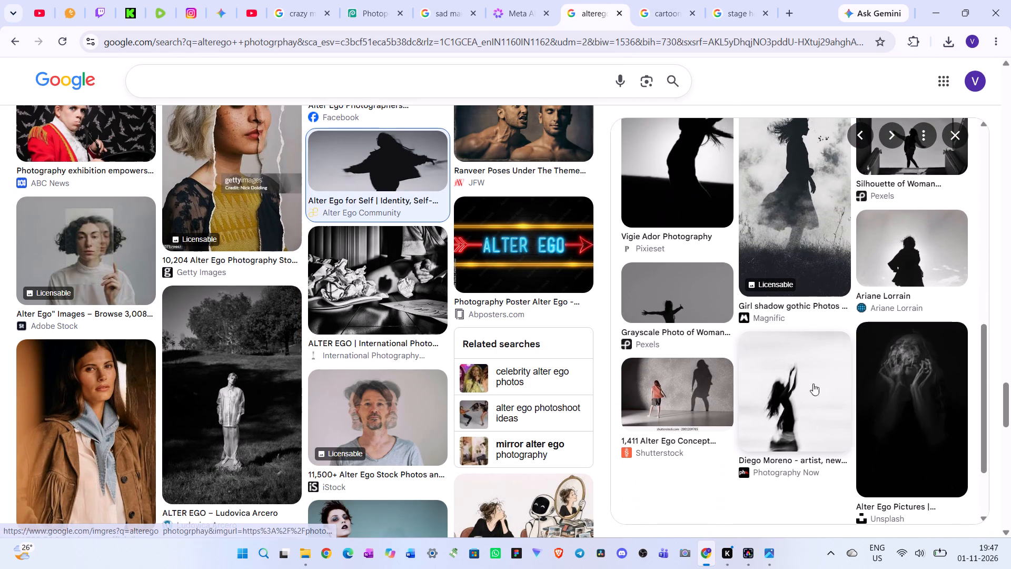
{"action": "scroll", "coordinate": [845, 427], "scroll_direction": "up", "scroll_amount": 2}
{"action": "scroll", "coordinate": [845, 423], "scroll_direction": "down", "scroll_amount": 3}
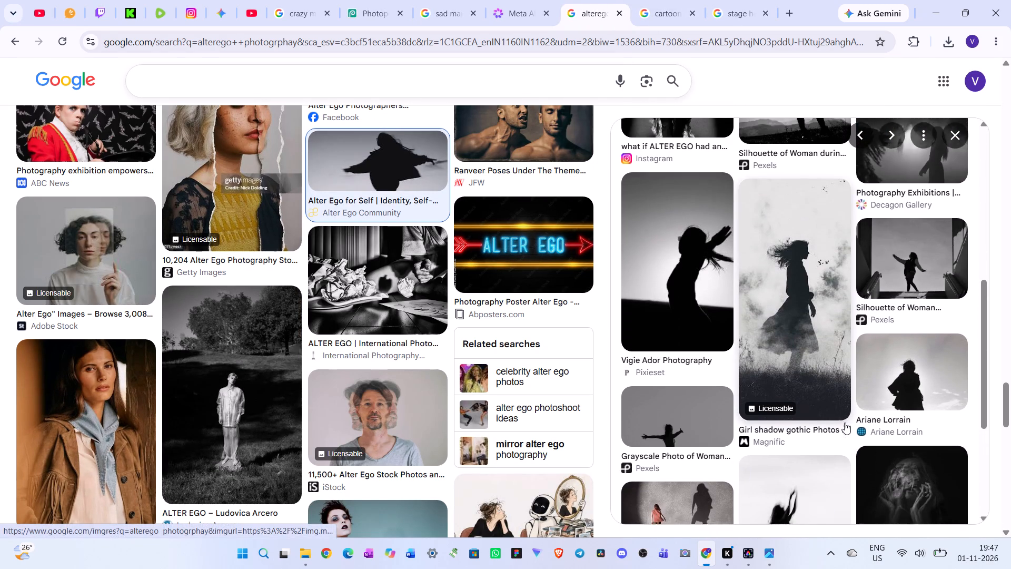
{"action": "scroll", "coordinate": [845, 423], "scroll_direction": "down", "scroll_amount": 7}
{"action": "scroll", "coordinate": [526, 390], "scroll_direction": "down", "scroll_amount": 11}
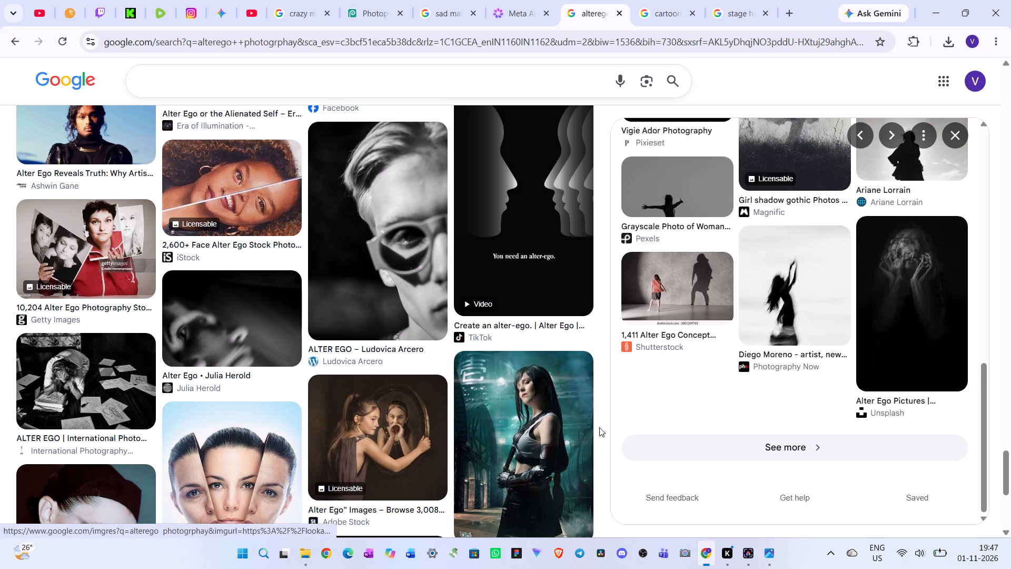
{"action": "scroll", "coordinate": [616, 436], "scroll_direction": "up", "scroll_amount": 9}
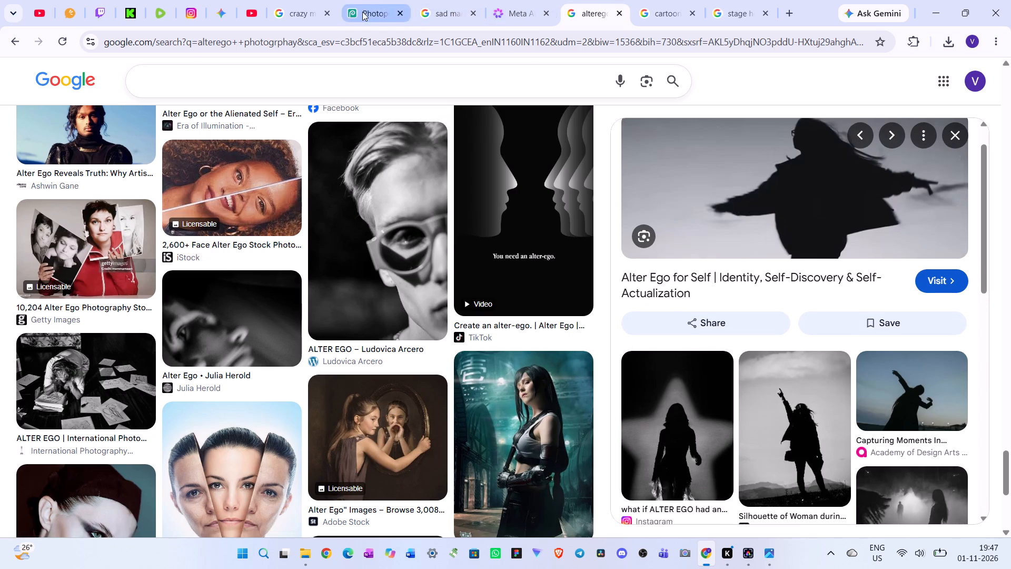
Switch to Photopea and open the dark background image download (5).jpeg from the Downloads folder.
{"action": "left_click", "coordinate": [362, 12]}
{"action": "left_click", "coordinate": [408, 213]}
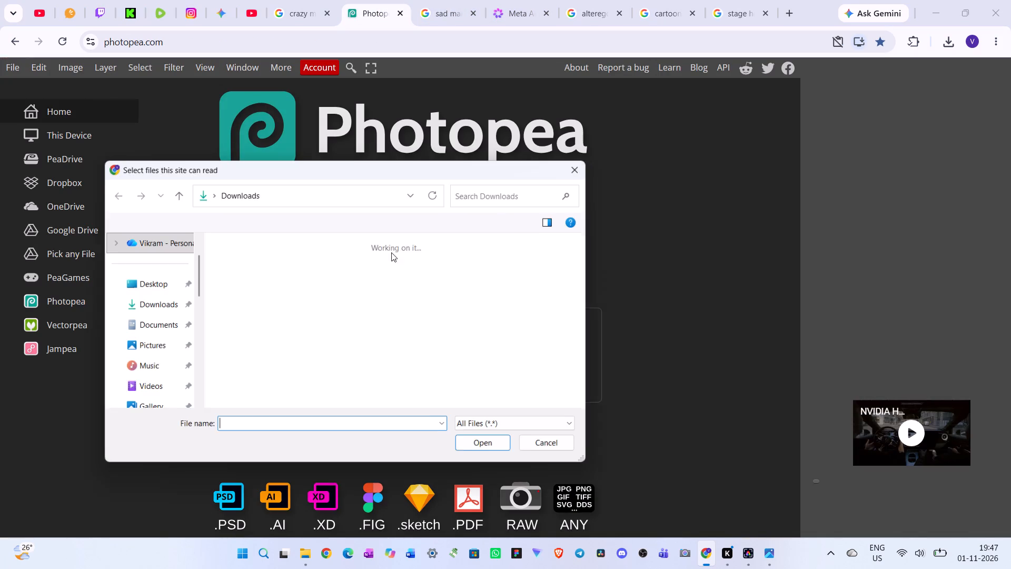
{"action": "left_click", "coordinate": [147, 303]}
{"action": "scroll", "coordinate": [400, 316], "scroll_direction": "down", "scroll_amount": 4}
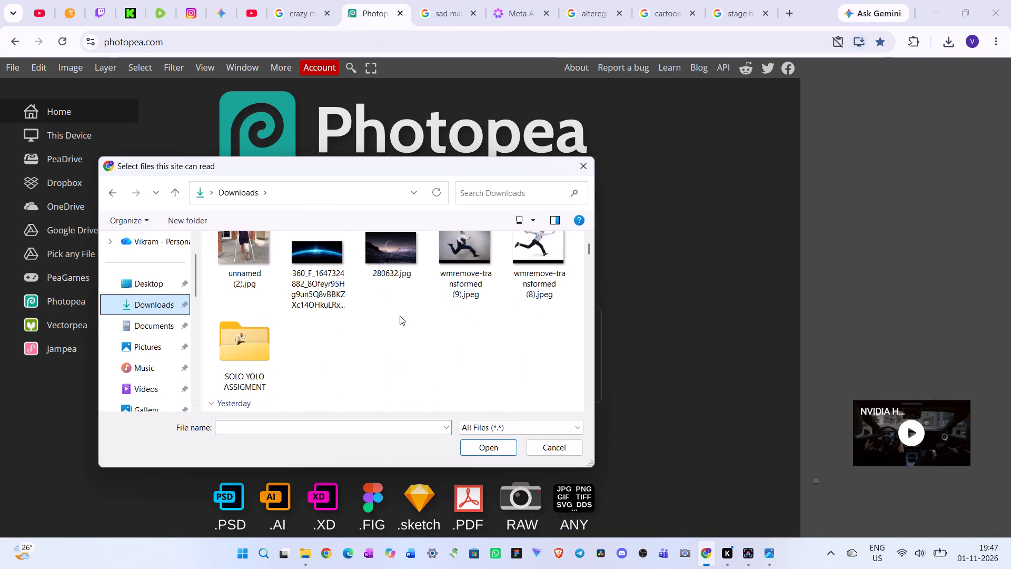
{"action": "scroll", "coordinate": [508, 331], "scroll_direction": "up", "scroll_amount": 1}
{"action": "scroll", "coordinate": [481, 313], "scroll_direction": "down", "scroll_amount": 6}
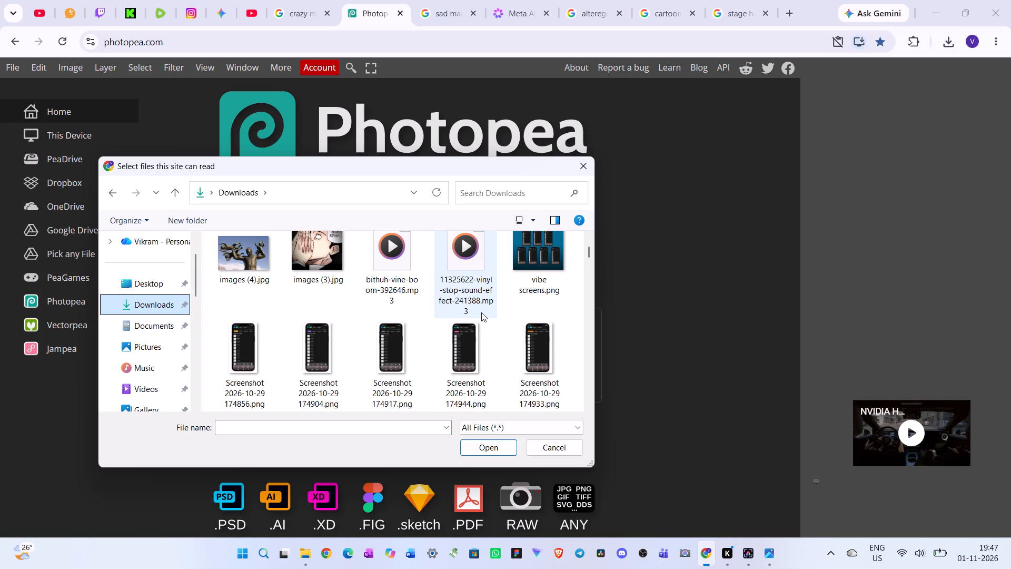
{"action": "scroll", "coordinate": [504, 332], "scroll_direction": "down", "scroll_amount": 7}
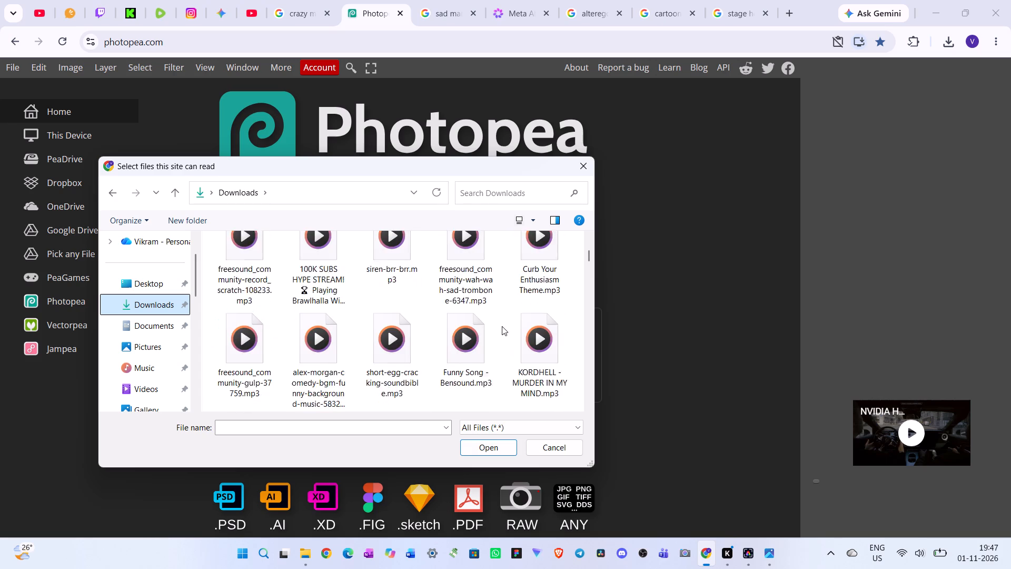
{"action": "scroll", "coordinate": [502, 326], "scroll_direction": "down", "scroll_amount": 17}
{"action": "scroll", "coordinate": [500, 313], "scroll_direction": "up", "scroll_amount": 4}
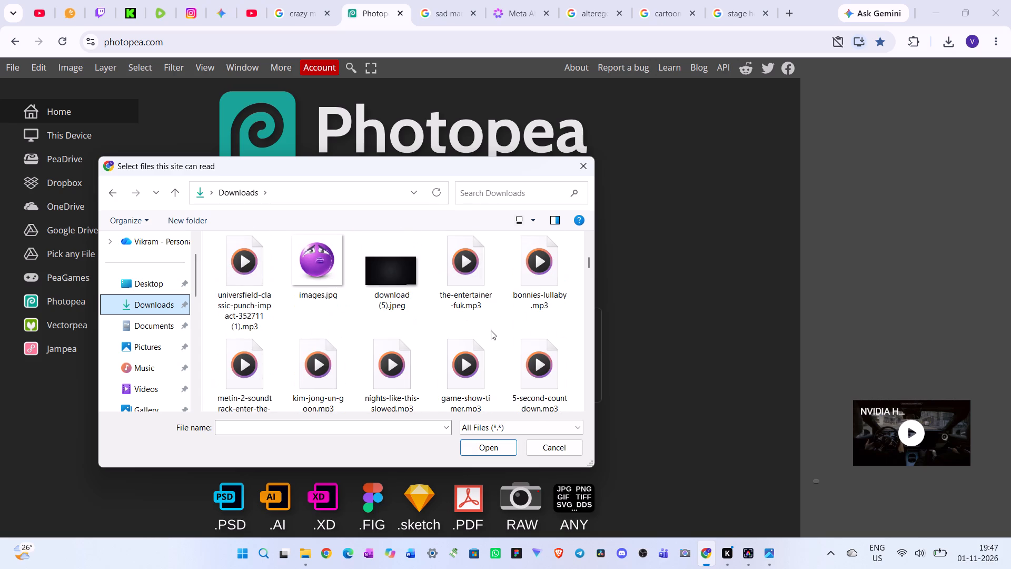
{"action": "left_click", "coordinate": [393, 270]}
{"action": "left_click", "coordinate": [496, 445]}
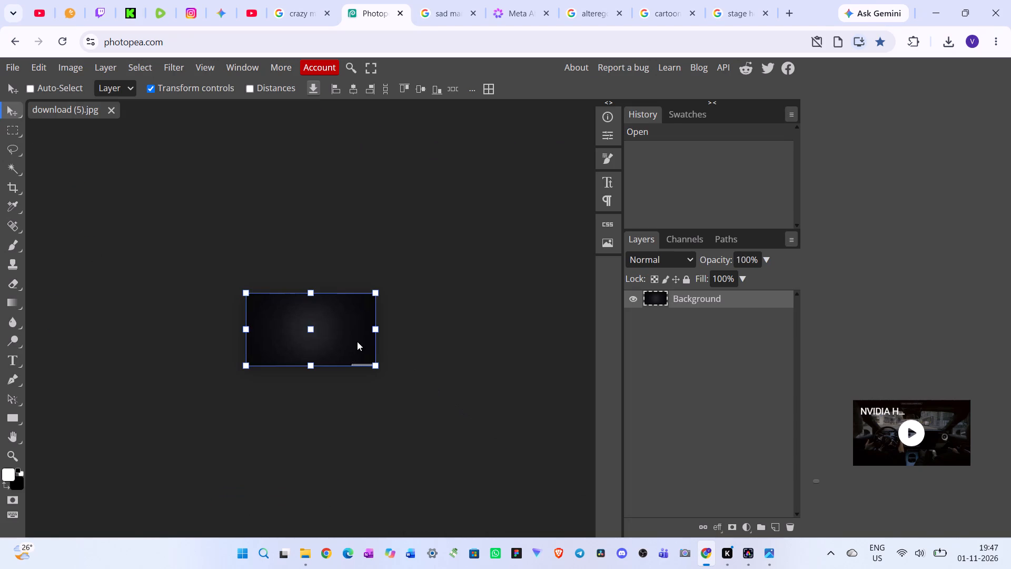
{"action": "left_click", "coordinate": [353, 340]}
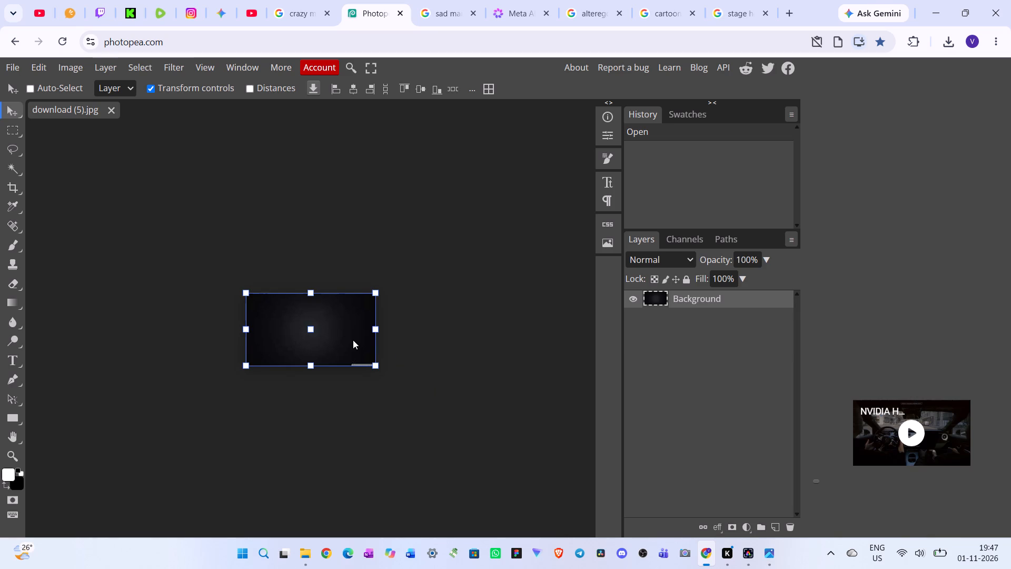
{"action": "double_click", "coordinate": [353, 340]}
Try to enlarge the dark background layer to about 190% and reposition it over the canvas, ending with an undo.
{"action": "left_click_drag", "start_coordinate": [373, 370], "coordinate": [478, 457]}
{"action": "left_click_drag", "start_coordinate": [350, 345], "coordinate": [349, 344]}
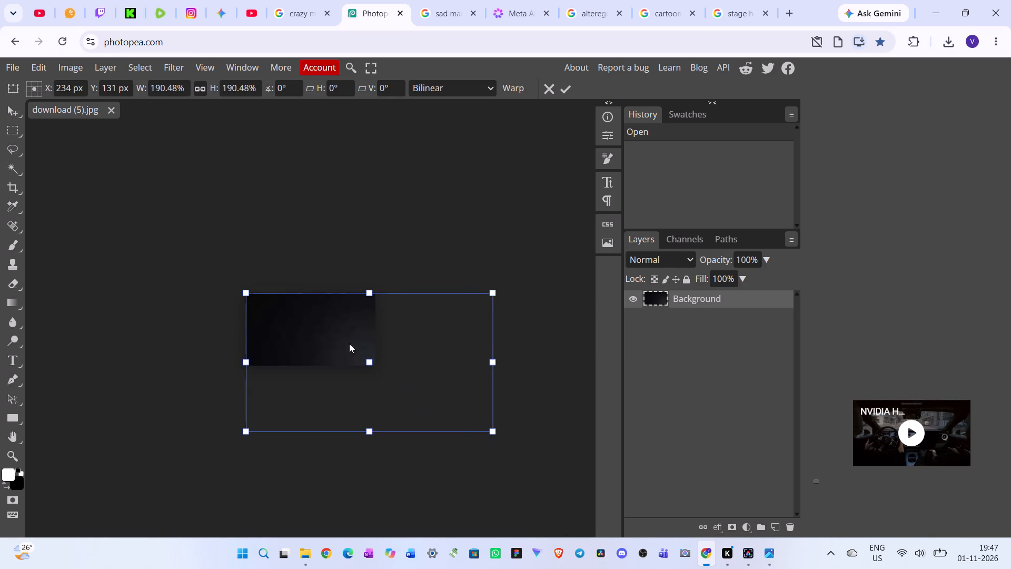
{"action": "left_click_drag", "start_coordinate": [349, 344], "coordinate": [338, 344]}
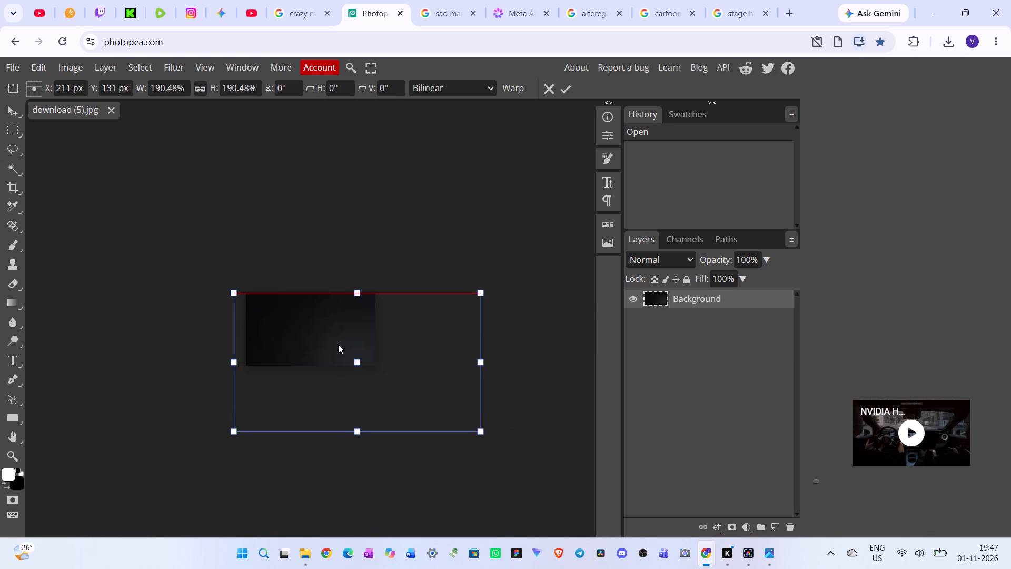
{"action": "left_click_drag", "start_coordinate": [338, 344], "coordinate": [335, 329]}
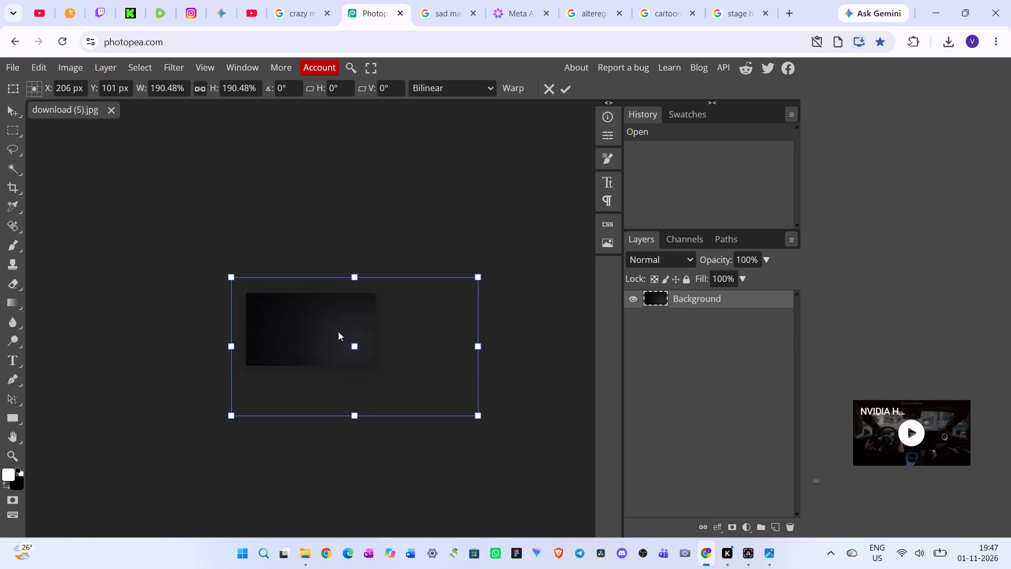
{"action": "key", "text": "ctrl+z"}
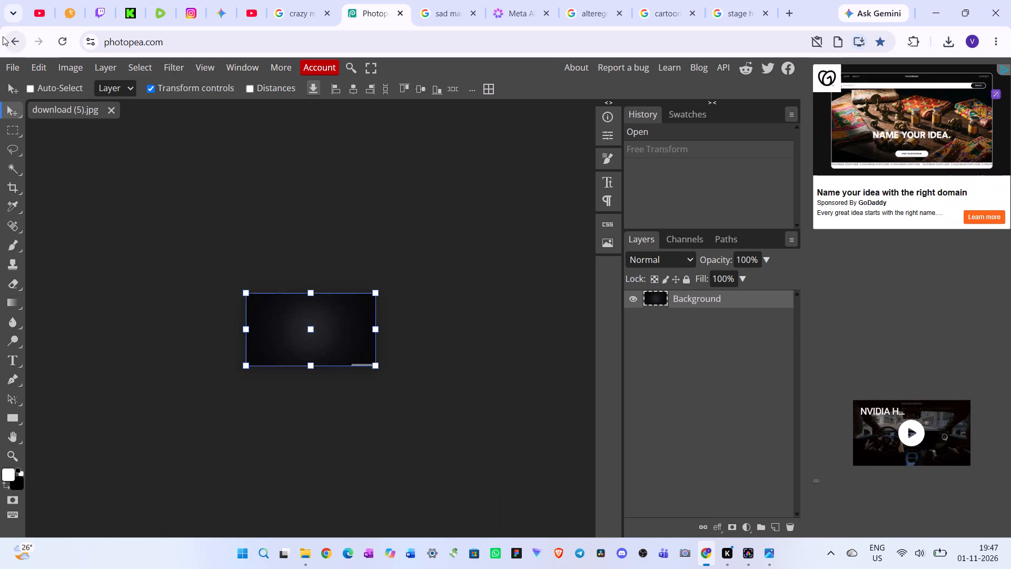
Leave the dark background document and load a fresh Photopea start page.
{"action": "left_click", "coordinate": [13, 41]}
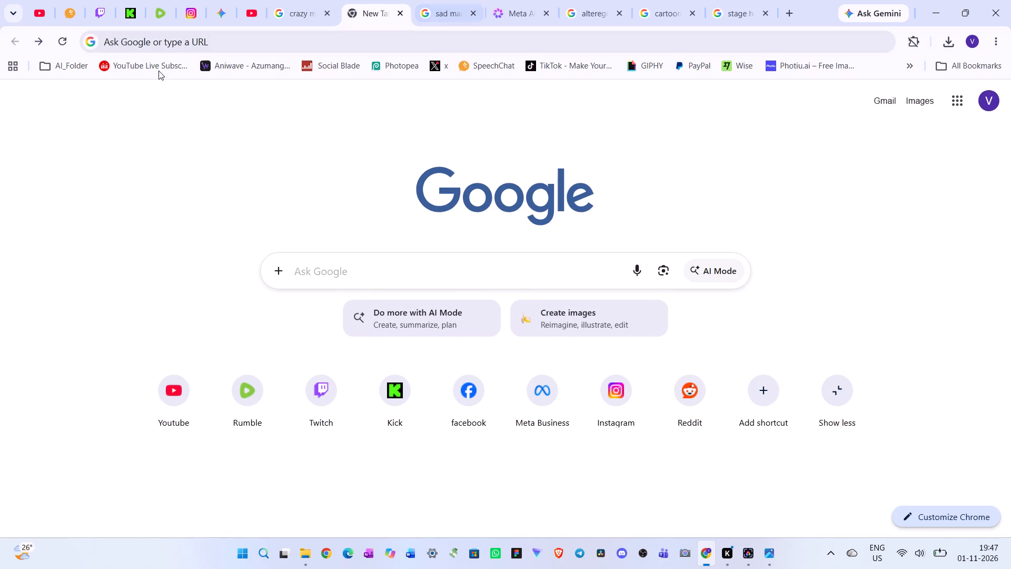
{"action": "left_click", "coordinate": [381, 68]}
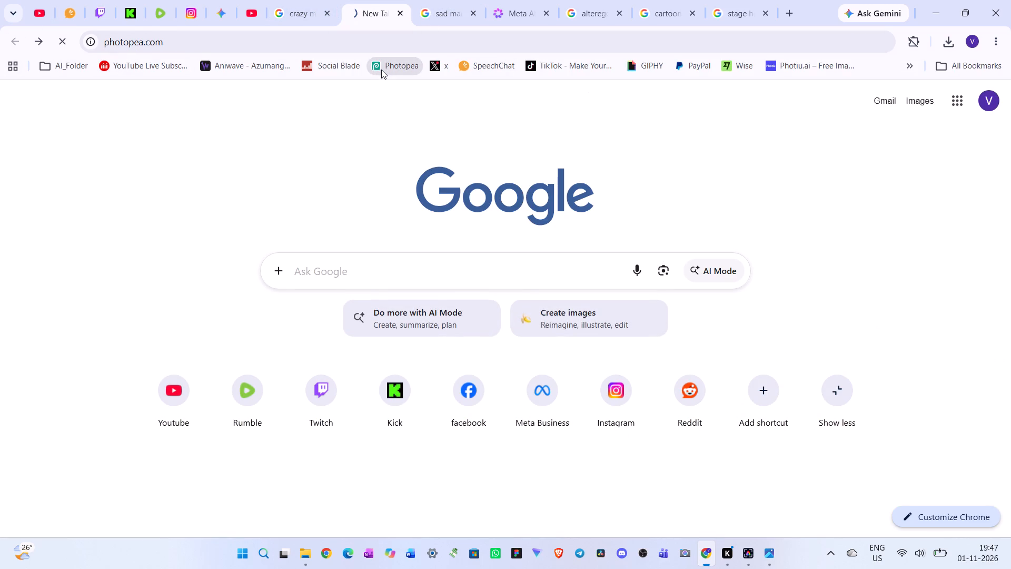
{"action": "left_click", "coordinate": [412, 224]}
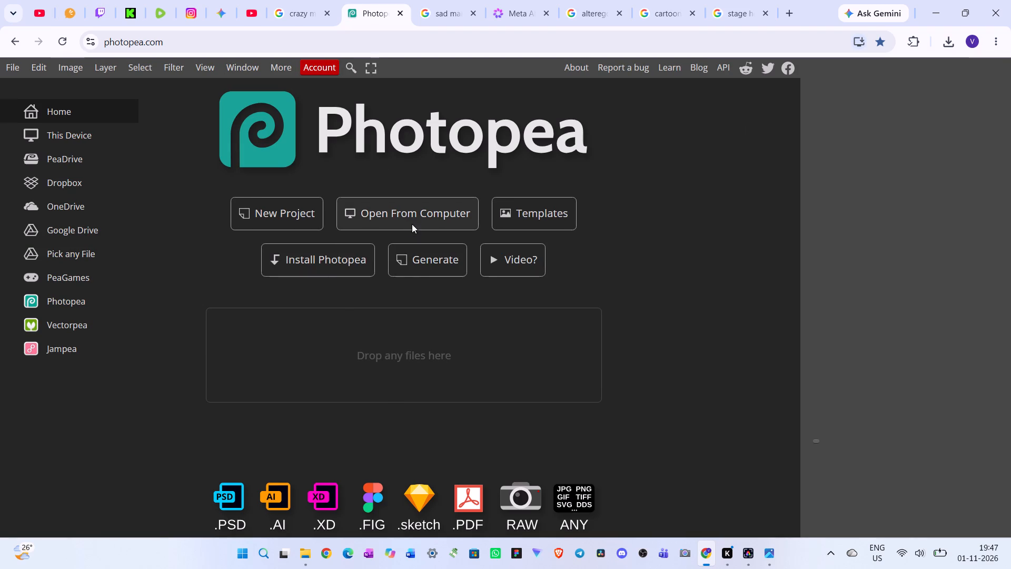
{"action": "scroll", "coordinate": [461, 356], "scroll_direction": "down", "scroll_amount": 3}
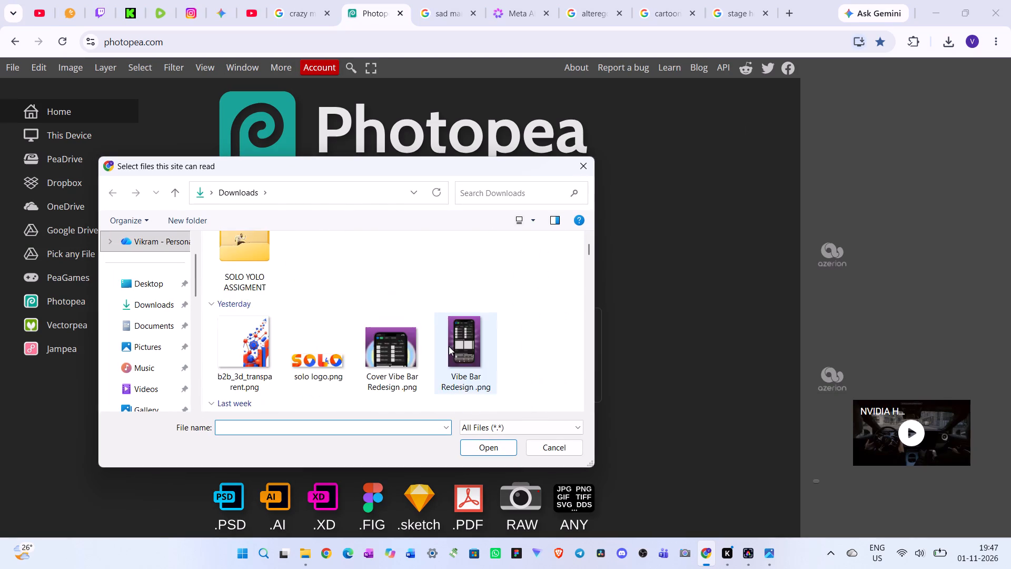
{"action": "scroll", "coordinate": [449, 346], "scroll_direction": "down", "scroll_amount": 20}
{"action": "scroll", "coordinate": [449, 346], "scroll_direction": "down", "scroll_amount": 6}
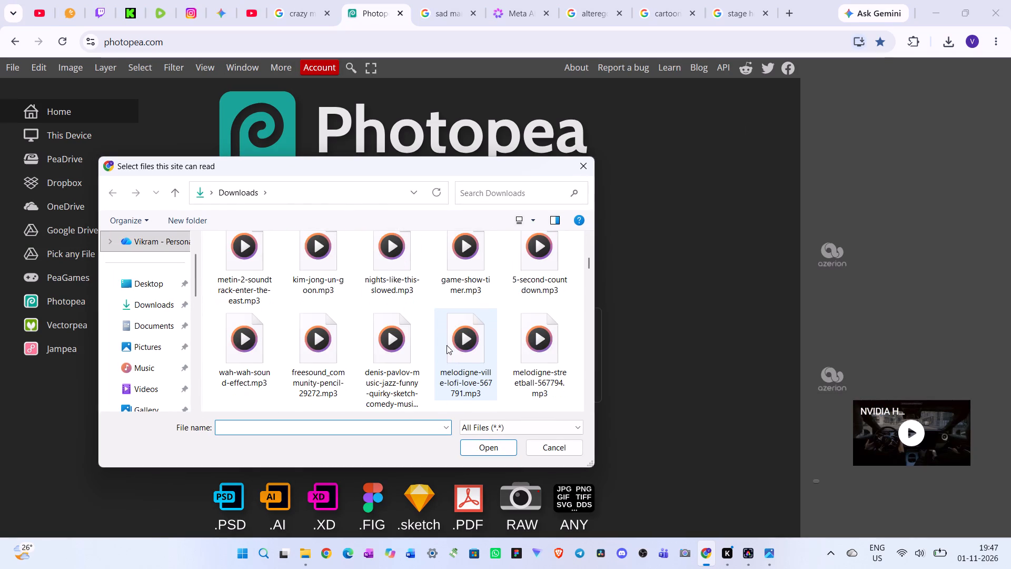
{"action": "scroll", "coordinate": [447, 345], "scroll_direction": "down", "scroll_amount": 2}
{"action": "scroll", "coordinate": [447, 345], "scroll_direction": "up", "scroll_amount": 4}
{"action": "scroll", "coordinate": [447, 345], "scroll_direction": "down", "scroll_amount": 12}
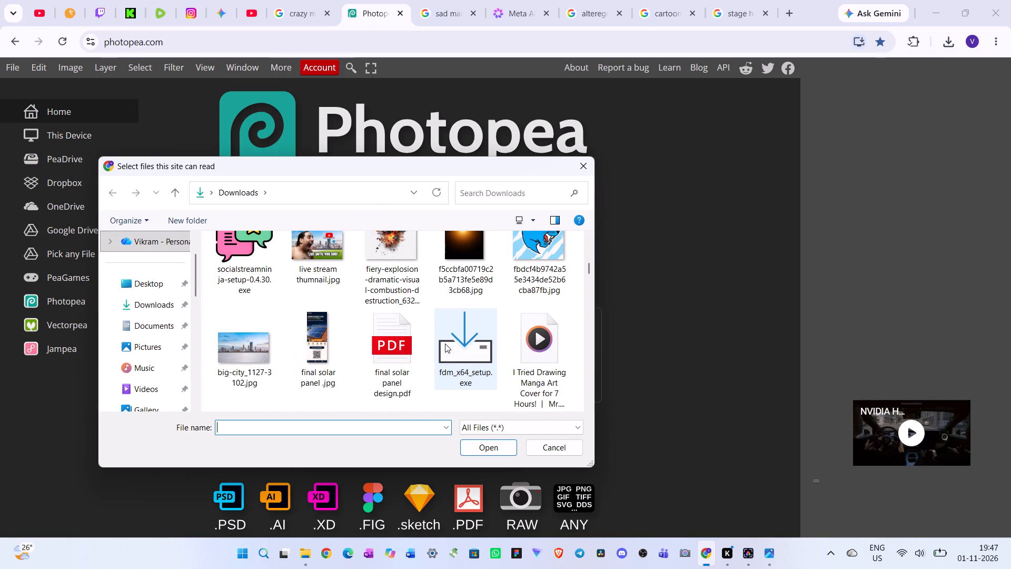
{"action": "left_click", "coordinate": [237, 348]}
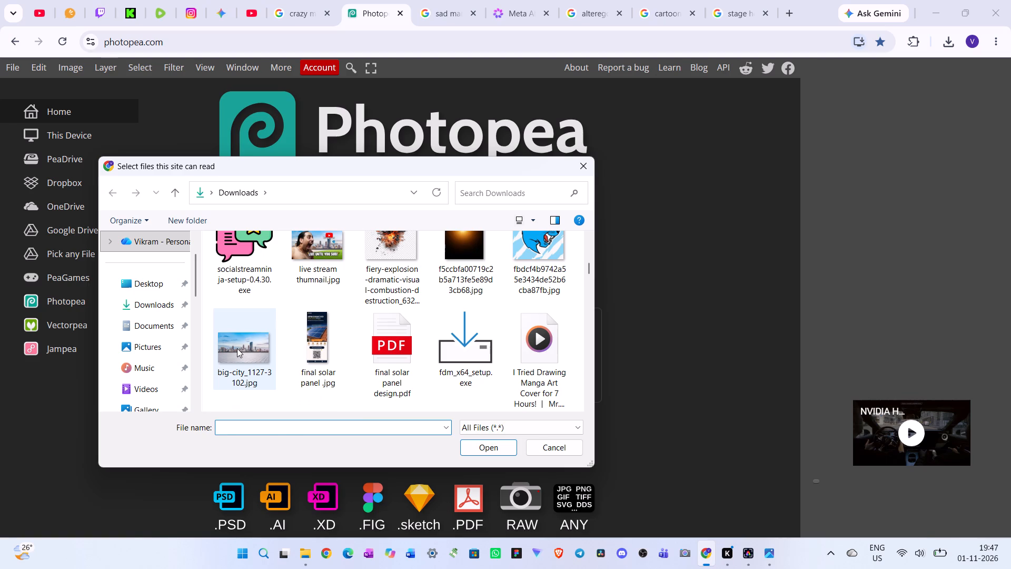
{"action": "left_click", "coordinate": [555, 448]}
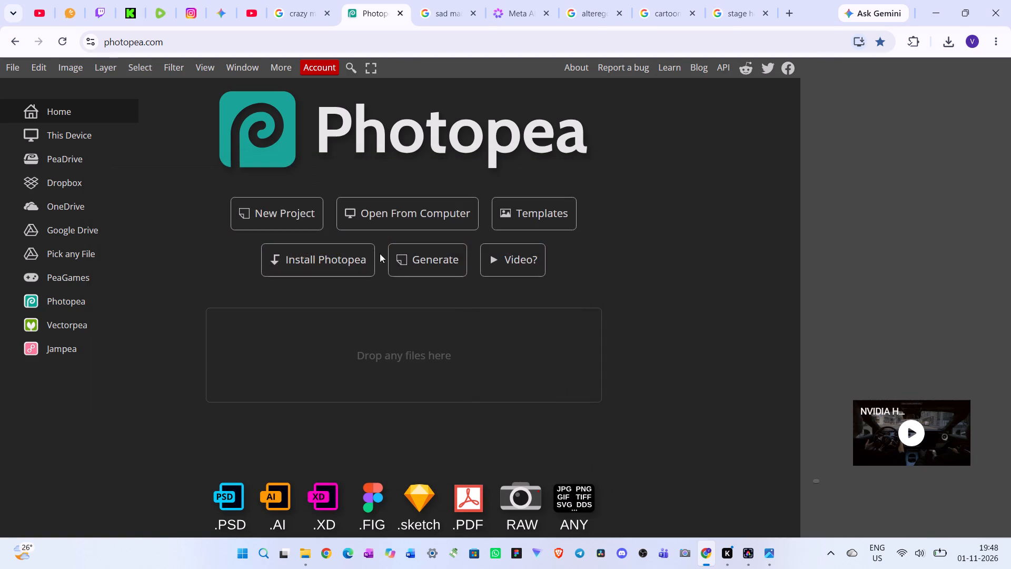
Create a new project with the Youtube Thumbnail preset at 1280 x 720 px and a white background.
{"action": "left_click", "coordinate": [294, 214]}
{"action": "left_click", "coordinate": [345, 288]}
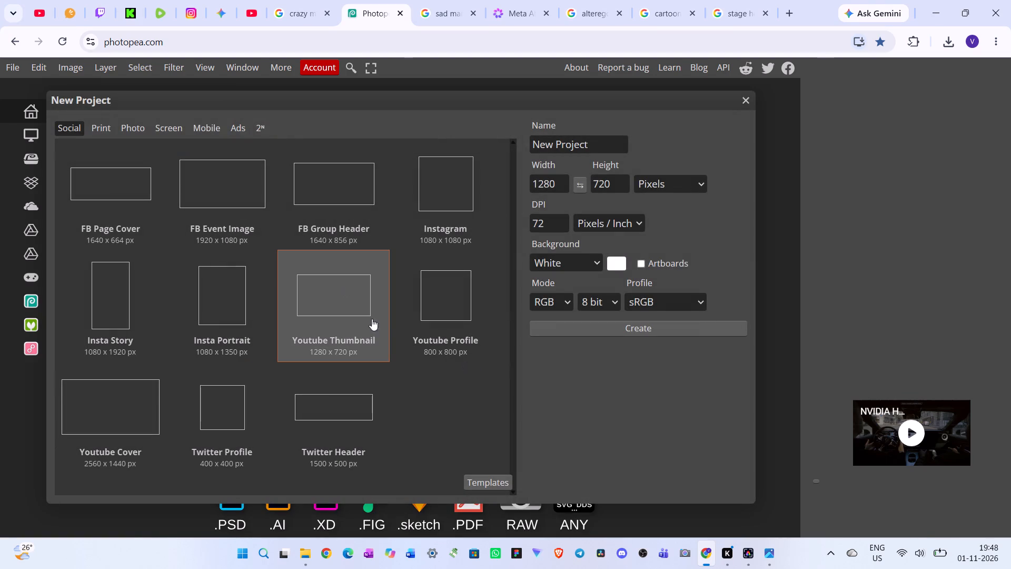
{"action": "left_click", "coordinate": [636, 329]}
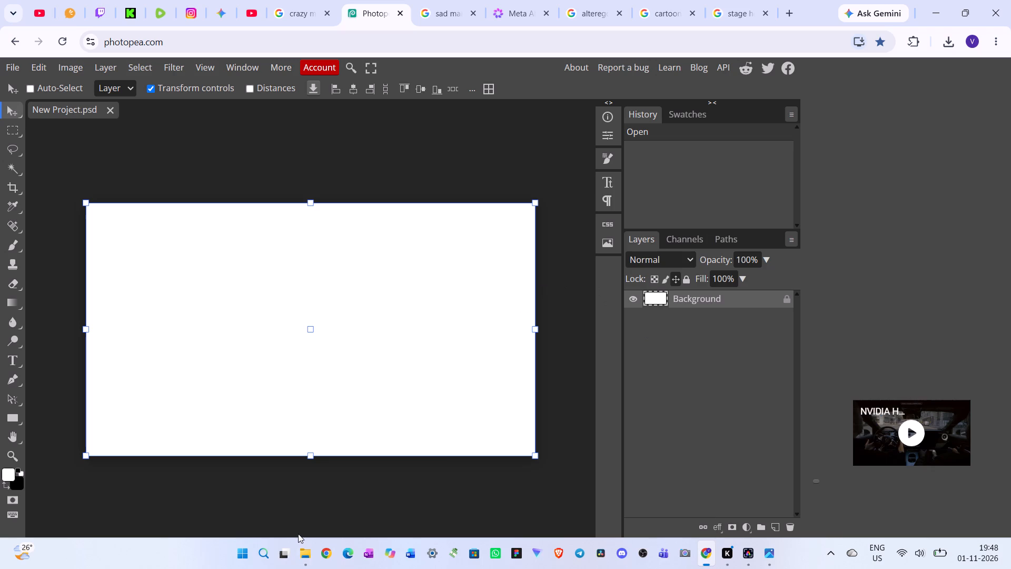
Look through the Downloads folder in File Explorer for images usable in the thumbnail, ending back at the Photopea project.
{"action": "left_click", "coordinate": [308, 550]}
{"action": "scroll", "coordinate": [459, 359], "scroll_direction": "down", "scroll_amount": 11}
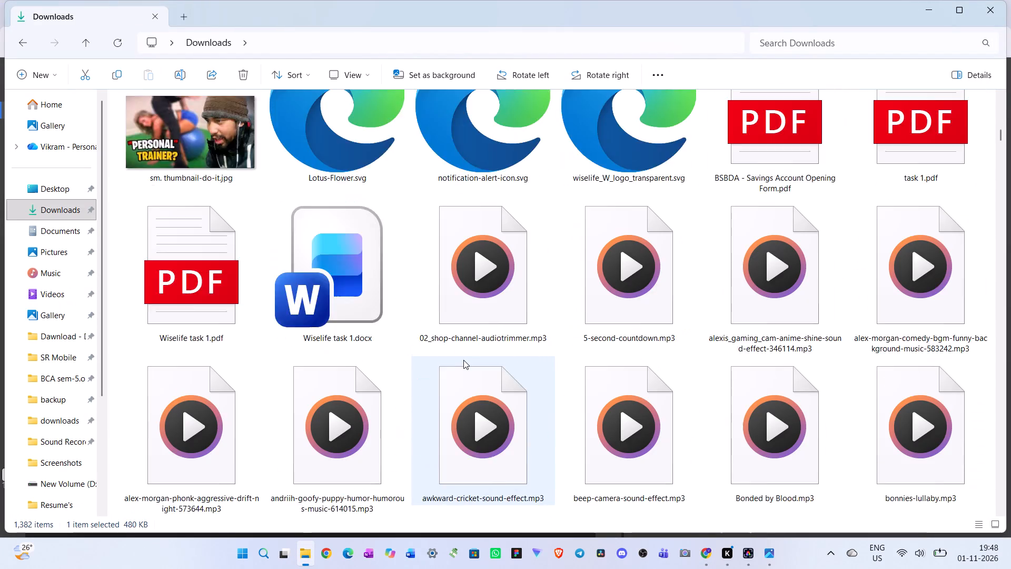
{"action": "scroll", "coordinate": [463, 360], "scroll_direction": "down", "scroll_amount": 20}
{"action": "scroll", "coordinate": [463, 360], "scroll_direction": "down", "scroll_amount": 7}
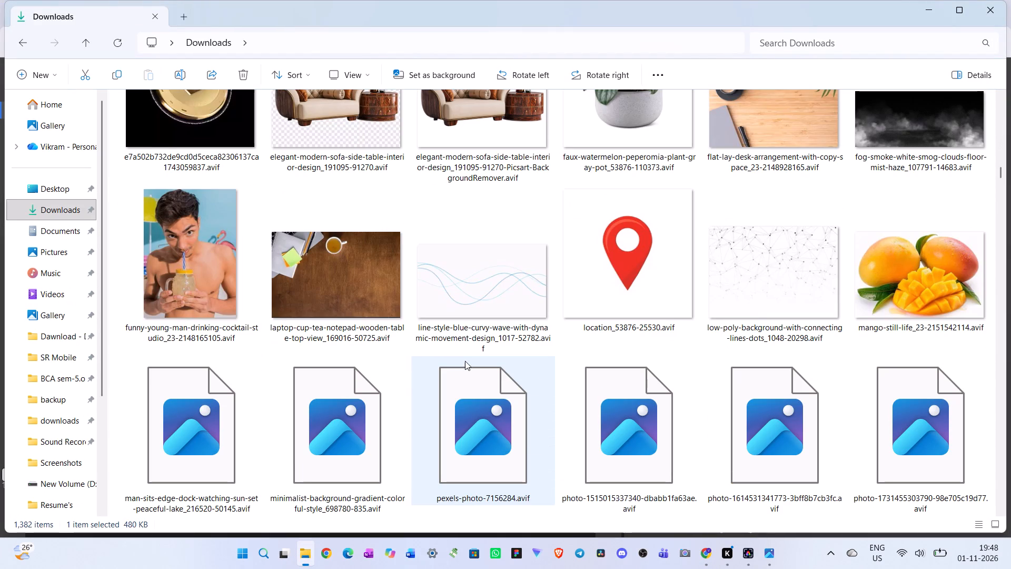
{"action": "scroll", "coordinate": [464, 360], "scroll_direction": "down", "scroll_amount": 3}
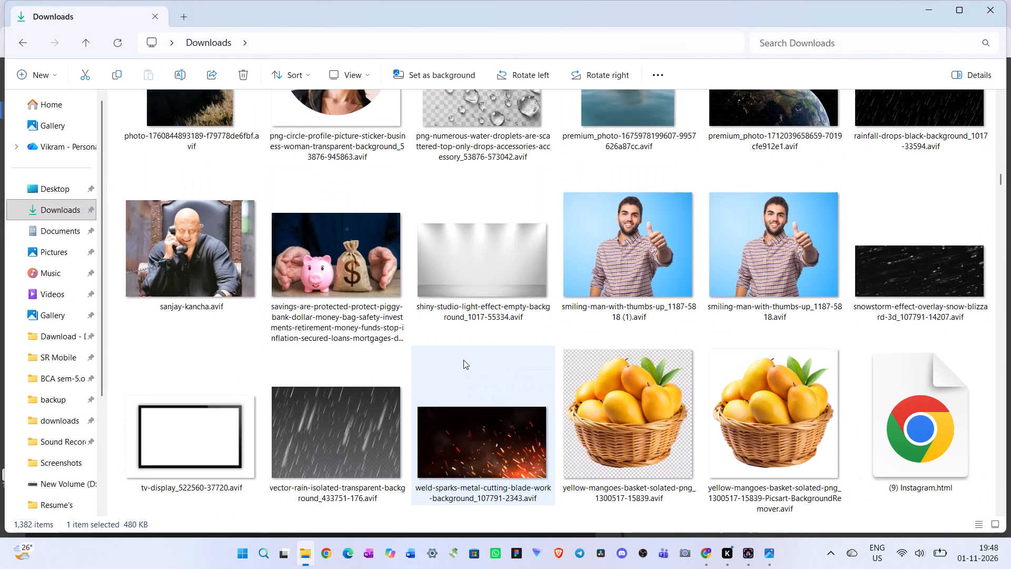
{"action": "scroll", "coordinate": [467, 367], "scroll_direction": "up", "scroll_amount": 3}
{"action": "scroll", "coordinate": [467, 367], "scroll_direction": "down", "scroll_amount": 3}
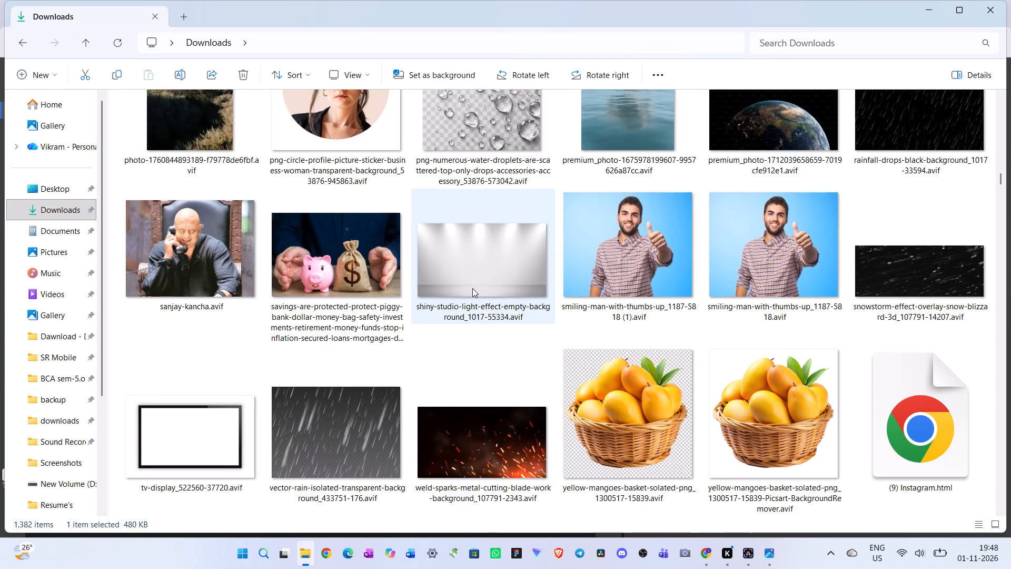
{"action": "scroll", "coordinate": [568, 389], "scroll_direction": "down", "scroll_amount": 1}
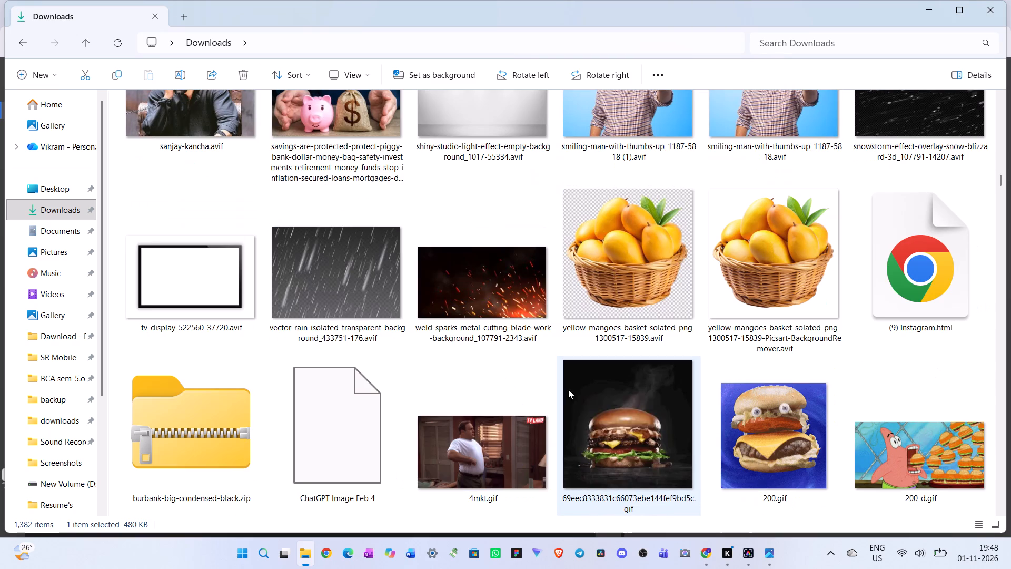
{"action": "scroll", "coordinate": [572, 410], "scroll_direction": "down", "scroll_amount": 3}
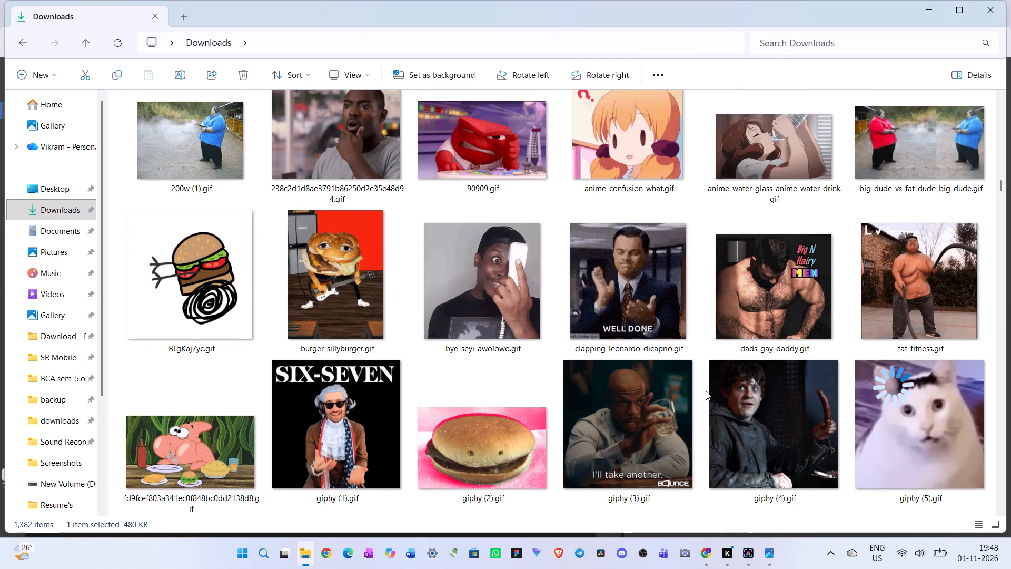
{"action": "scroll", "coordinate": [711, 380], "scroll_direction": "down", "scroll_amount": 4}
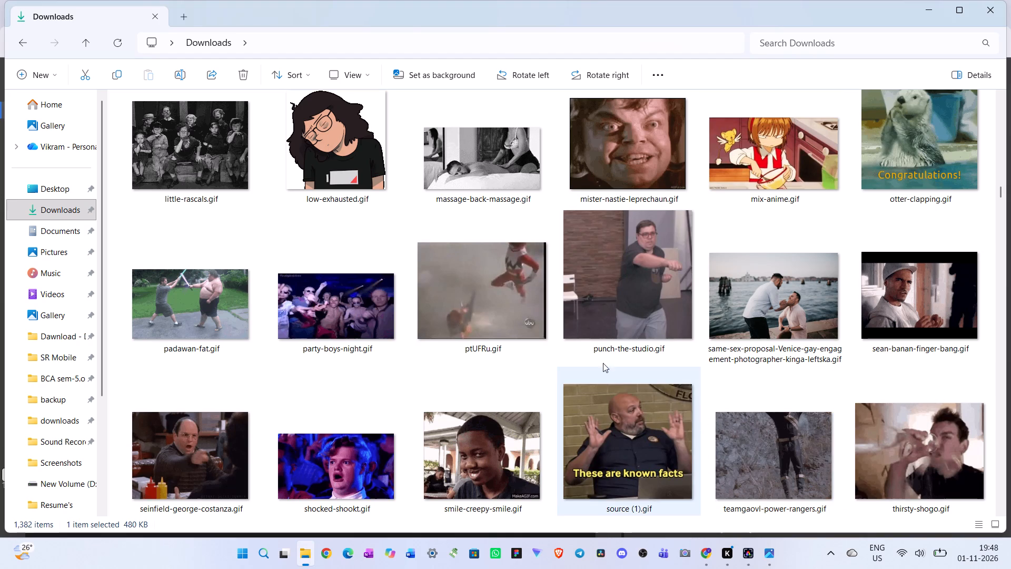
{"action": "key", "text": "alt+Tab"}
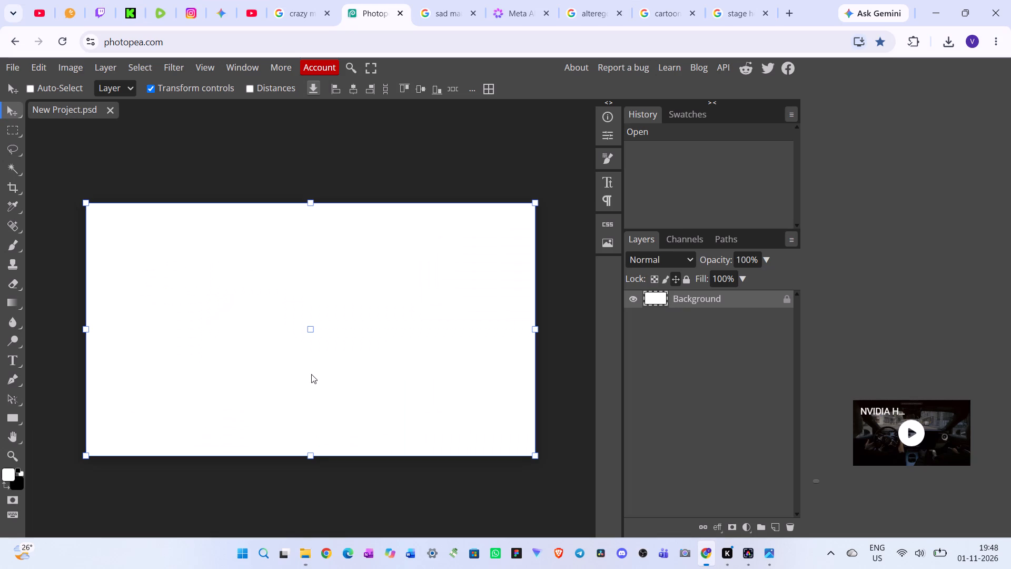
Search Google Images for "warzone hd image" in a new browser tab.
{"action": "left_click", "coordinate": [783, 15]}
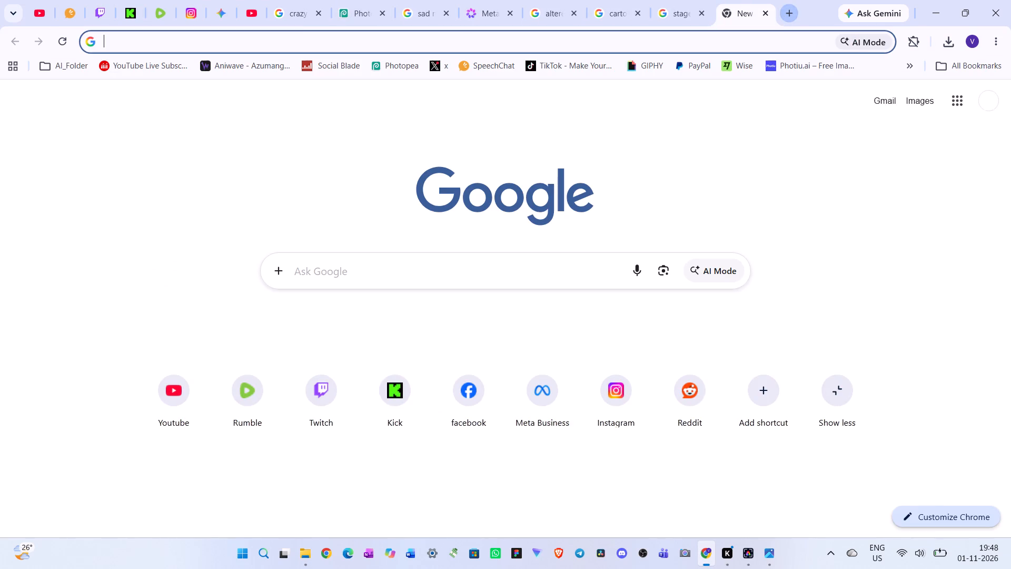
{"action": "left_click", "coordinate": [473, 281]}
{"action": "type", "text": "war"}
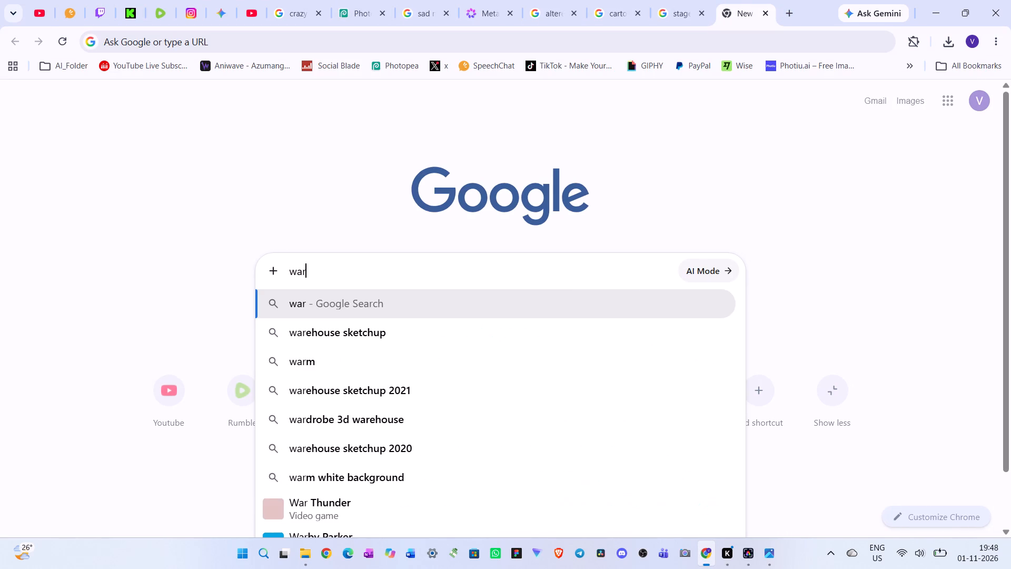
{"action": "key", "text": "s"}
{"action": "key", "text": "BackSpace"}
{"action": "type", "text": "zoon"}
{"action": "key", "text": "space"}
{"action": "key", "text": "BackSpace"}
{"action": "key", "text": "BackSpace"}
{"action": "key", "text": "BackSpace"}
{"action": "key", "text": "o"}
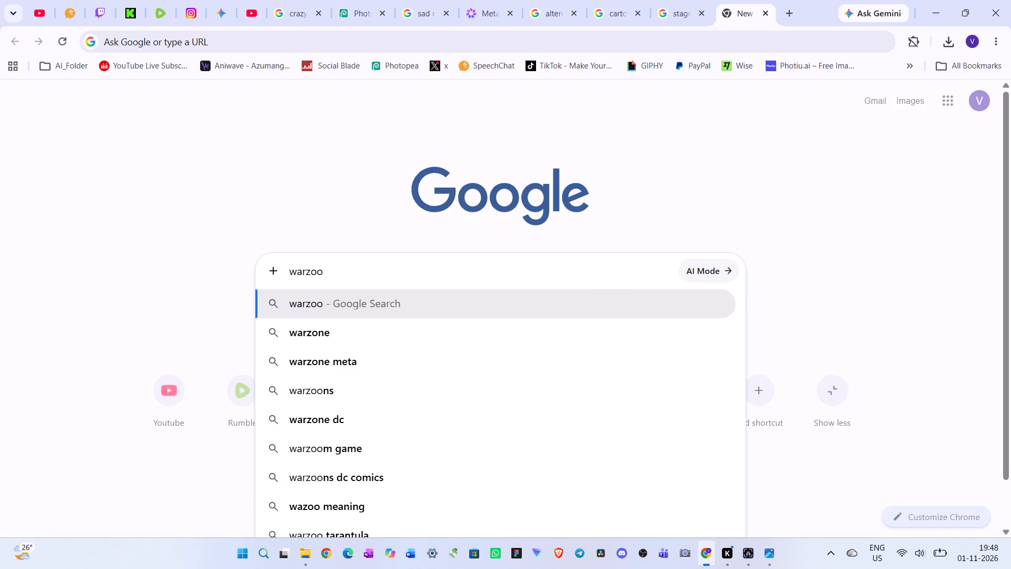
{"action": "type", "text": "n"}
{"action": "key", "text": "space"}
{"action": "key", "text": "BackSpace"}
{"action": "key", "text": "BackSpace"}
{"action": "key", "text": "BackSpace"}
{"action": "type", "text": "hne"}
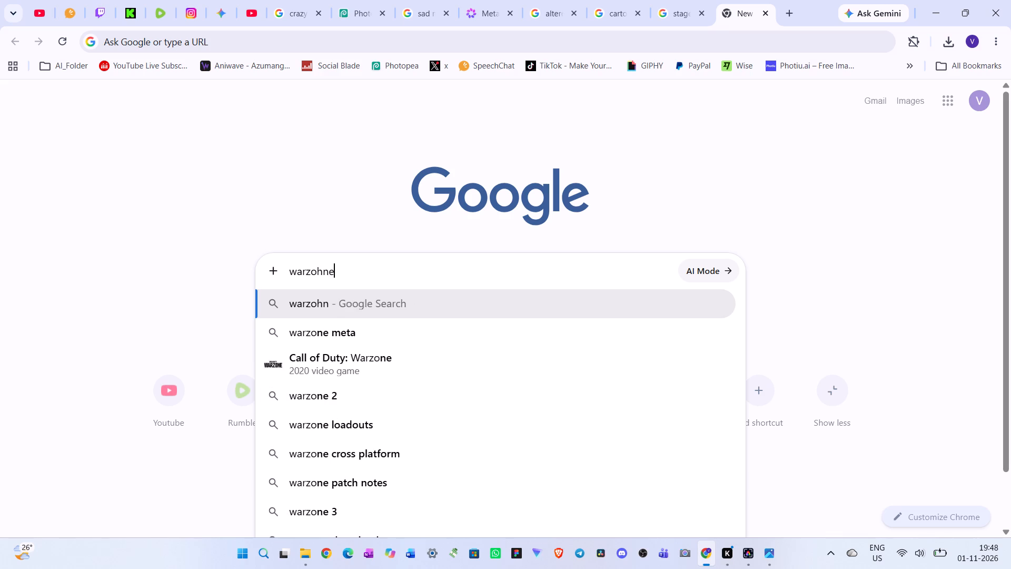
{"action": "key", "text": "space"}
{"action": "key", "text": "BackSpace"}
{"action": "key", "text": "BackSpace"}
{"action": "key", "text": "BackSpace"}
{"action": "key", "text": "BackSpace"}
{"action": "type", "text": "ne"}
{"action": "key", "text": "space"}
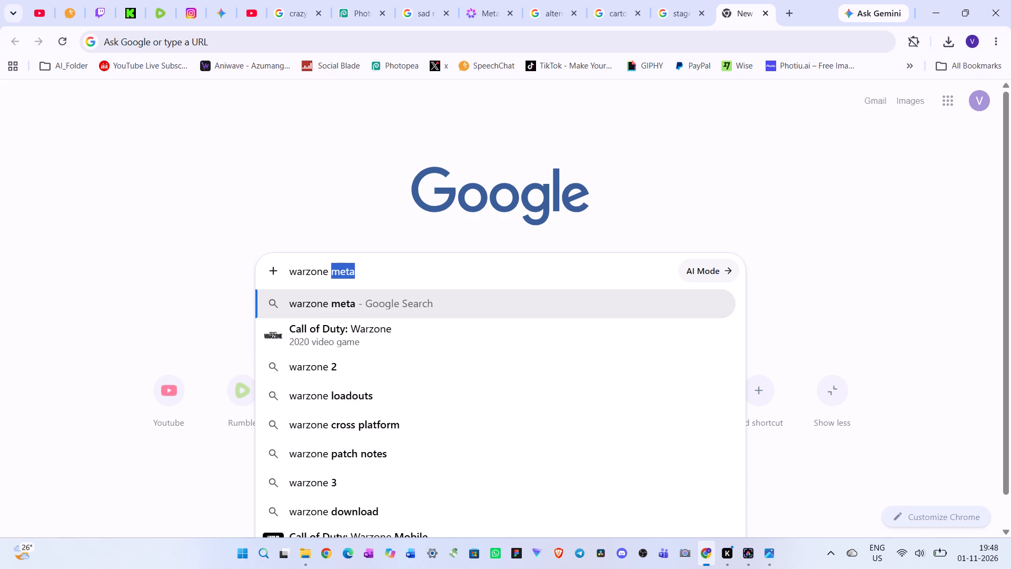
{"action": "type", "text": "hd"}
{"action": "key", "text": "space"}
{"action": "type", "text": "image"}
{"action": "key", "text": "Return"}
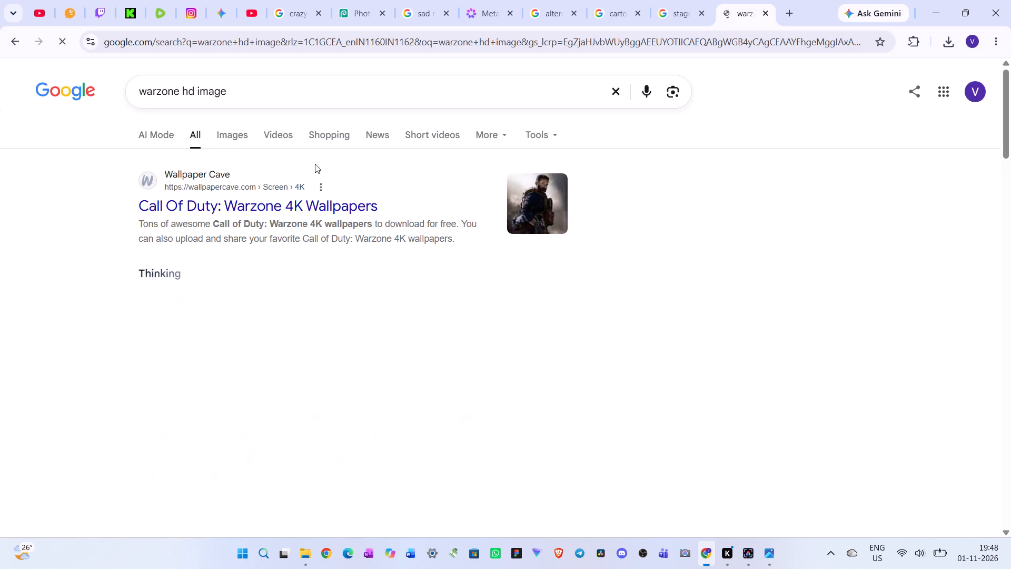
{"action": "left_click", "coordinate": [221, 139]}
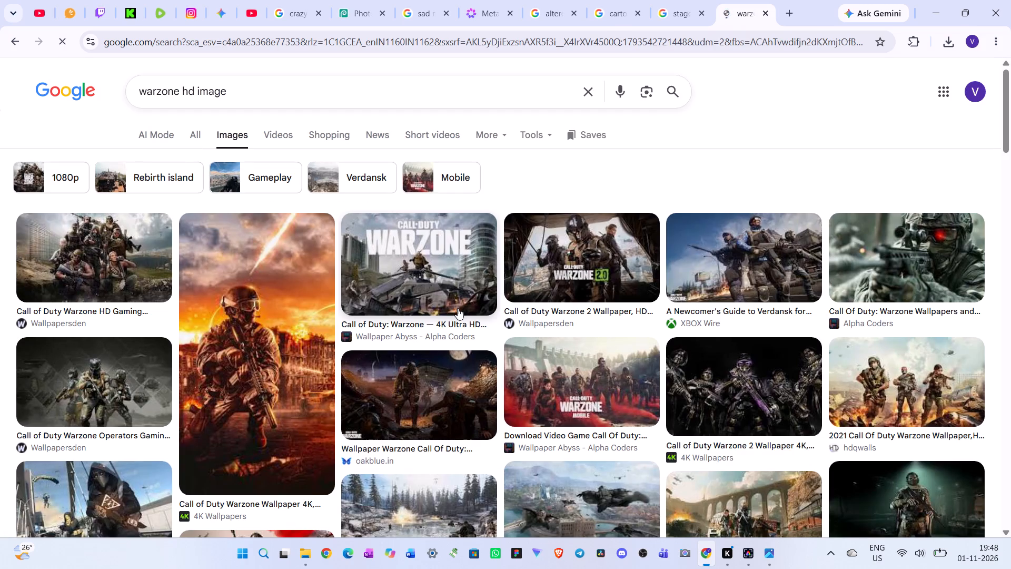
Look through the Warzone image results for a suitable HD background picture.
{"action": "scroll", "coordinate": [765, 338], "scroll_direction": "down", "scroll_amount": 2}
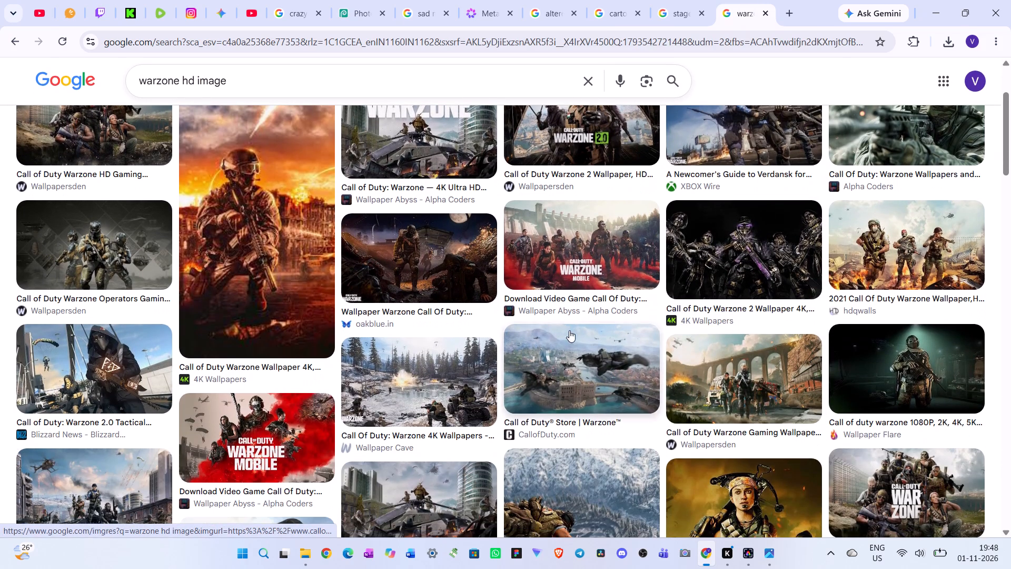
{"action": "left_click", "coordinate": [610, 374]}
{"action": "scroll", "coordinate": [326, 334], "scroll_direction": "down", "scroll_amount": 5}
{"action": "scroll", "coordinate": [580, 349], "scroll_direction": "down", "scroll_amount": 3}
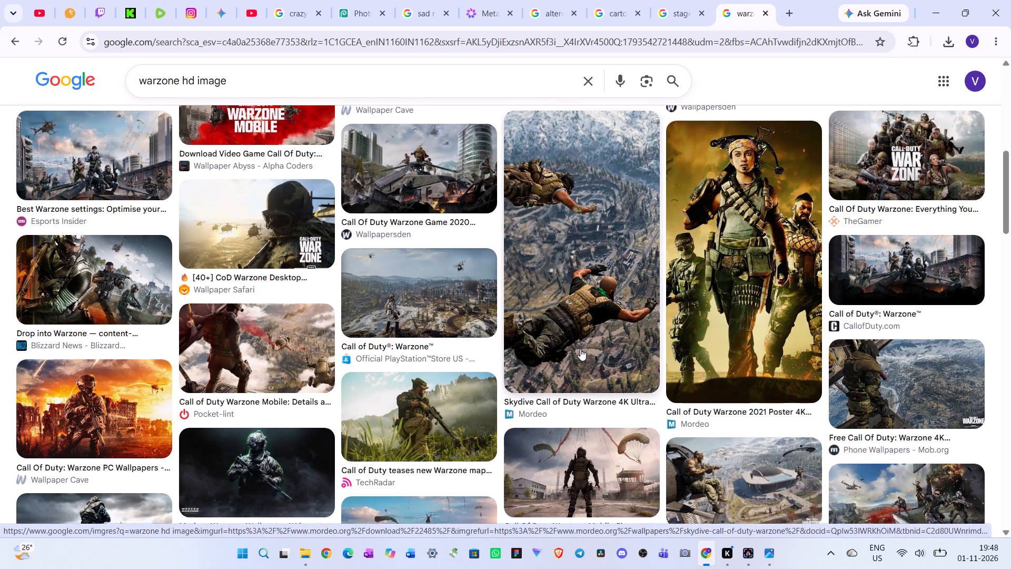
{"action": "scroll", "coordinate": [580, 349], "scroll_direction": "down", "scroll_amount": 2}
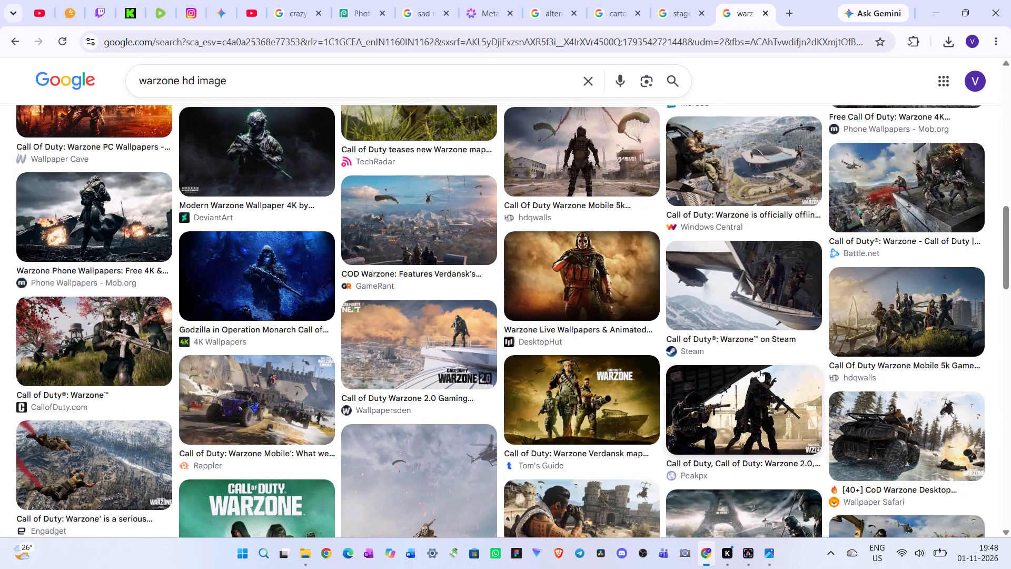
{"action": "scroll", "coordinate": [589, 340], "scroll_direction": "down", "scroll_amount": 3}
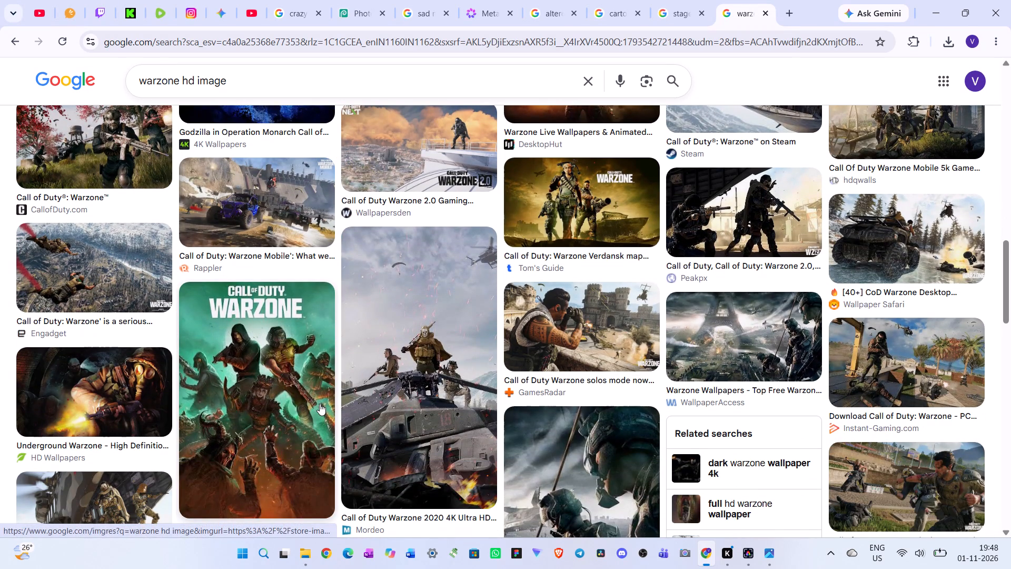
{"action": "scroll", "coordinate": [320, 403], "scroll_direction": "up", "scroll_amount": 4}
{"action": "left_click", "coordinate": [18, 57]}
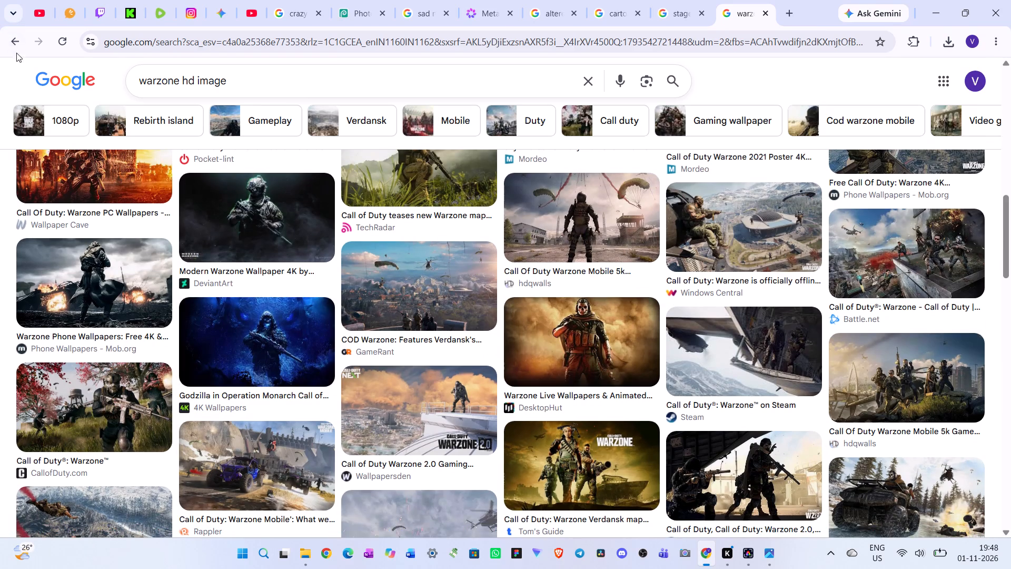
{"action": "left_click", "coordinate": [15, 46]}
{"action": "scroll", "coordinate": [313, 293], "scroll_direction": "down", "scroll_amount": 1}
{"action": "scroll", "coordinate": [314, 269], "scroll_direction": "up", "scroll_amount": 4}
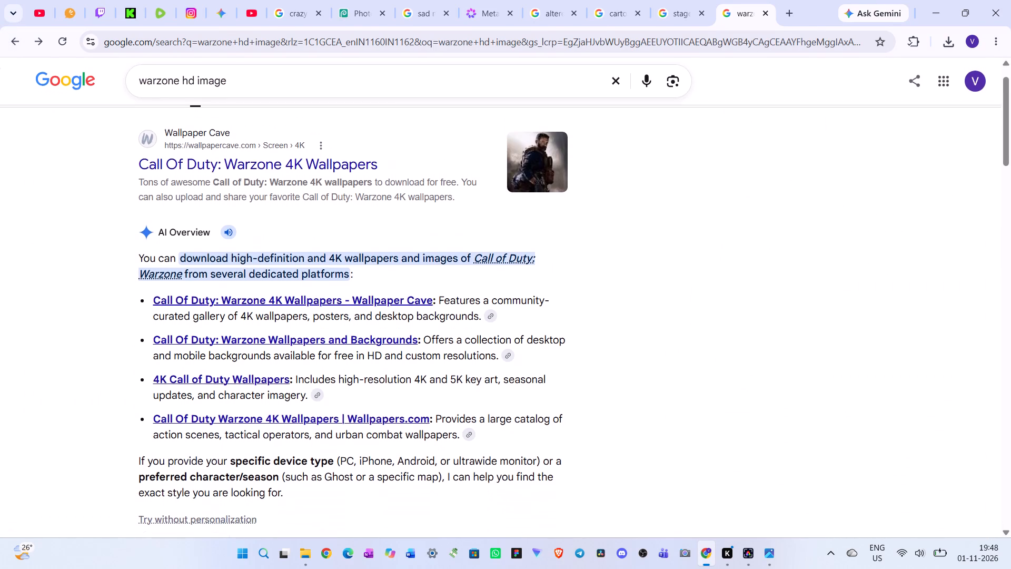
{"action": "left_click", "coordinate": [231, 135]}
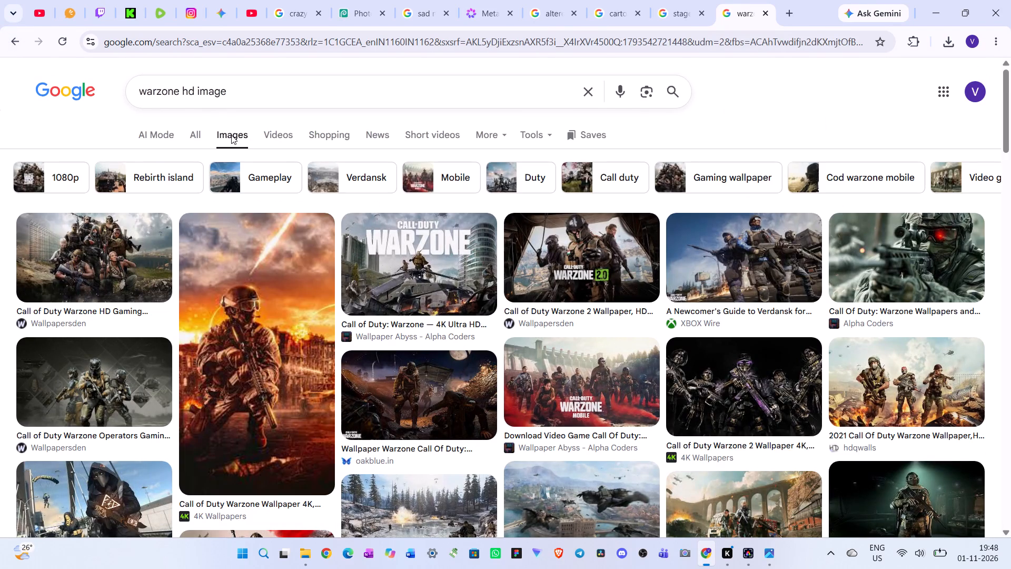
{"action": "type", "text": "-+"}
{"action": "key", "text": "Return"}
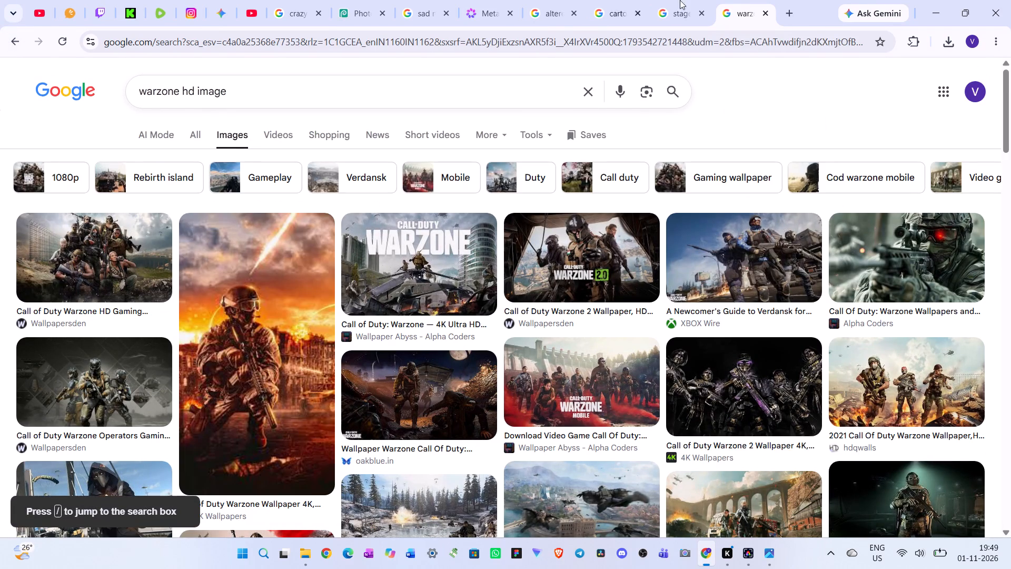
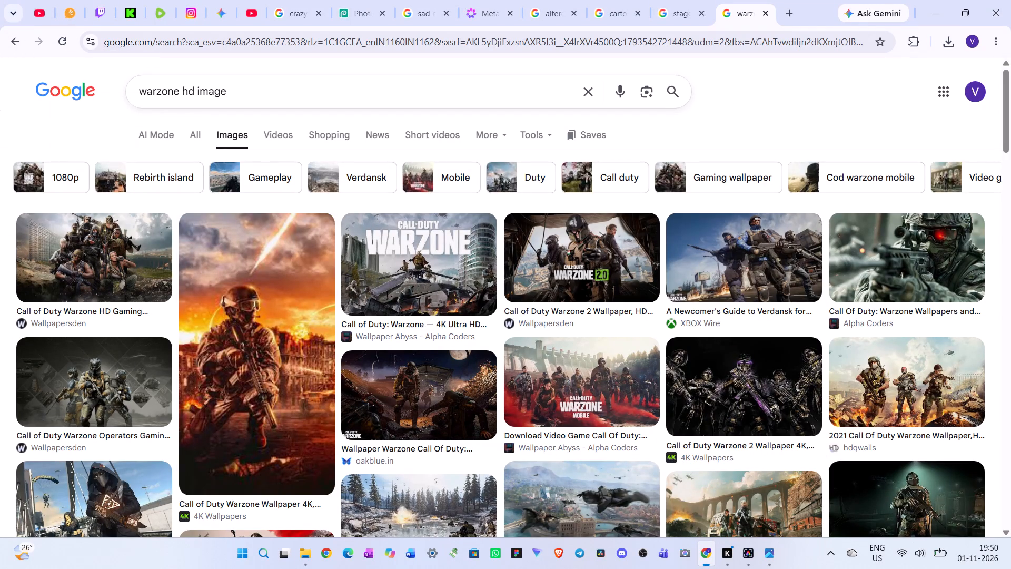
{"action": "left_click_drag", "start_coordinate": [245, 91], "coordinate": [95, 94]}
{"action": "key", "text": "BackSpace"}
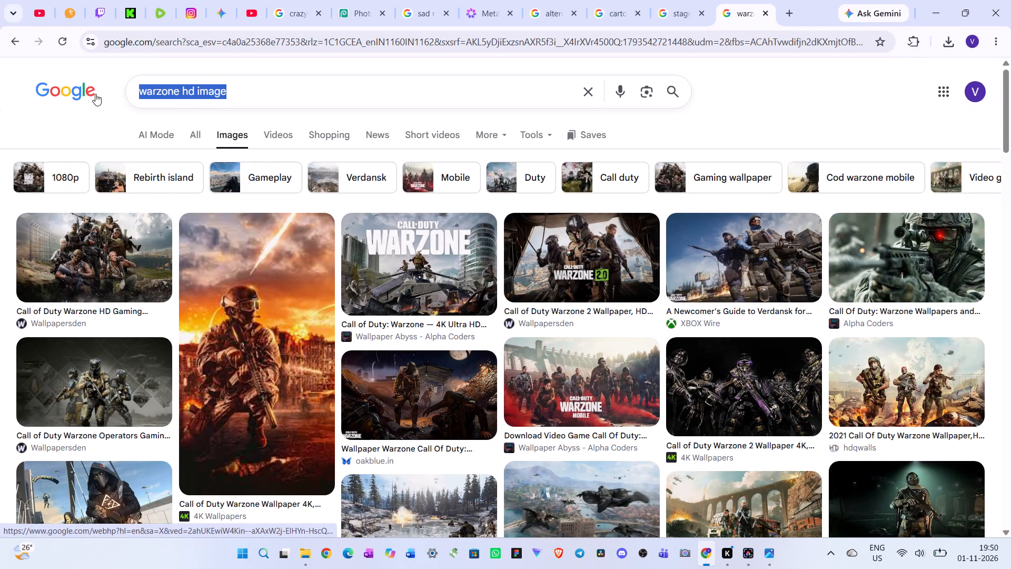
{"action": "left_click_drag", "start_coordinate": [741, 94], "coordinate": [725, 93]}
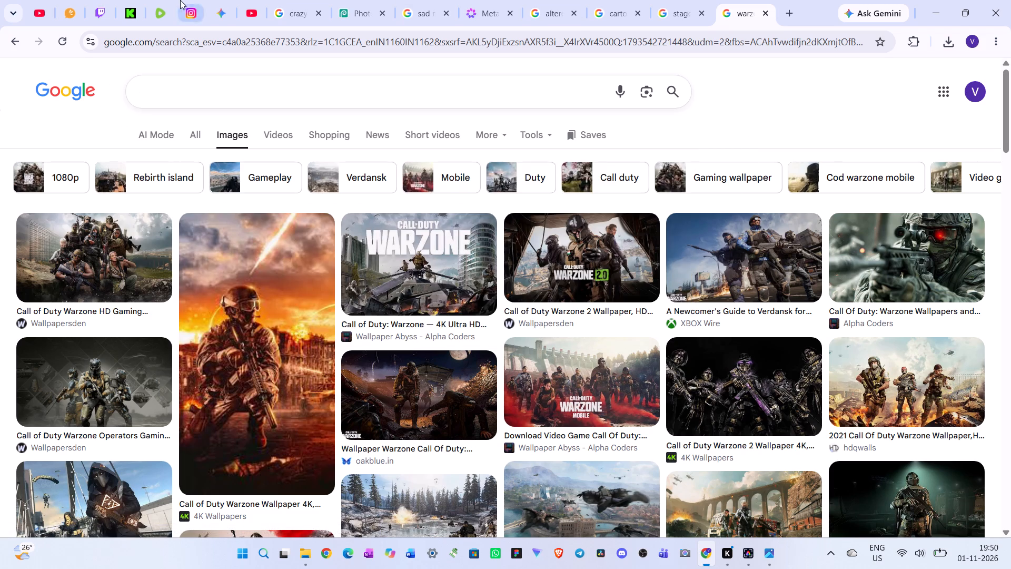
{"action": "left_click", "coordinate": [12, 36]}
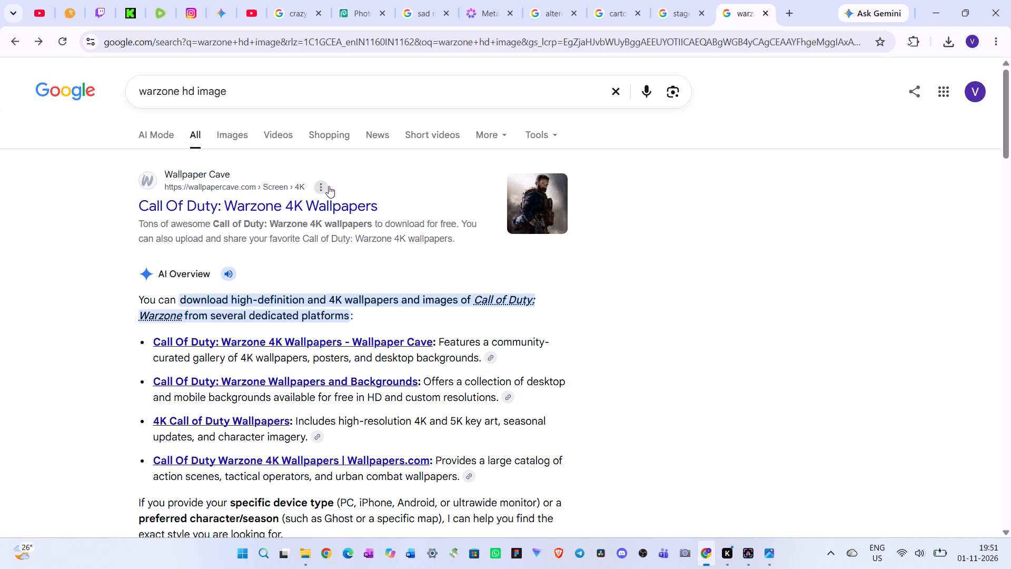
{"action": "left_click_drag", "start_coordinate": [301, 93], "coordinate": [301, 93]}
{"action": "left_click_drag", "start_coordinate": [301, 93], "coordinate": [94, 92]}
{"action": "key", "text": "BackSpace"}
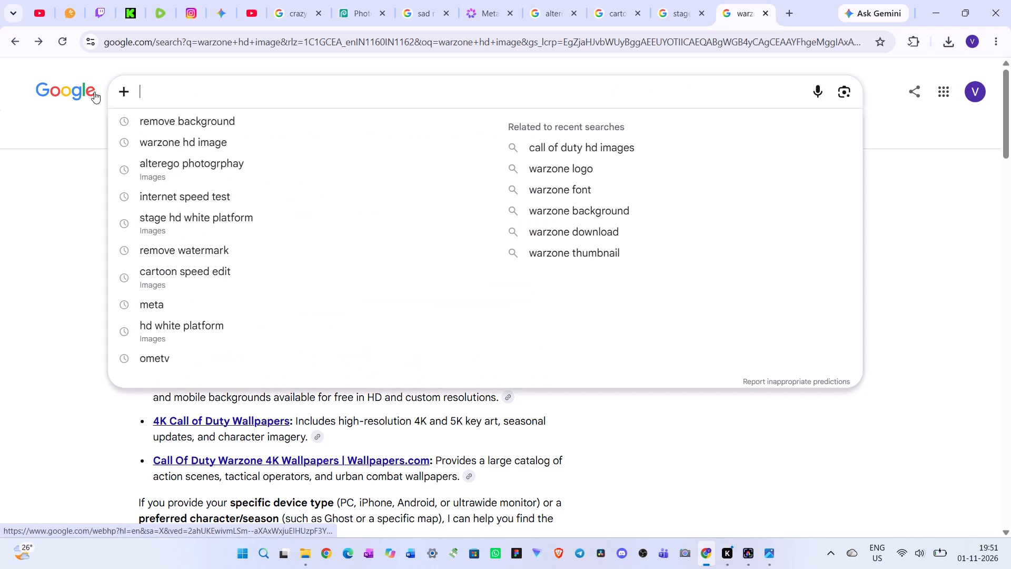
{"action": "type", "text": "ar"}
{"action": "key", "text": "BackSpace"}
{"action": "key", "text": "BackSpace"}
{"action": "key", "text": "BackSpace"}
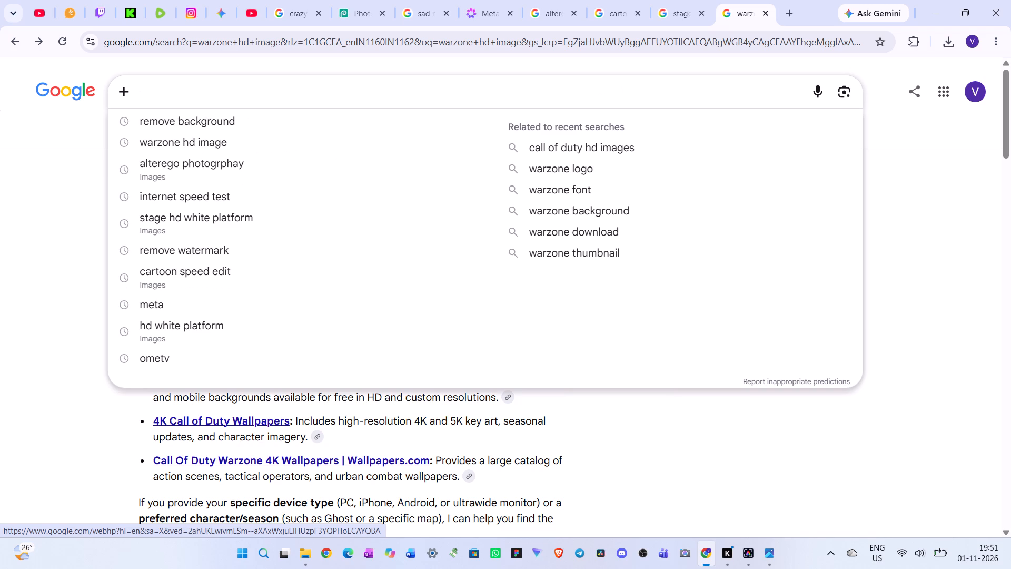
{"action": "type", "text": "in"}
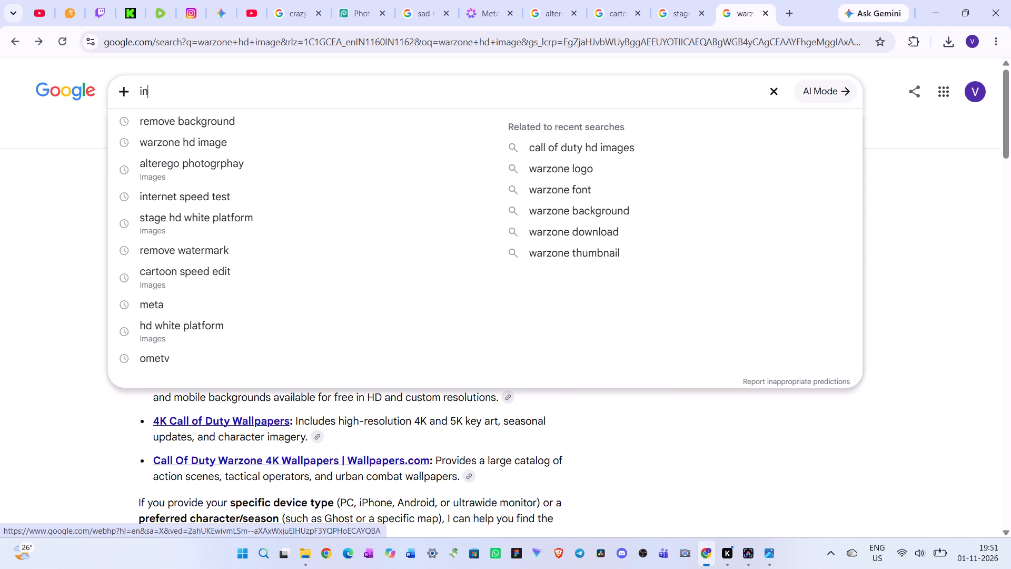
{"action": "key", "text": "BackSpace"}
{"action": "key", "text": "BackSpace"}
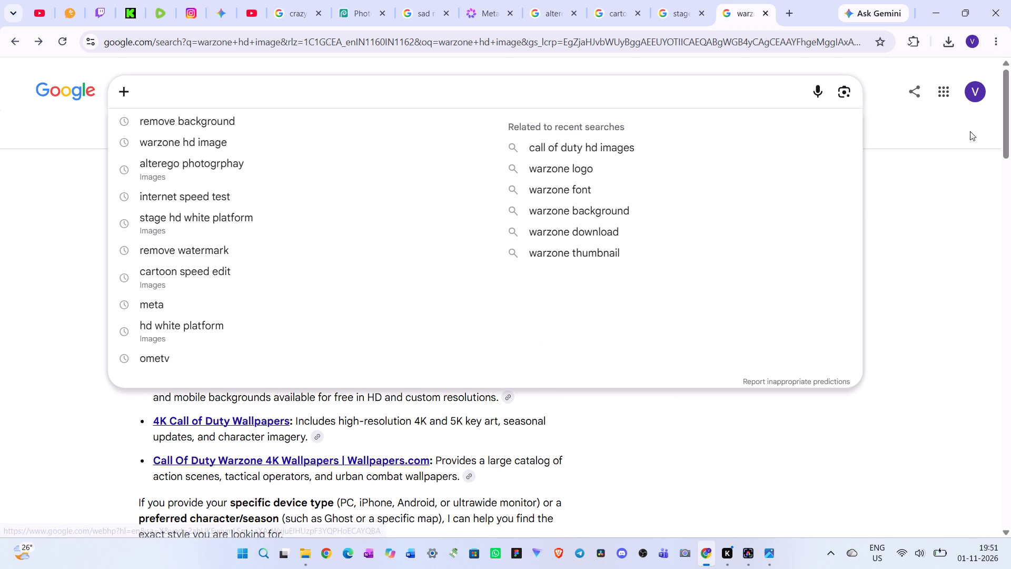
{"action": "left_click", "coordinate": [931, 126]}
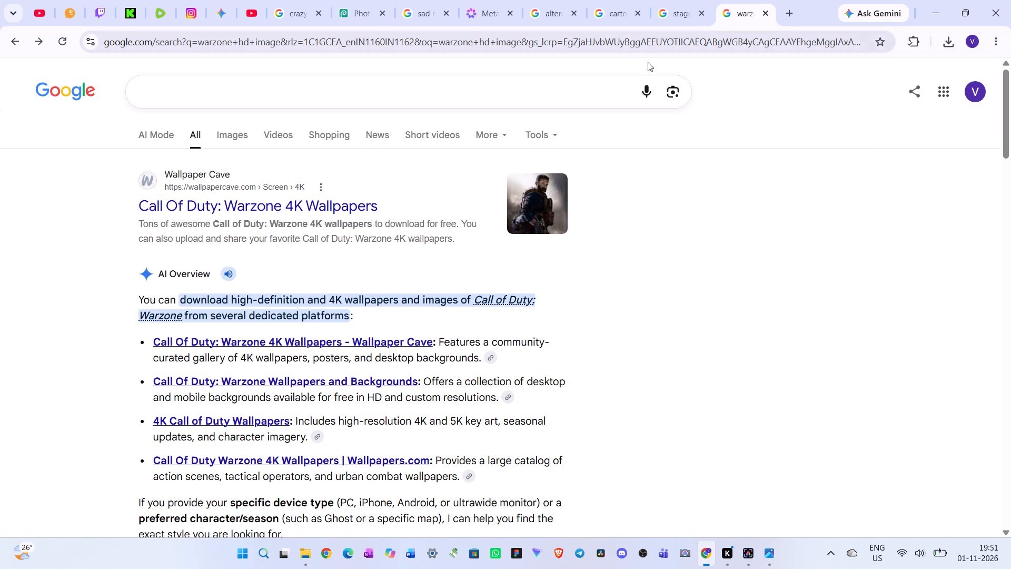
Look back through the open alter-ego, cartoon speed edit and white stage platform image results for background ideas.
{"action": "left_click", "coordinate": [556, 6]}
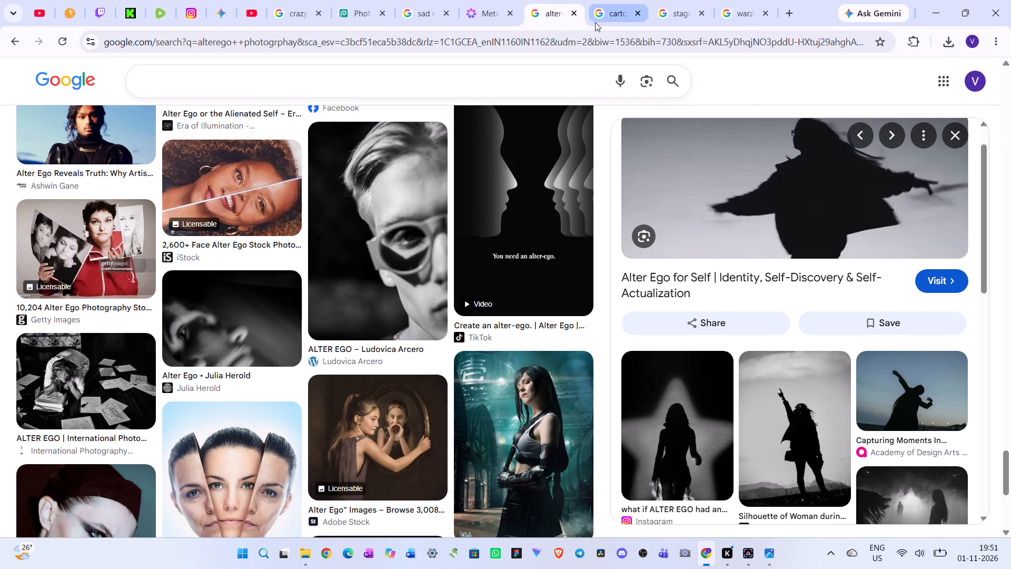
{"action": "left_click", "coordinate": [614, 11]}
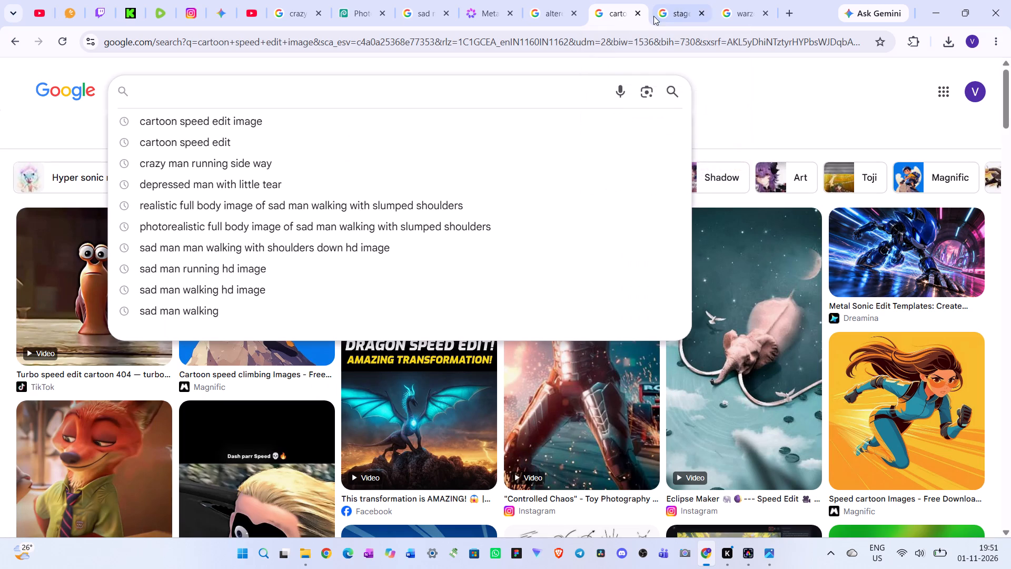
{"action": "left_click_drag", "start_coordinate": [673, 15], "coordinate": [662, 15]}
{"action": "left_click", "coordinate": [555, 15]}
{"action": "left_click", "coordinate": [613, 12]}
{"action": "left_click", "coordinate": [561, 13]}
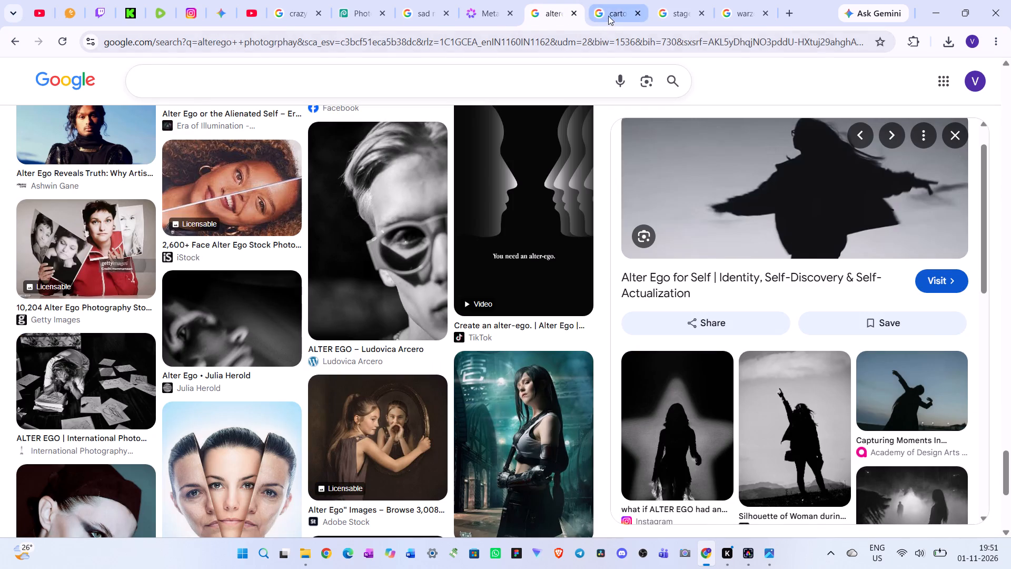
{"action": "left_click", "coordinate": [608, 16]}
{"action": "left_click", "coordinate": [668, 16]}
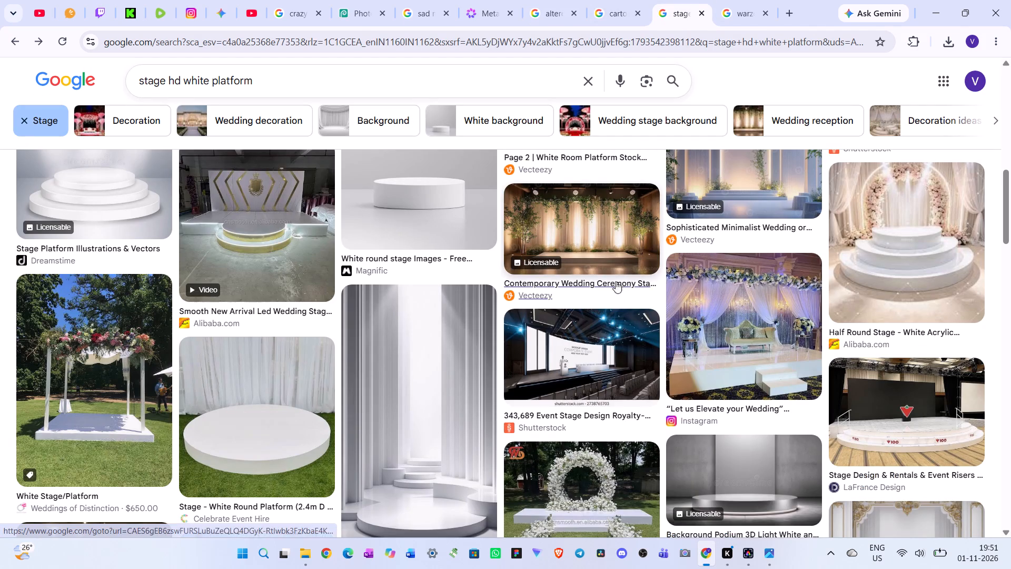
{"action": "left_click", "coordinate": [604, 230]}
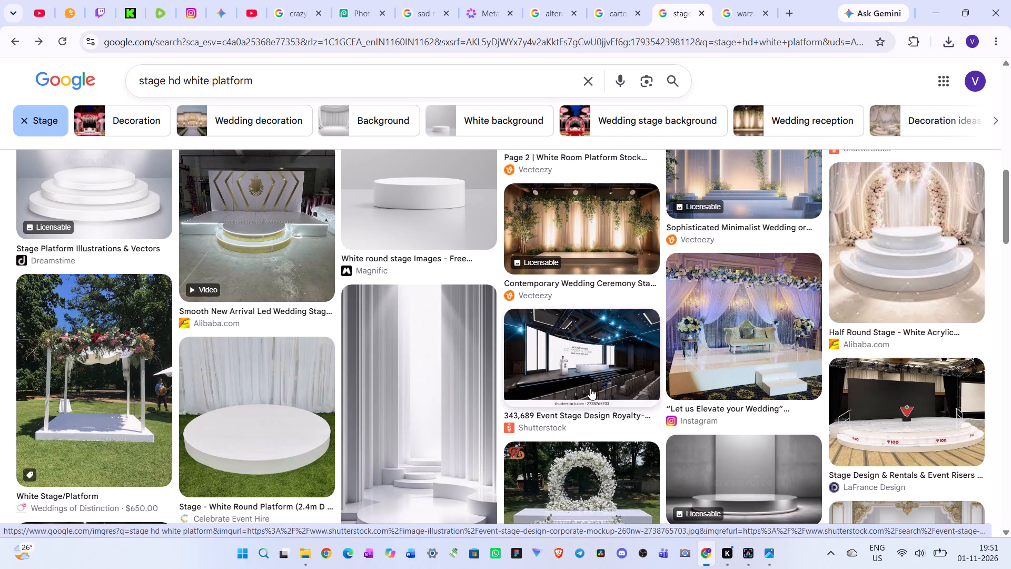
{"action": "scroll", "coordinate": [594, 390], "scroll_direction": "up", "scroll_amount": 2}
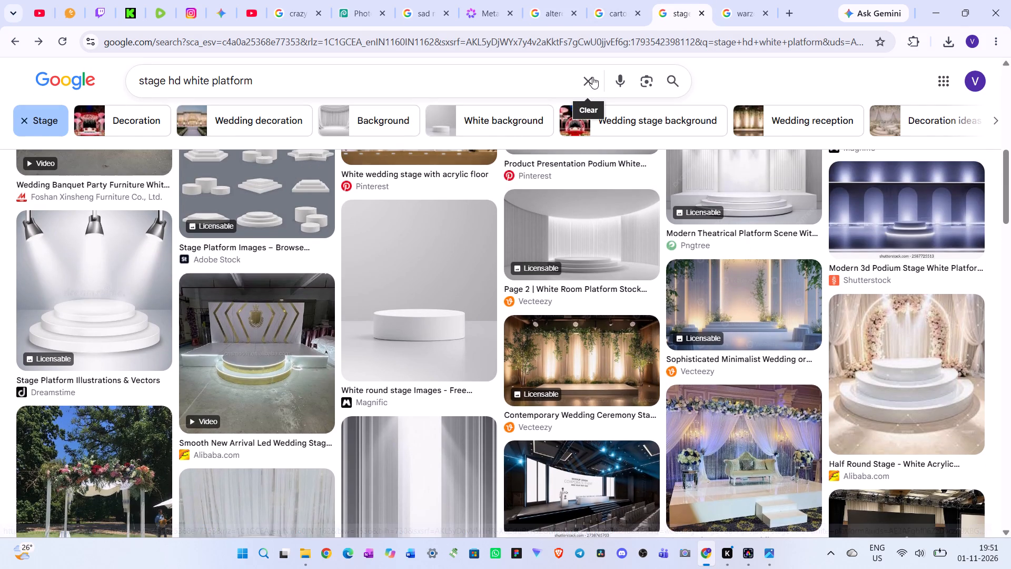
Replace the white stage platform query with a Google Images search for "stage".
{"action": "left_click", "coordinate": [592, 77]}
{"action": "type", "text": "stage"}
{"action": "key", "text": "space"}
{"action": "key", "text": "Return"}
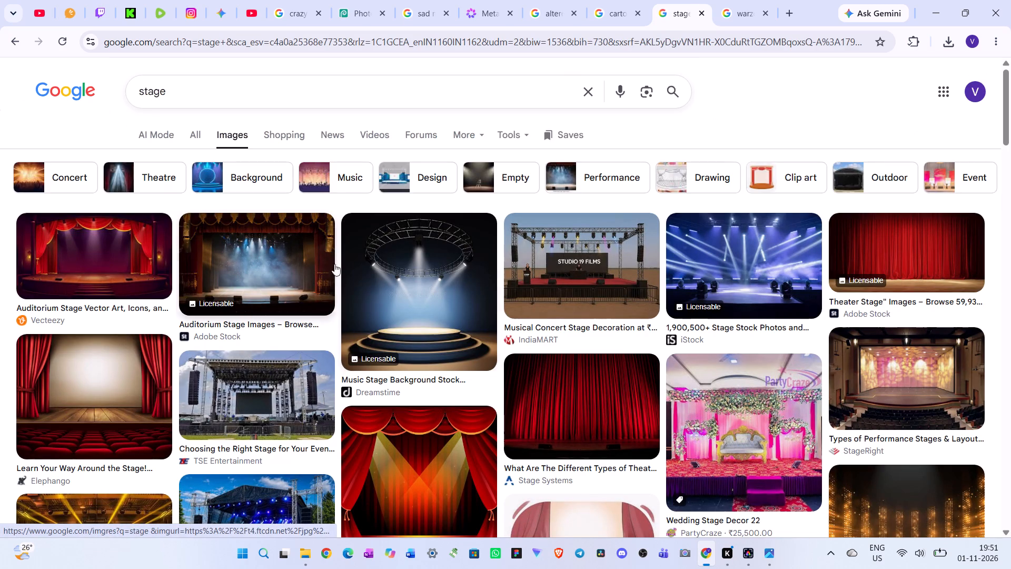
Look through the stage image results, previewing auditorium, outdoor concert and curtained stages for a suitable thumbnail background.
{"action": "left_click", "coordinate": [253, 261]}
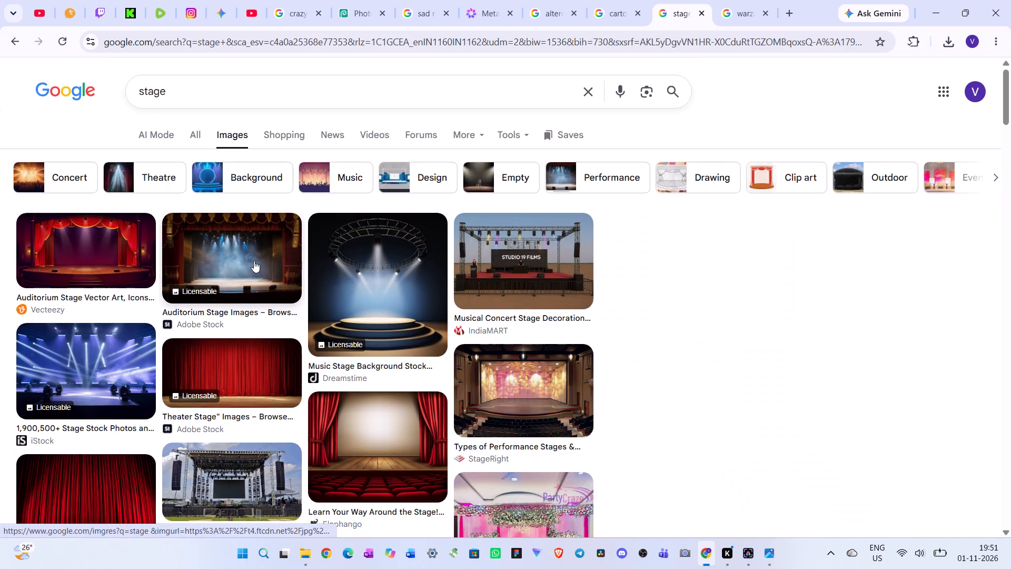
{"action": "scroll", "coordinate": [916, 454], "scroll_direction": "down", "scroll_amount": 1}
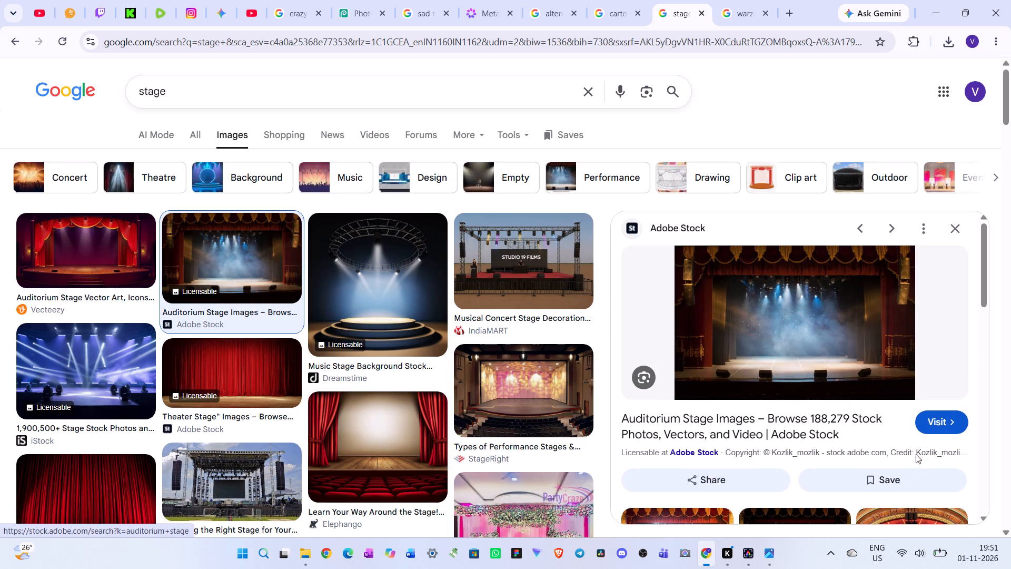
{"action": "scroll", "coordinate": [916, 454], "scroll_direction": "down", "scroll_amount": 2}
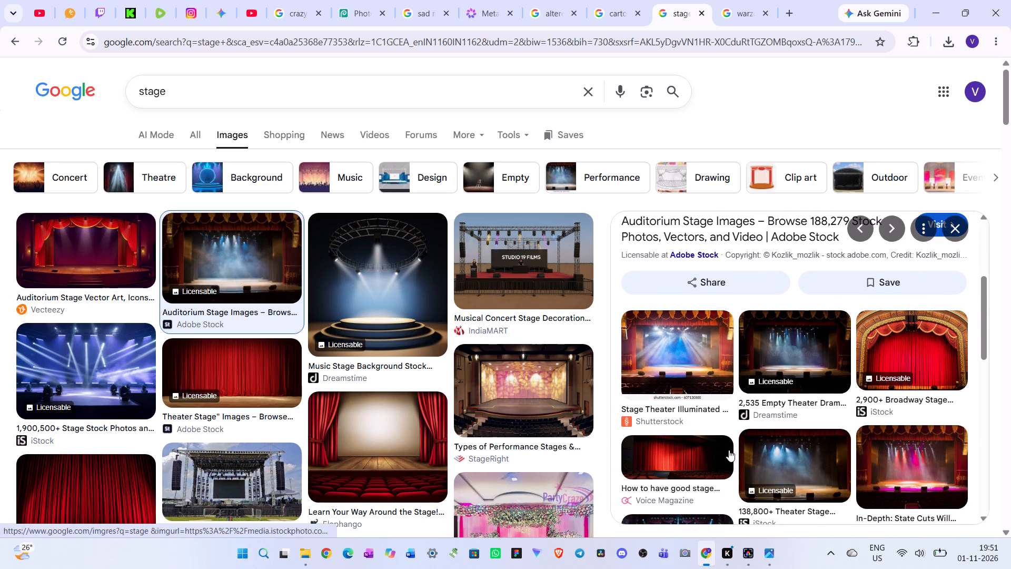
{"action": "scroll", "coordinate": [319, 352], "scroll_direction": "down", "scroll_amount": 3}
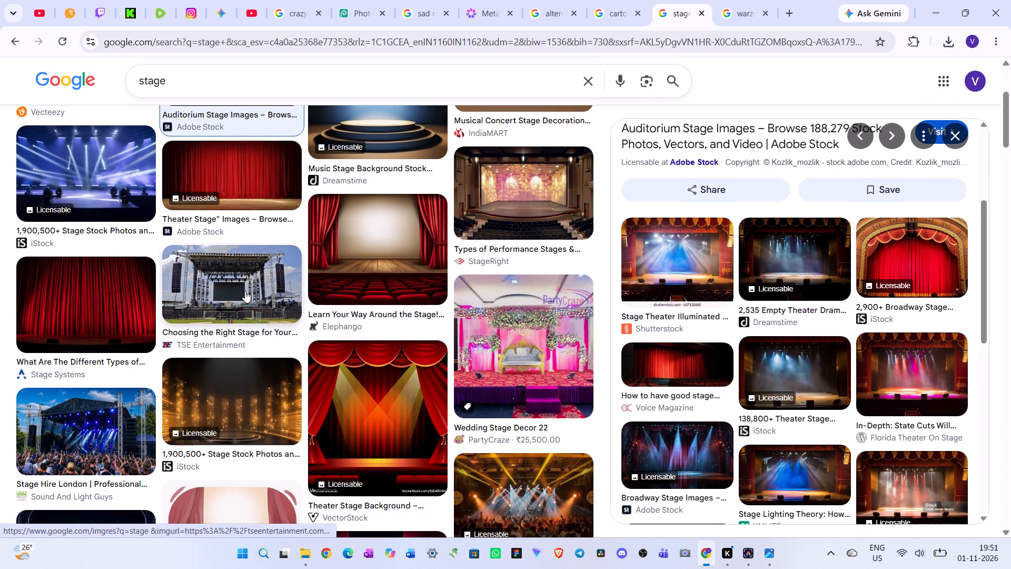
{"action": "left_click", "coordinate": [245, 291]}
{"action": "scroll", "coordinate": [860, 370], "scroll_direction": "down", "scroll_amount": 1}
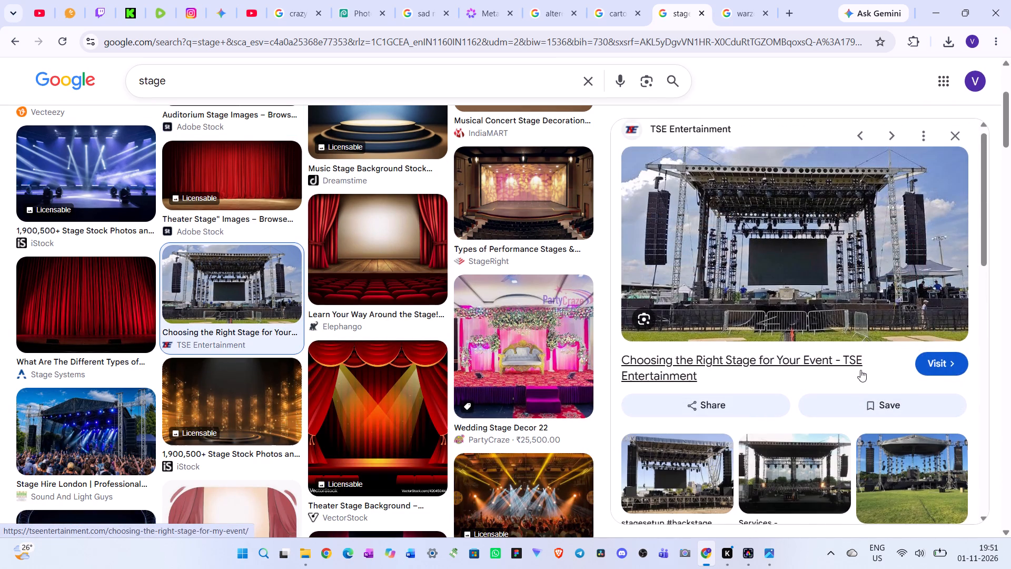
{"action": "scroll", "coordinate": [860, 370], "scroll_direction": "down", "scroll_amount": 2}
{"action": "left_click", "coordinate": [810, 288]}
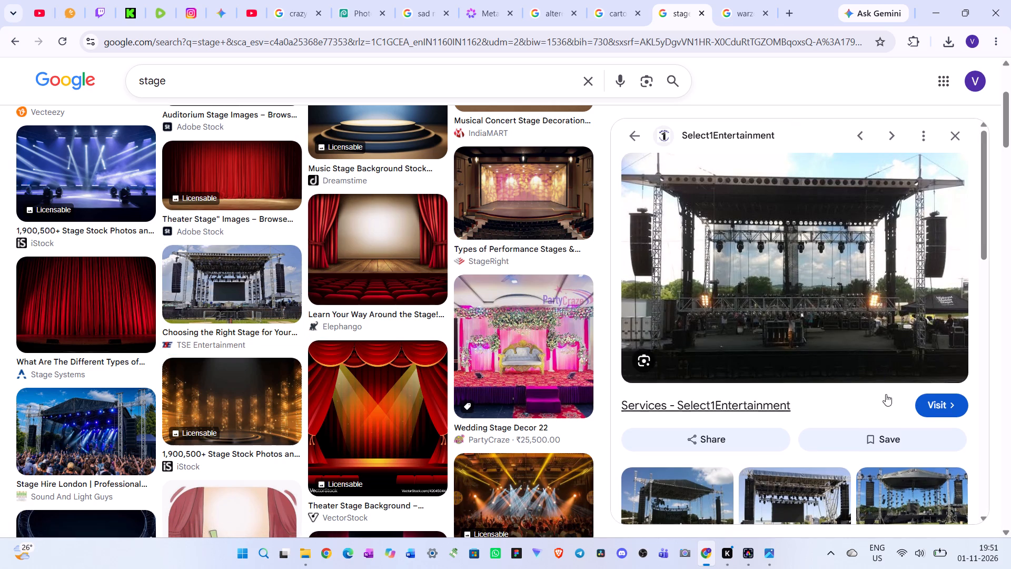
{"action": "scroll", "coordinate": [378, 348], "scroll_direction": "down", "scroll_amount": 2}
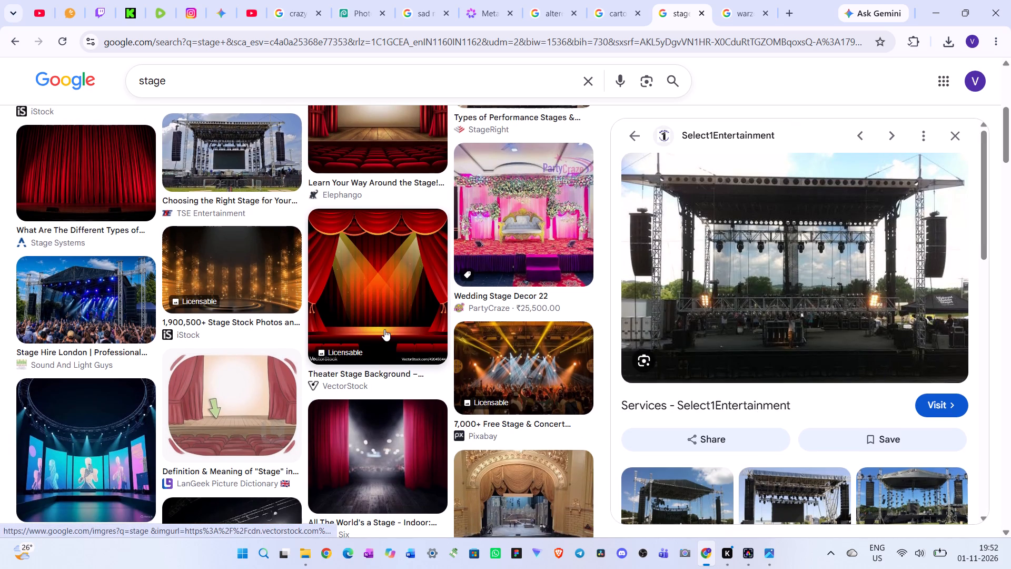
{"action": "scroll", "coordinate": [384, 329], "scroll_direction": "down", "scroll_amount": 3}
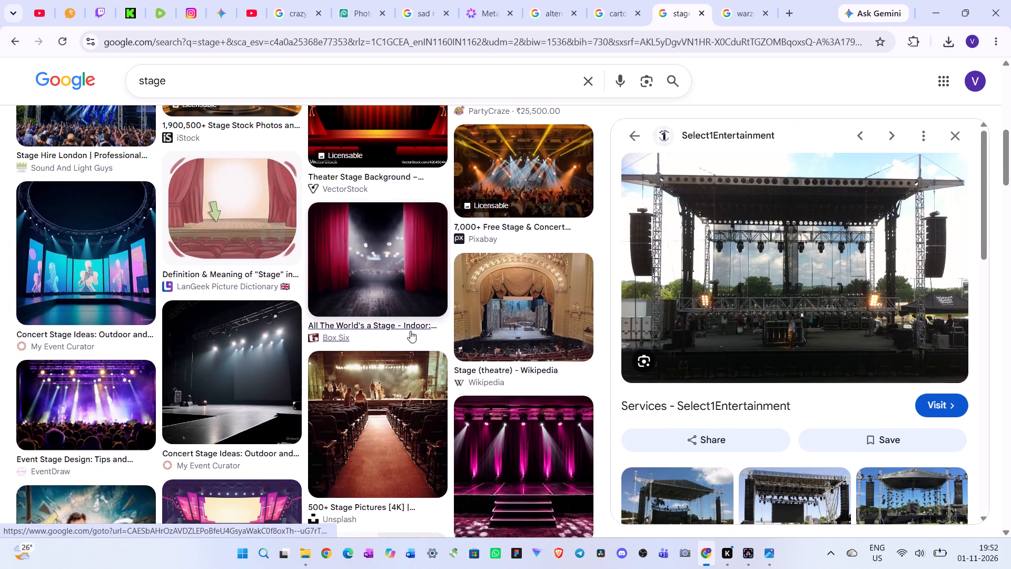
{"action": "left_click", "coordinate": [413, 275]}
{"action": "scroll", "coordinate": [845, 330], "scroll_direction": "down", "scroll_amount": 3}
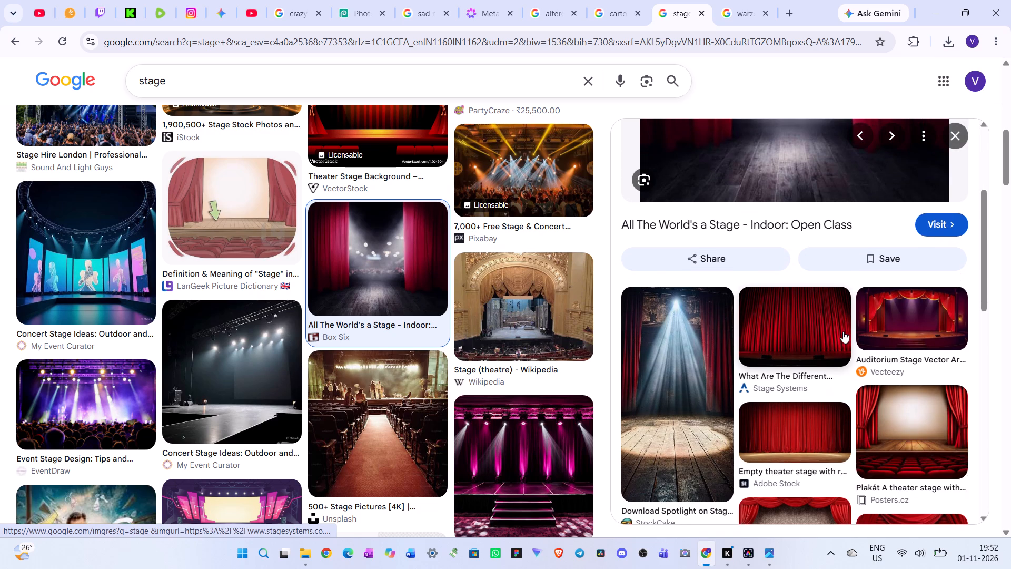
{"action": "scroll", "coordinate": [915, 352], "scroll_direction": "down", "scroll_amount": 3}
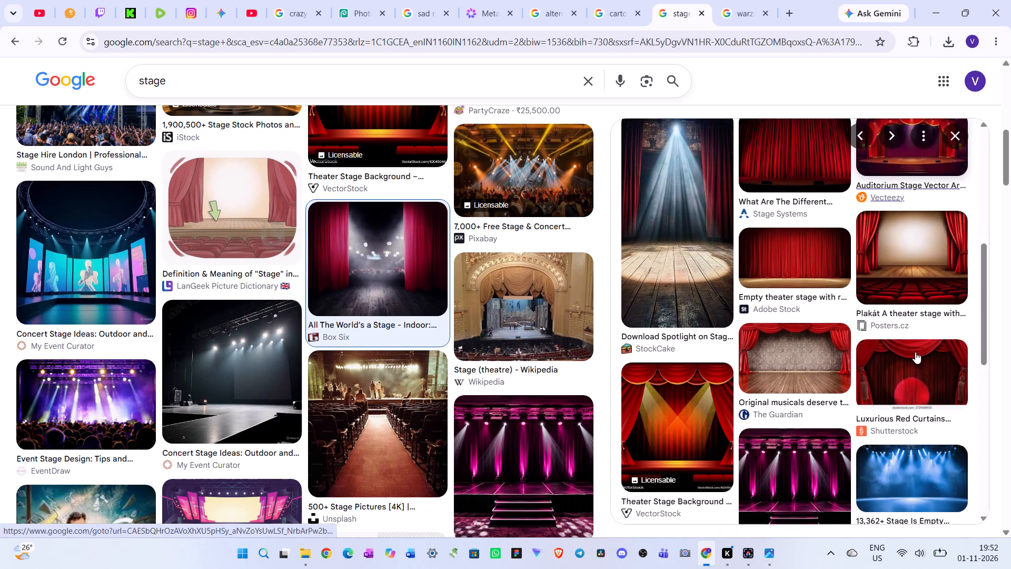
{"action": "scroll", "coordinate": [787, 378], "scroll_direction": "up", "scroll_amount": 3}
Download the Stage Systems red theatre curtain image to the Downloads folder as image1.jpg with Free Download Manager.
{"action": "left_click", "coordinate": [783, 361]}
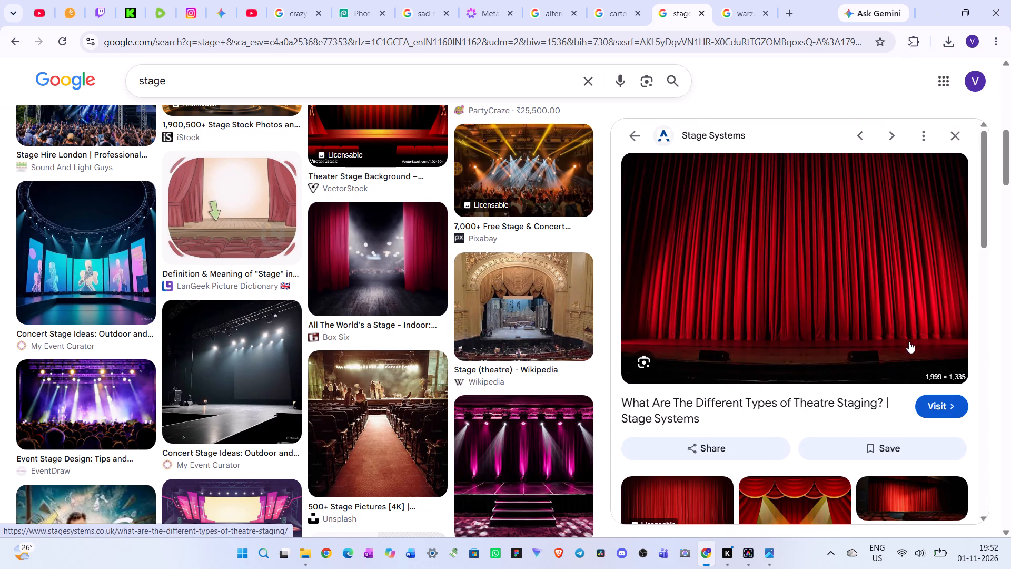
{"action": "scroll", "coordinate": [765, 336], "scroll_direction": "down", "scroll_amount": 1}
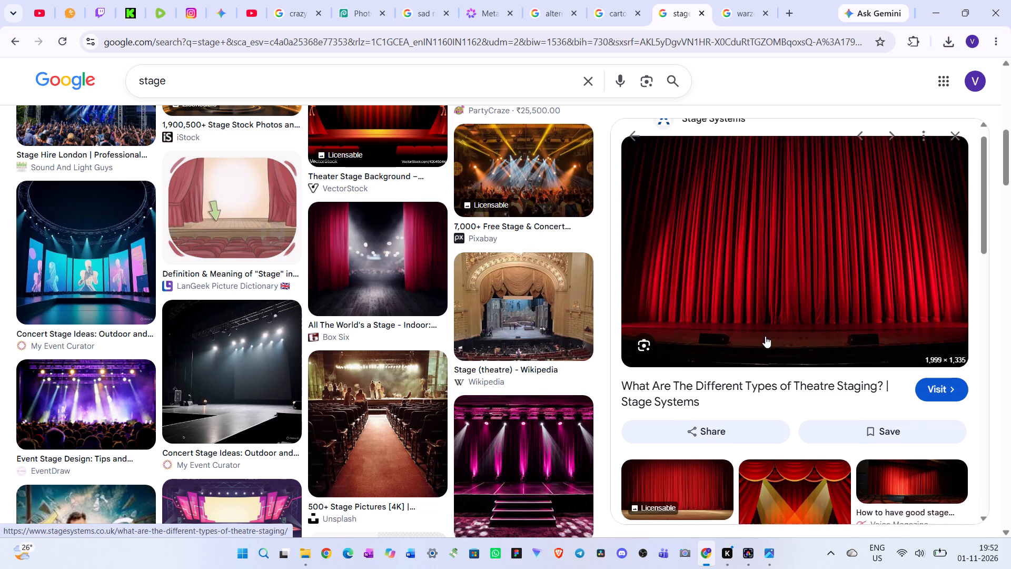
{"action": "scroll", "coordinate": [859, 414], "scroll_direction": "down", "scroll_amount": 10}
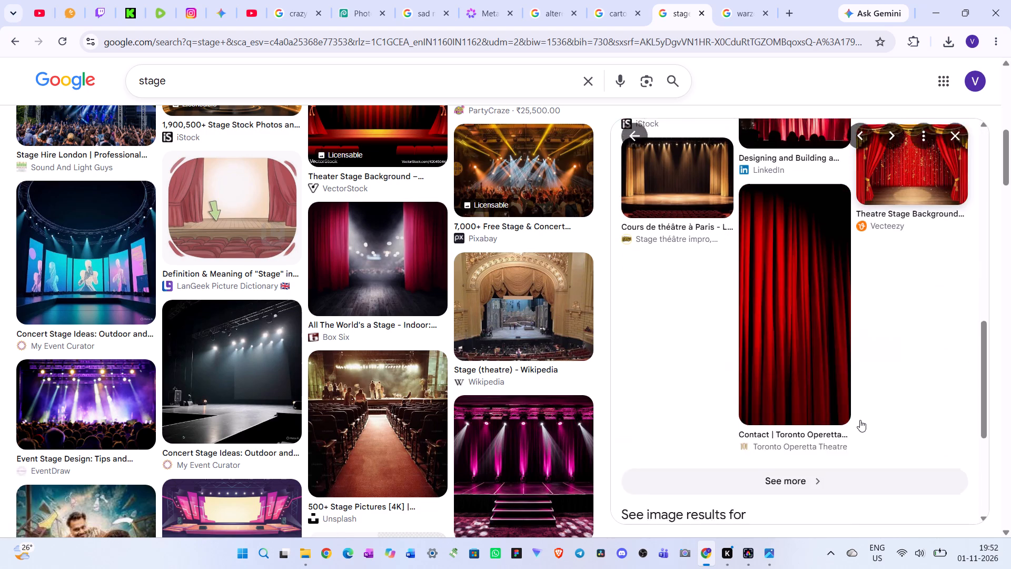
{"action": "scroll", "coordinate": [860, 420], "scroll_direction": "down", "scroll_amount": 2}
{"action": "scroll", "coordinate": [665, 396], "scroll_direction": "up", "scroll_amount": 8}
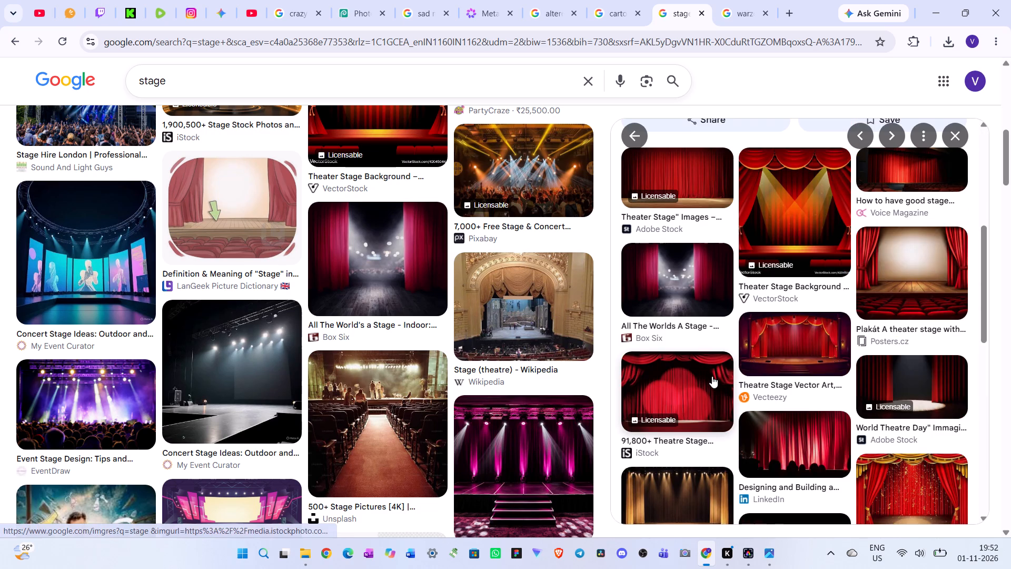
{"action": "scroll", "coordinate": [738, 328], "scroll_direction": "up", "scroll_amount": 5}
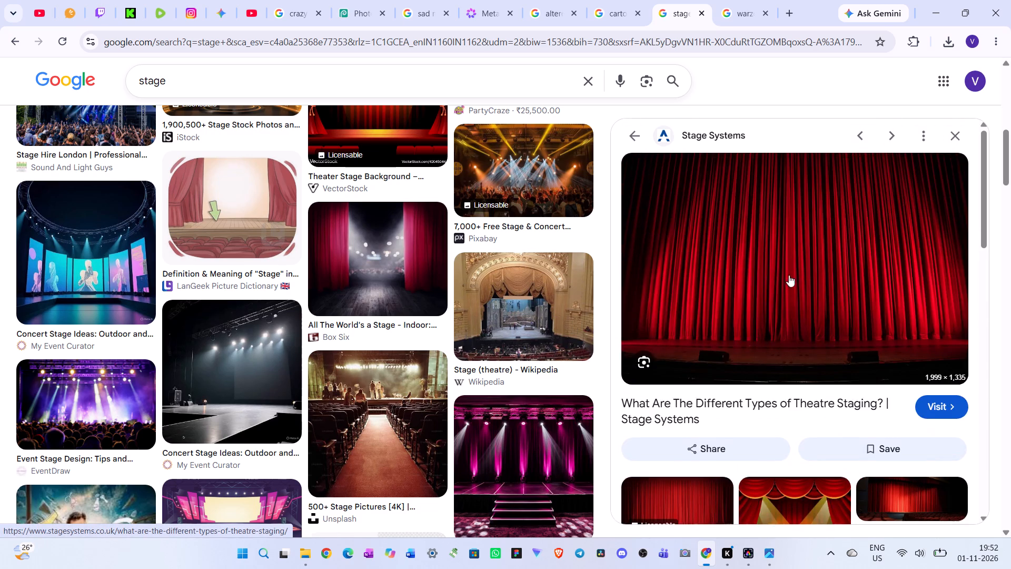
{"action": "right_click", "coordinate": [808, 264]}
{"action": "left_click", "coordinate": [686, 401]}
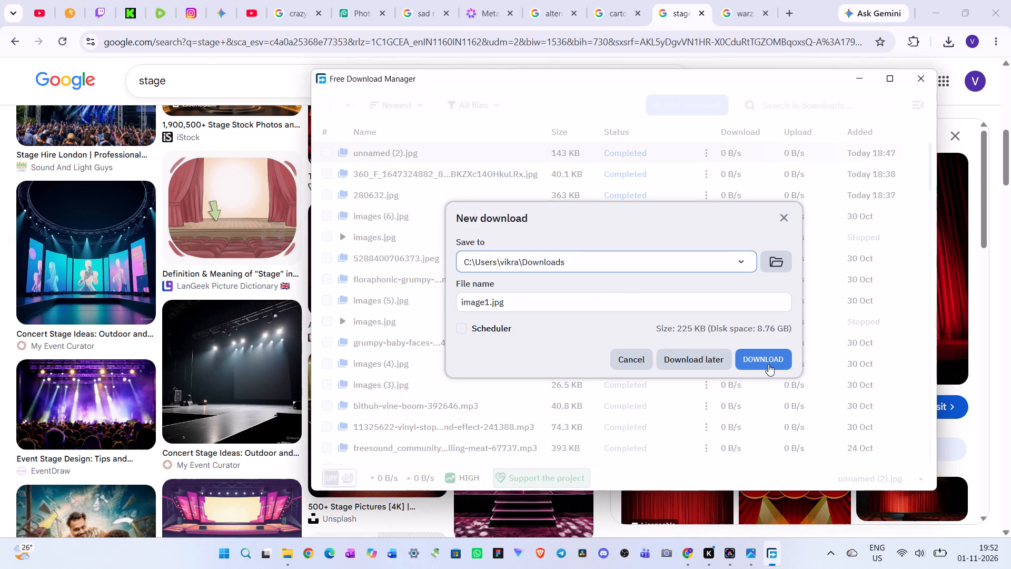
{"action": "left_click", "coordinate": [768, 364]}
{"action": "left_click", "coordinate": [916, 84]}
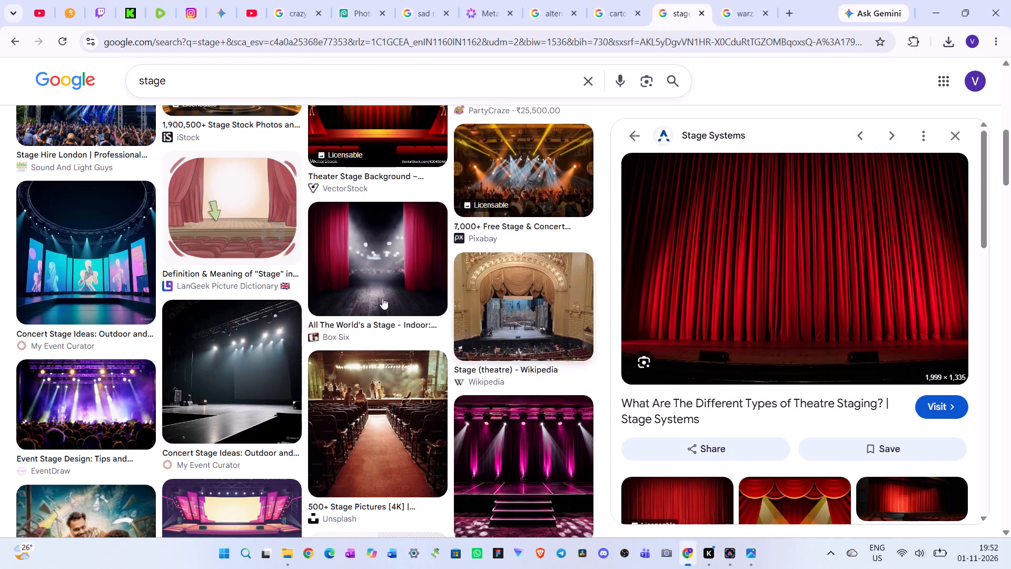
Replace the stage query with a Google Images search for "space hd".
{"action": "scroll", "coordinate": [269, 345], "scroll_direction": "down", "scroll_amount": 6}
{"action": "scroll", "coordinate": [455, 259], "scroll_direction": "up", "scroll_amount": 2}
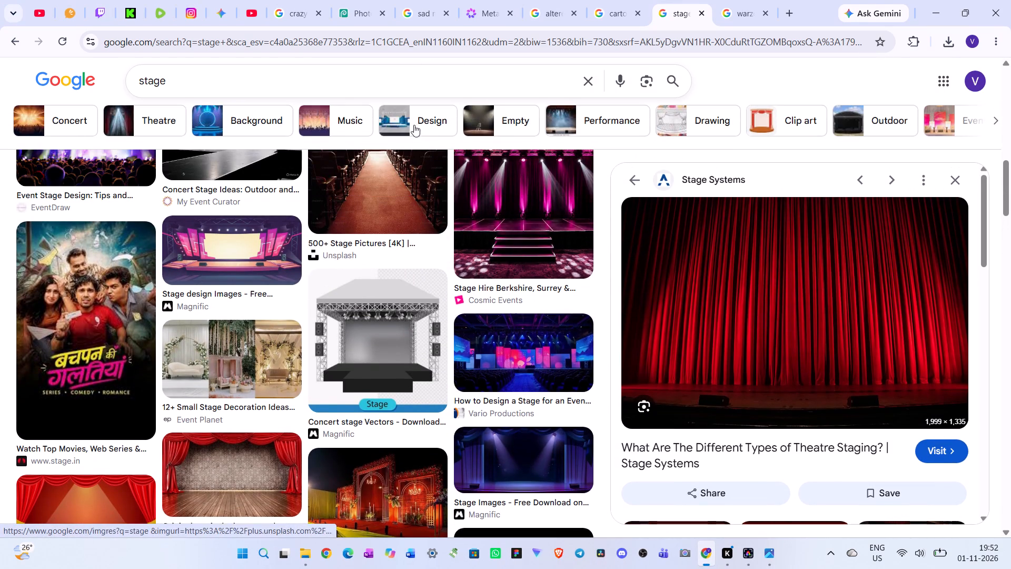
{"action": "left_click", "coordinate": [589, 77]}
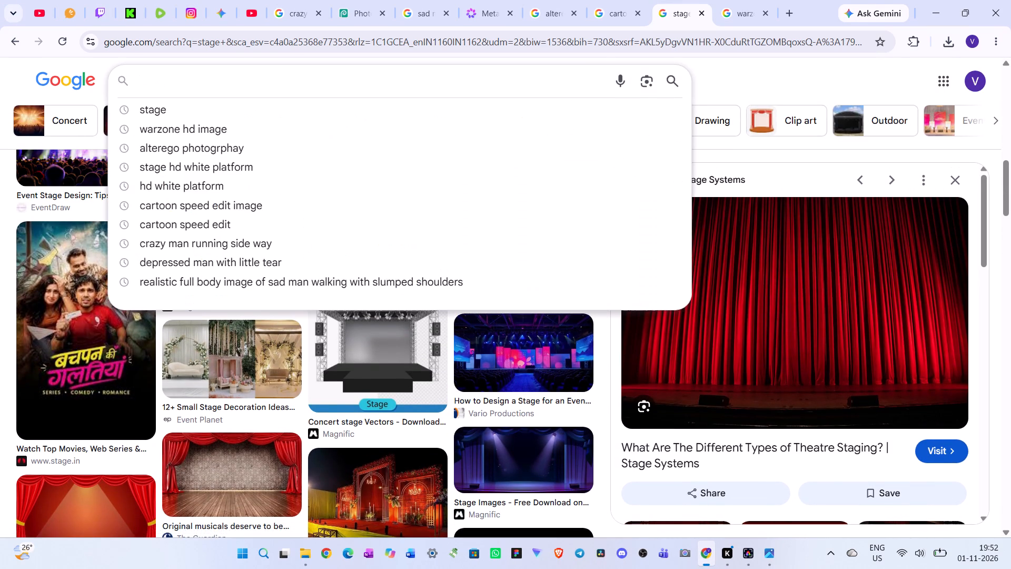
{"action": "type", "text": "space"}
{"action": "key", "text": "space"}
{"action": "type", "text": "hd"}
{"action": "key", "text": "space"}
{"action": "key", "text": "Return"}
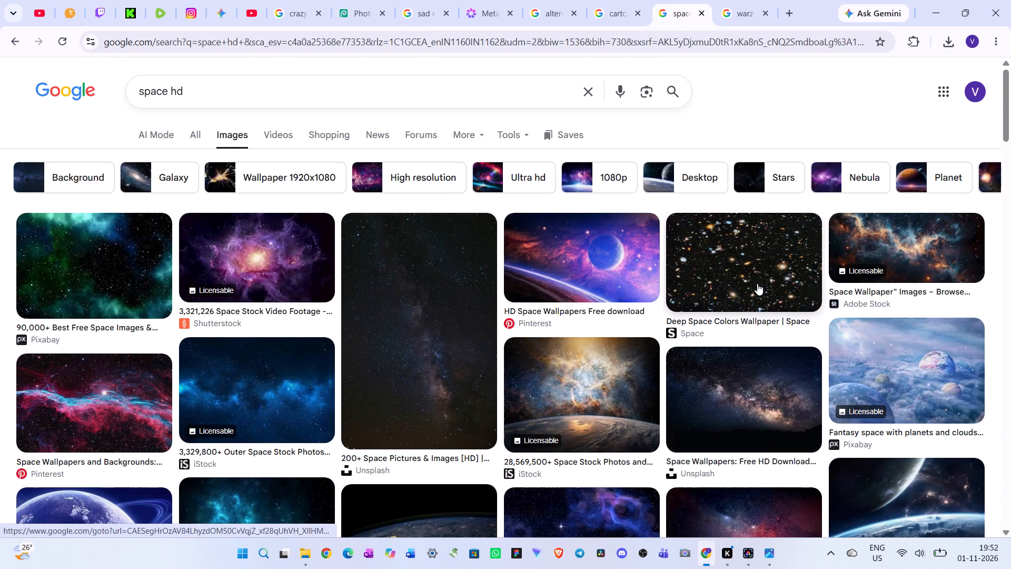
Preview the Unsplash vertical Milky Way image and send it to Downloads as images.jpg with Free Download Manager.
{"action": "left_click", "coordinate": [766, 264]}
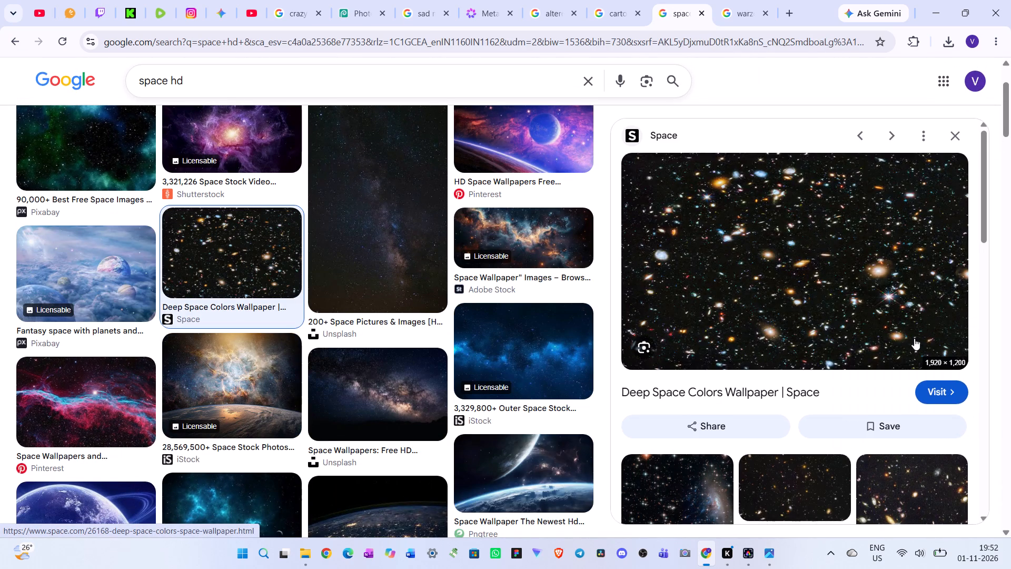
{"action": "scroll", "coordinate": [914, 338], "scroll_direction": "down", "scroll_amount": 4}
{"action": "left_click", "coordinate": [410, 243]}
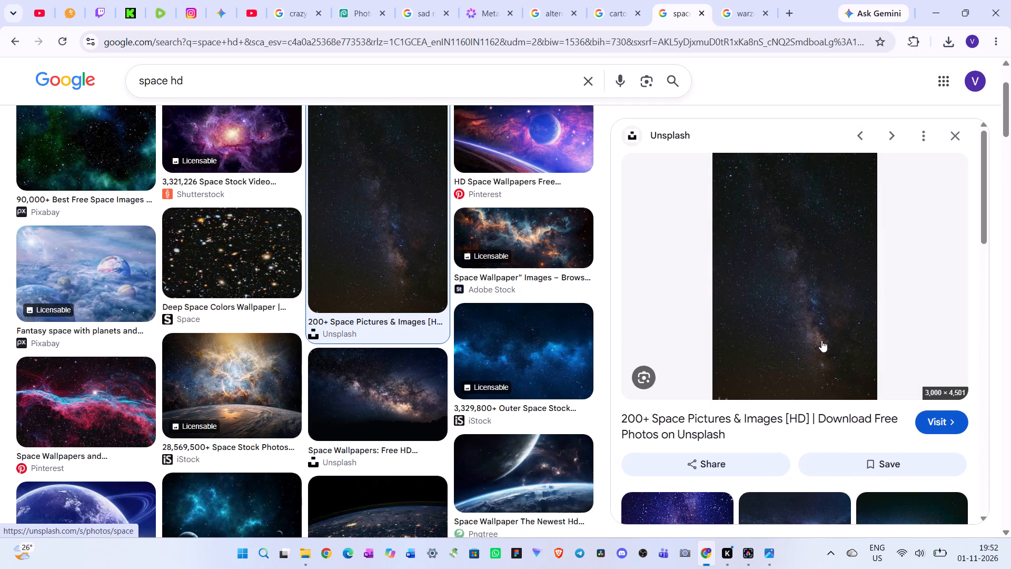
{"action": "right_click", "coordinate": [821, 340]}
{"action": "left_click", "coordinate": [710, 403]}
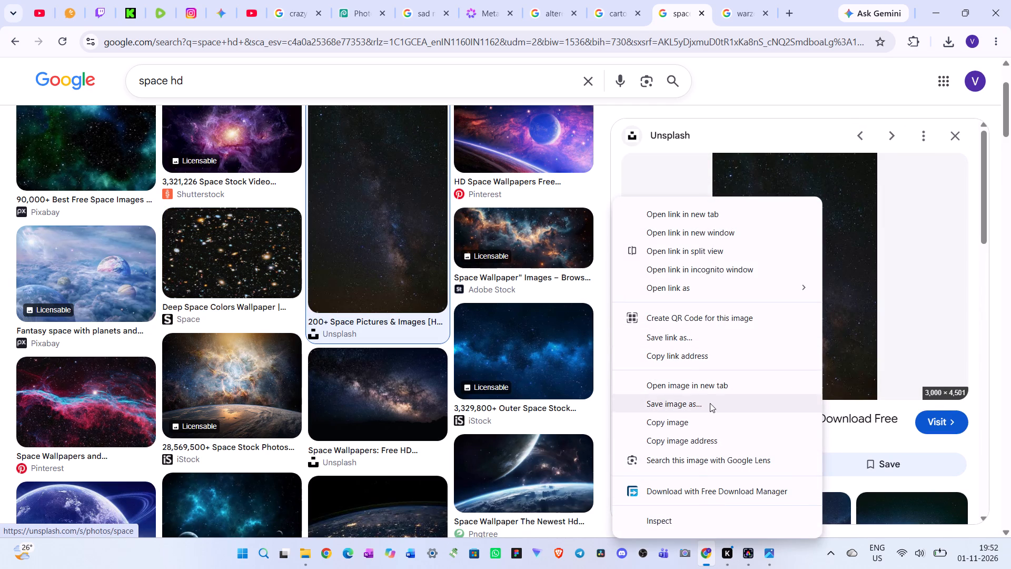
{"action": "left_click", "coordinate": [770, 358]}
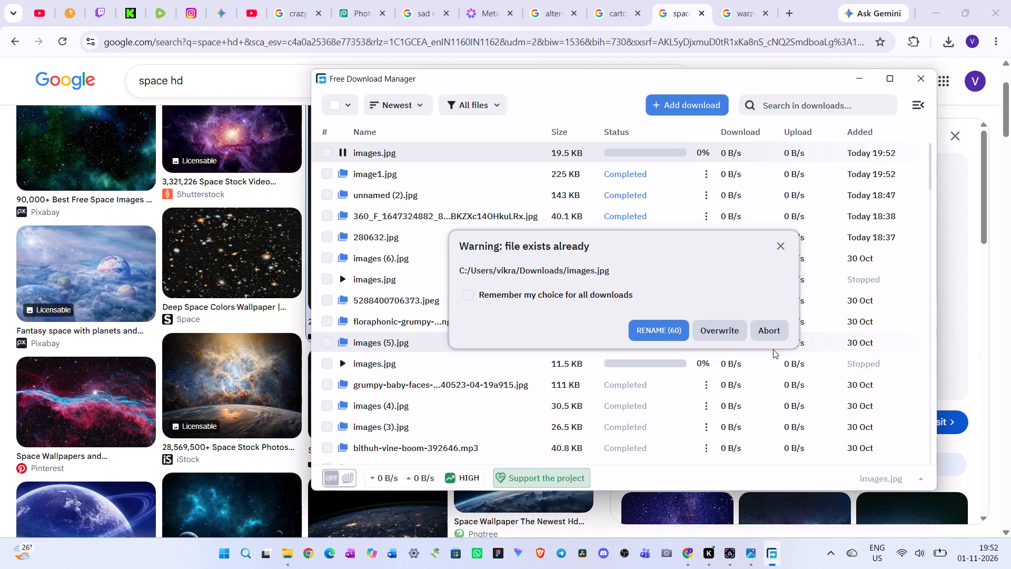
{"action": "left_click", "coordinate": [923, 79]}
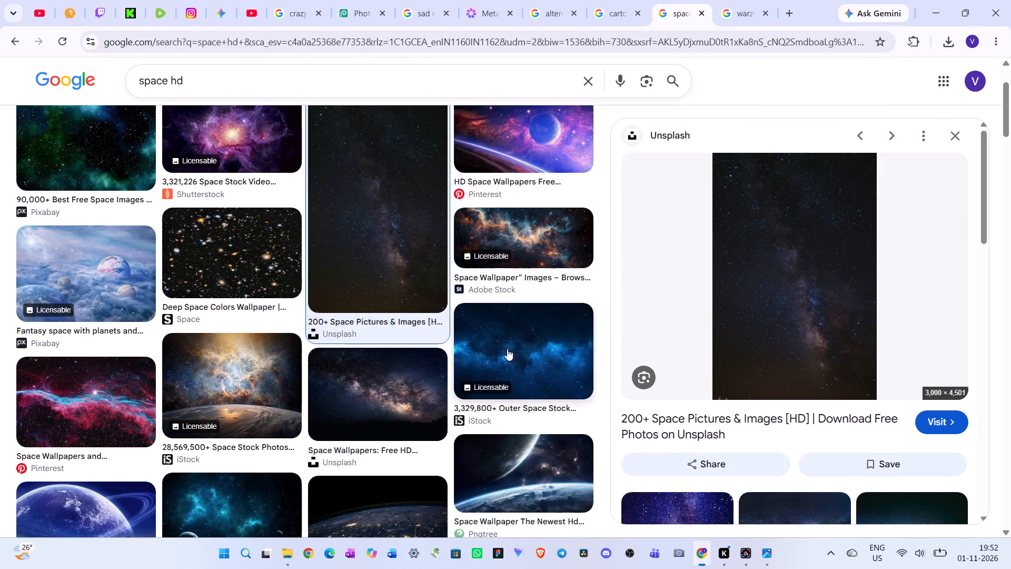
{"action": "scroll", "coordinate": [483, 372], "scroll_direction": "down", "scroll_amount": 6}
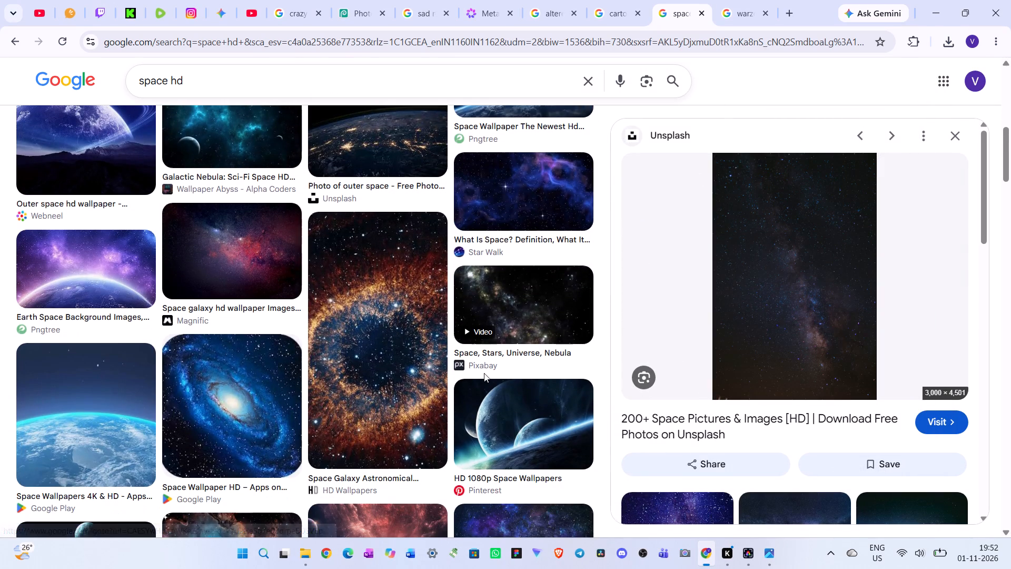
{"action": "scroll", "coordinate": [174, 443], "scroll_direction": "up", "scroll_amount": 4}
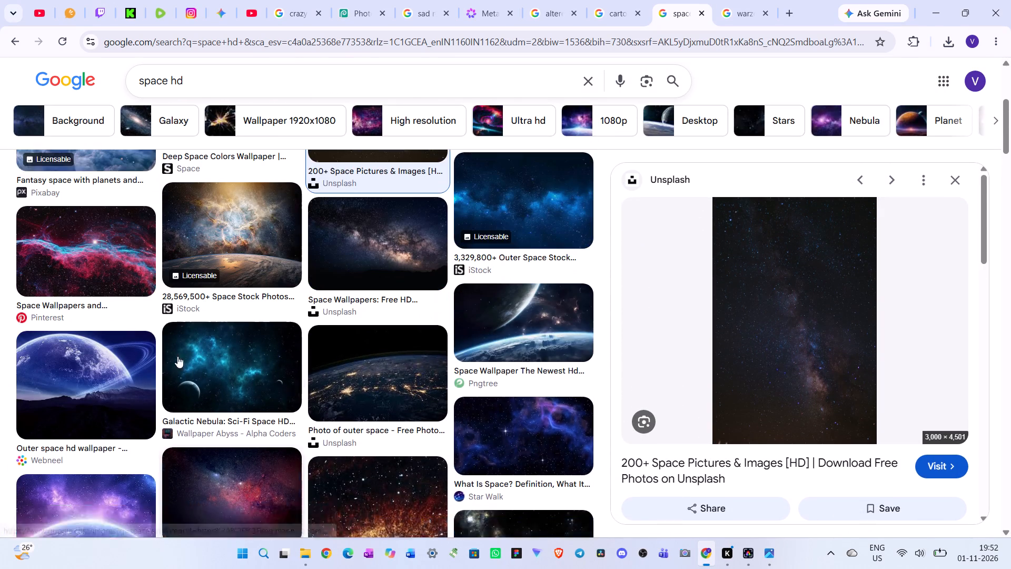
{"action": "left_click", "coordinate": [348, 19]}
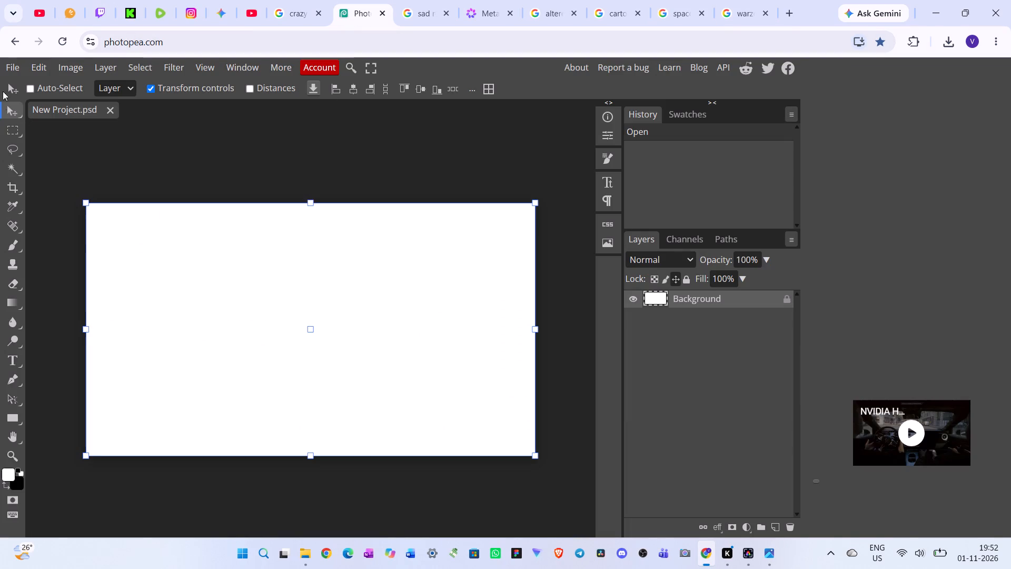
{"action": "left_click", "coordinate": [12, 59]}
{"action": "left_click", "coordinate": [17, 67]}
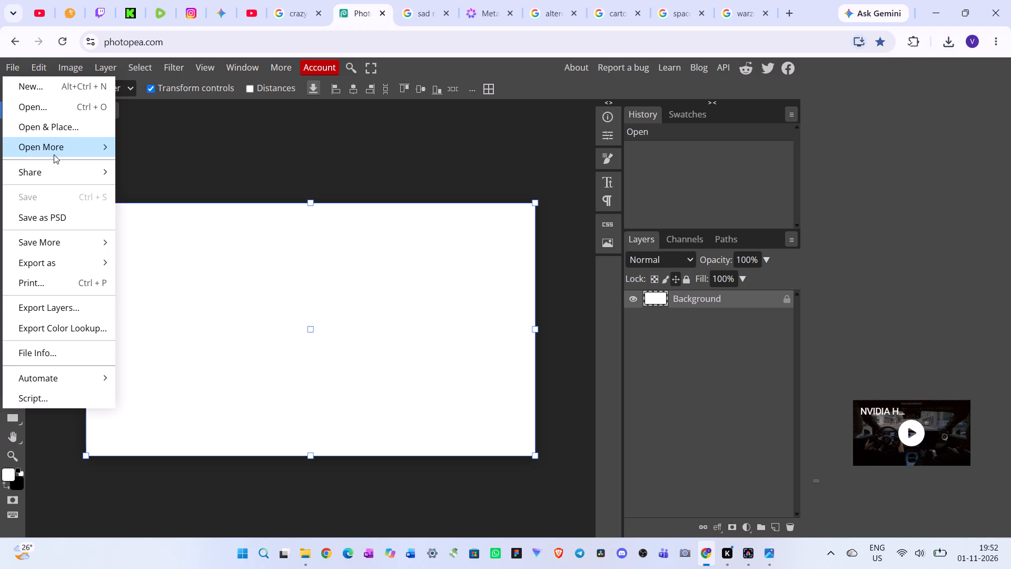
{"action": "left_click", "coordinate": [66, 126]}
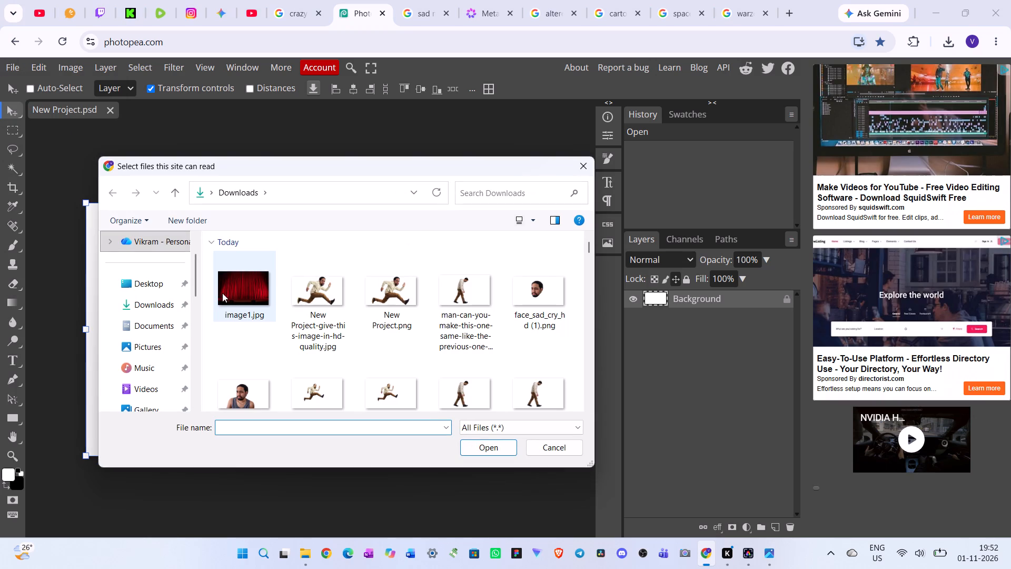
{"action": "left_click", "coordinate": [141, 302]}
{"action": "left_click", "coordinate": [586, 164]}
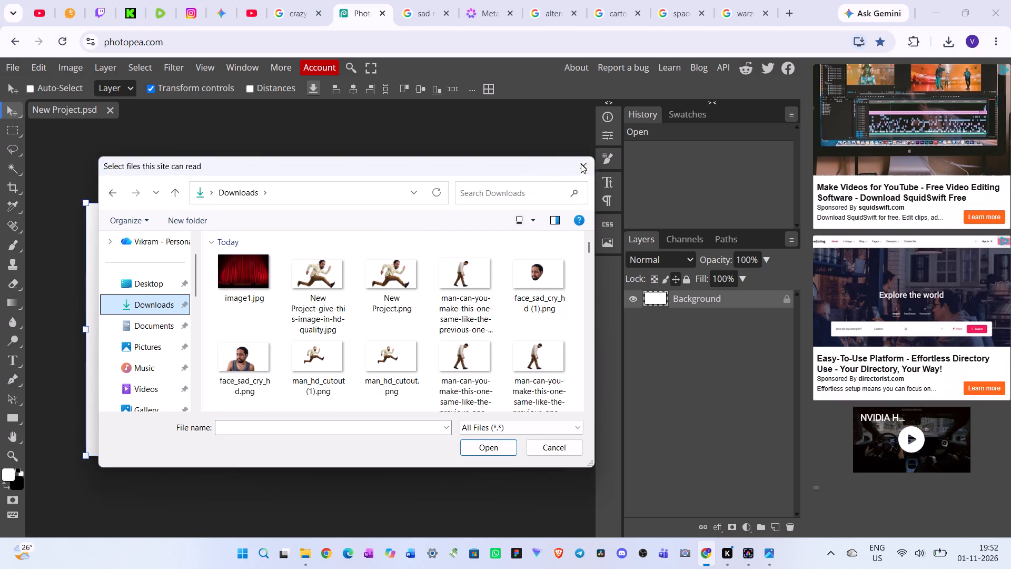
{"action": "left_click", "coordinate": [733, 5]}
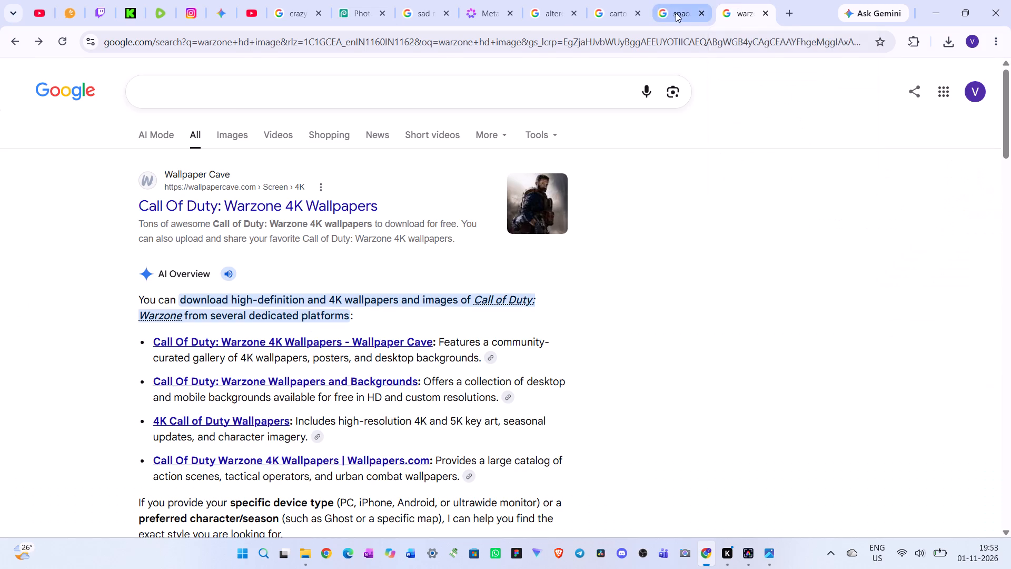
{"action": "left_click", "coordinate": [676, 13]}
{"action": "right_click", "coordinate": [766, 316]}
{"action": "left_click", "coordinate": [839, 405]}
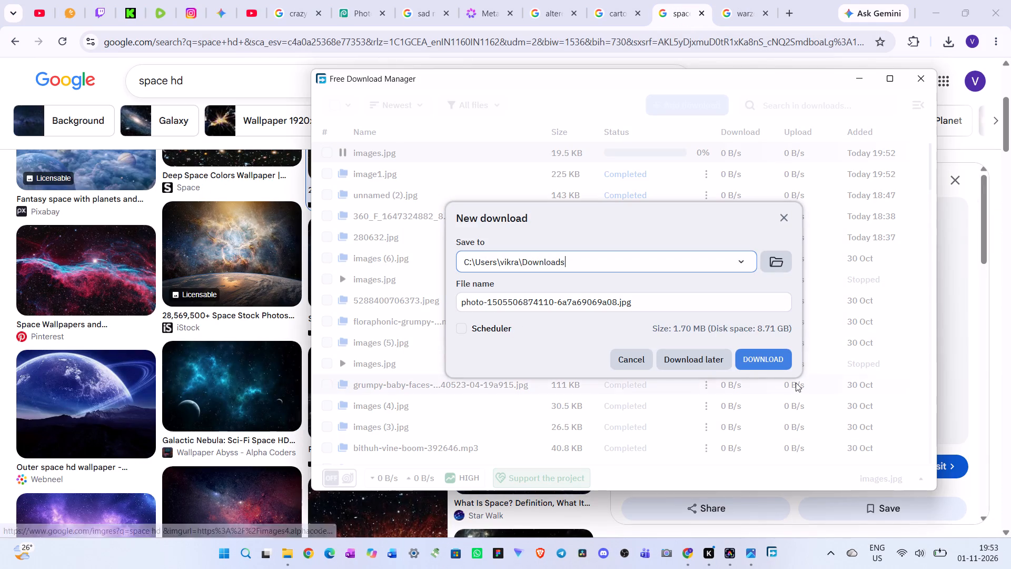
{"action": "left_click", "coordinate": [766, 362]}
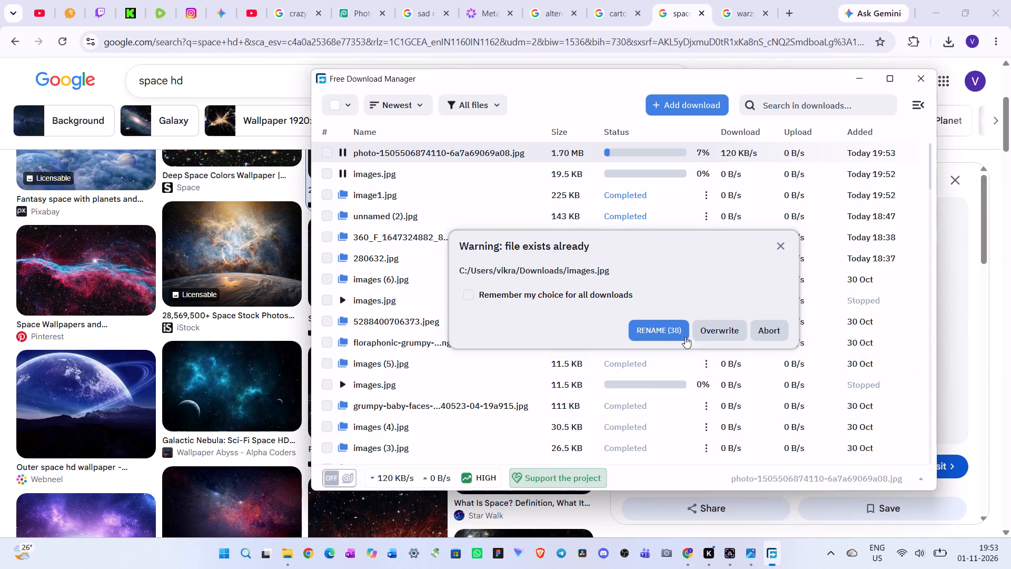
{"action": "left_click", "coordinate": [652, 322]}
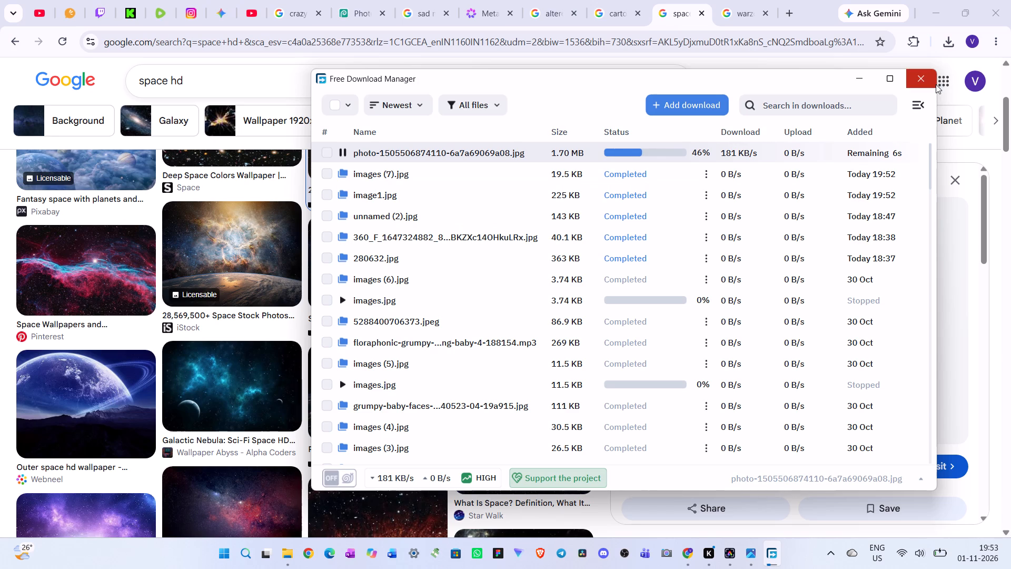
{"action": "left_click", "coordinate": [866, 79]}
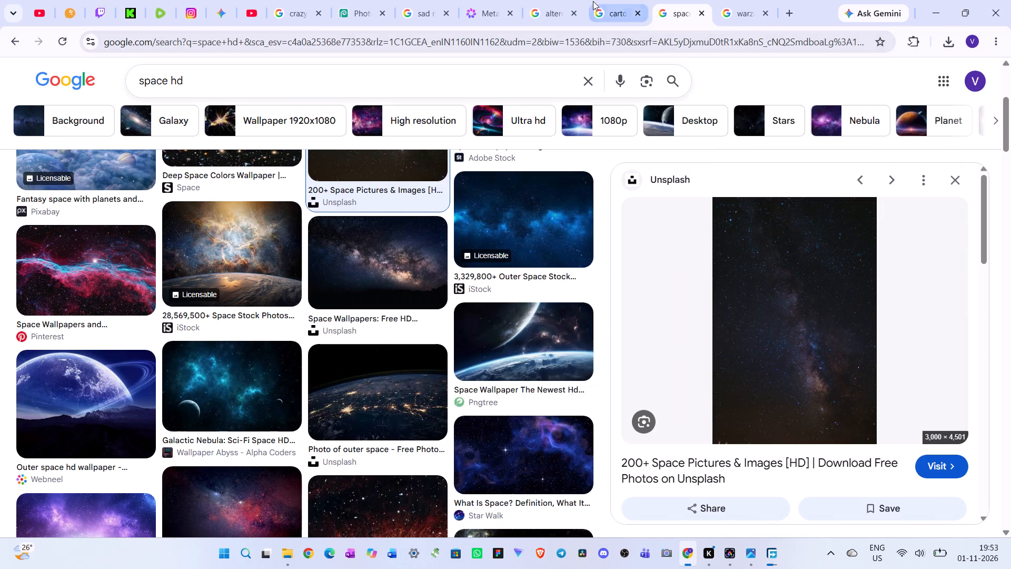
{"action": "left_click", "coordinate": [355, 13]}
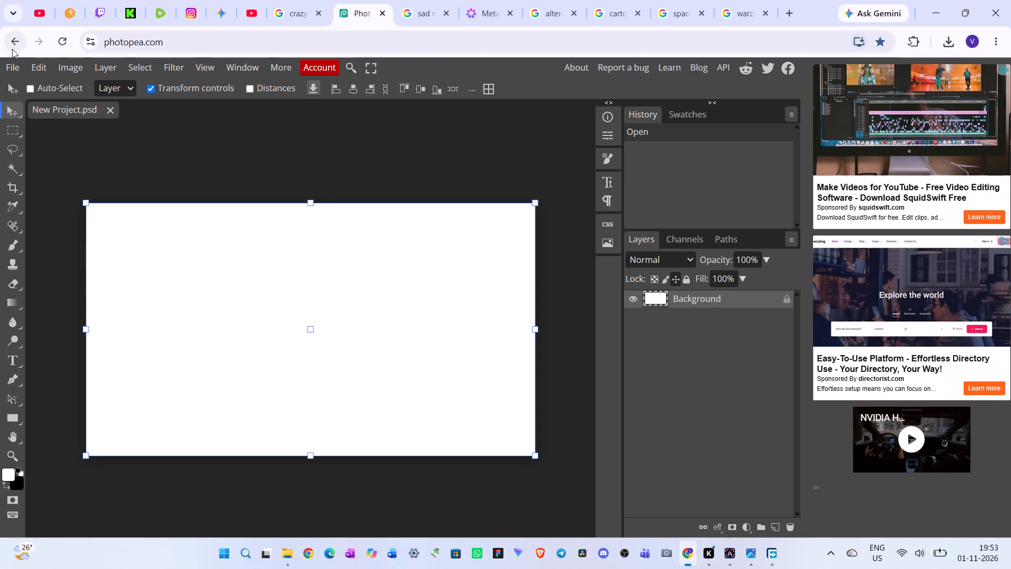
{"action": "left_click", "coordinate": [4, 66]}
{"action": "left_click", "coordinate": [47, 129]}
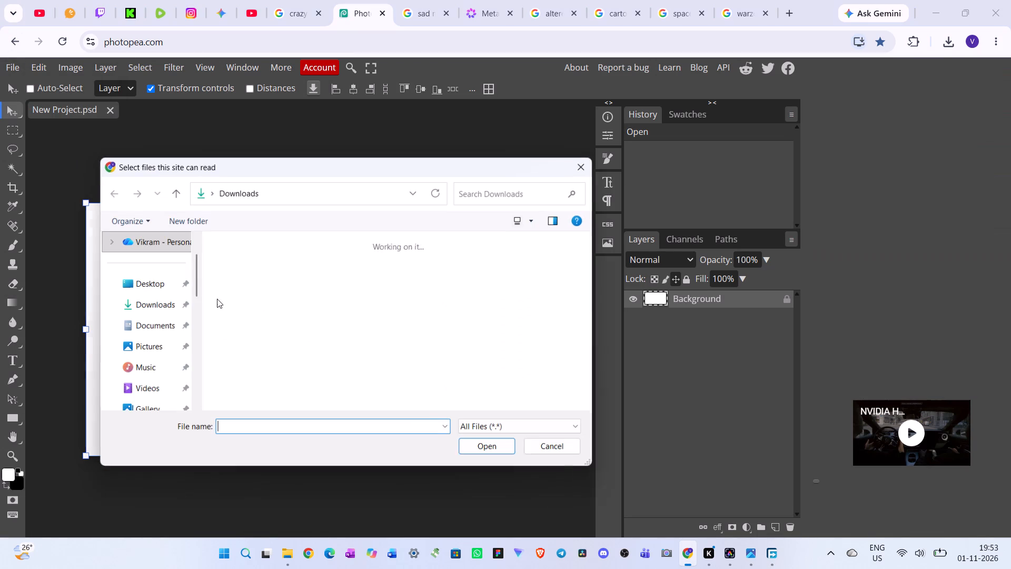
{"action": "left_click", "coordinate": [236, 293]}
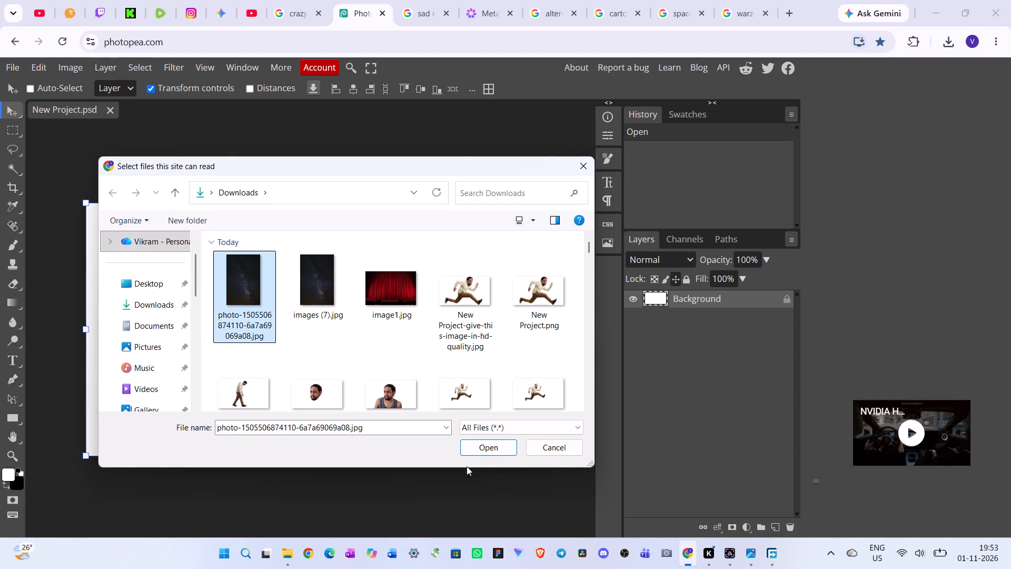
{"action": "left_click", "coordinate": [495, 445]}
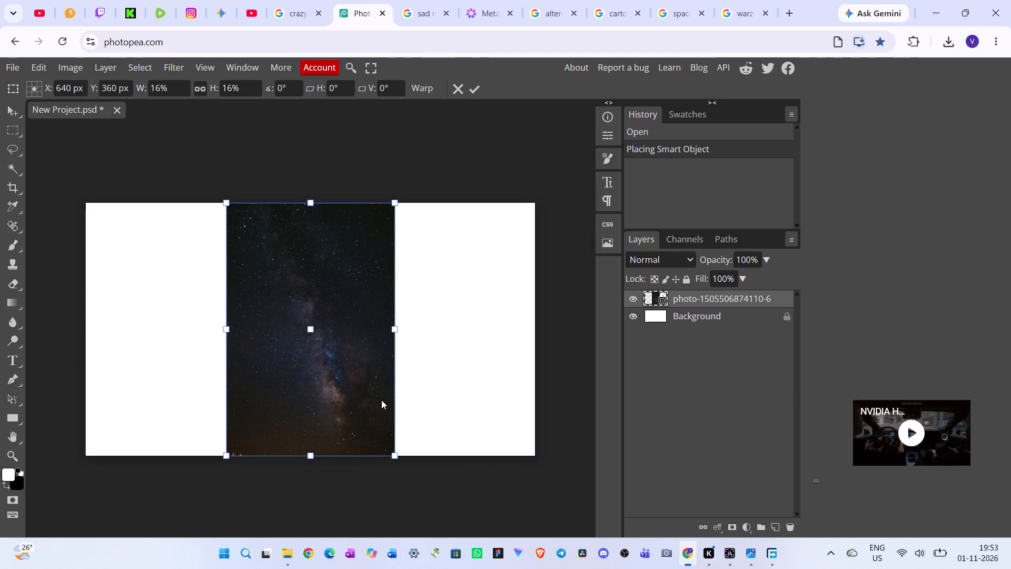
Rotate the placed Milky Way photo 90° clockwise and scale it to about 28.52% so it covers the whole canvas.
{"action": "right_click", "coordinate": [356, 397]}
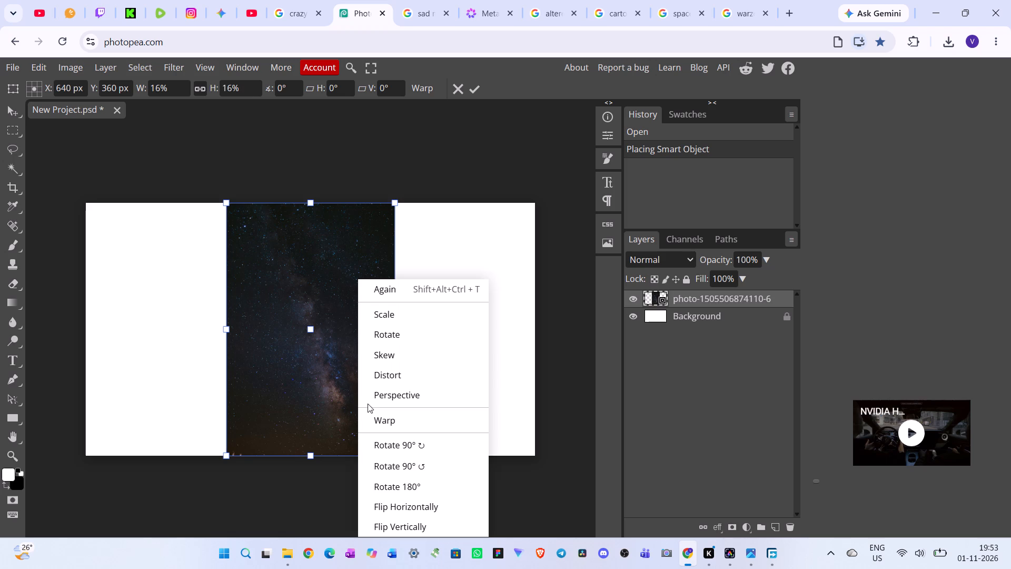
{"action": "left_click", "coordinate": [404, 448]}
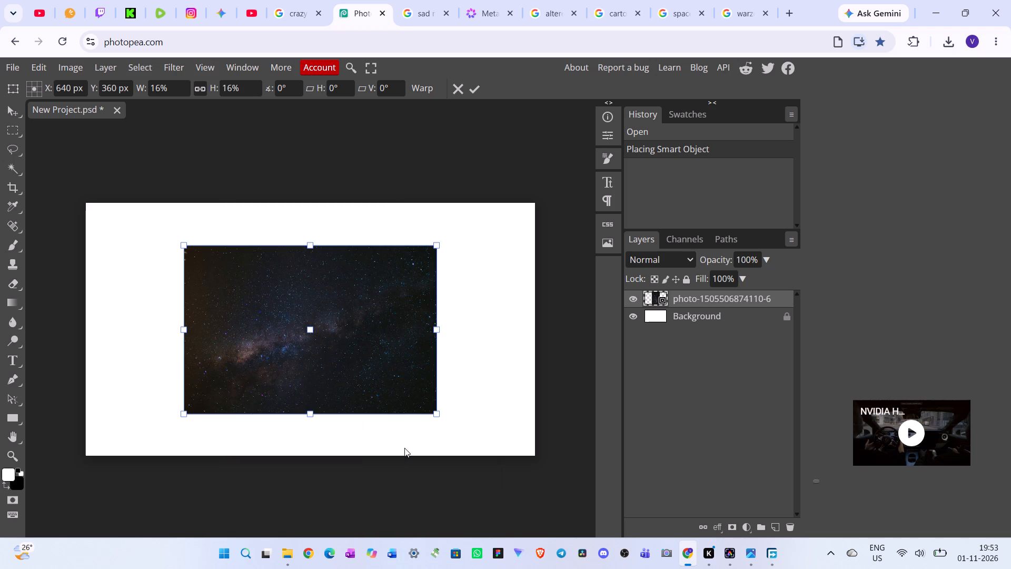
{"action": "left_click_drag", "start_coordinate": [435, 331], "coordinate": [461, 332]}
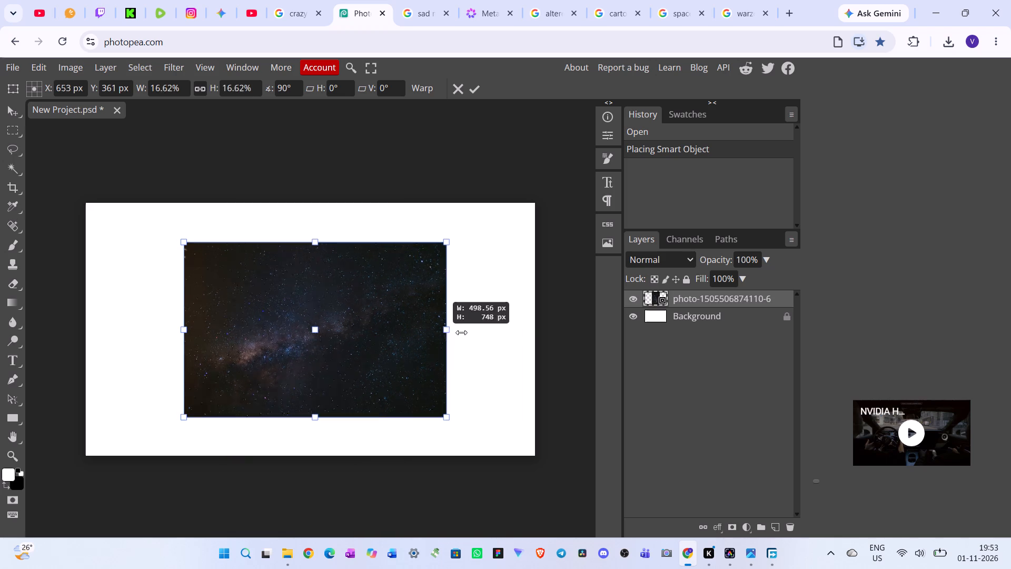
{"action": "left_click_drag", "start_coordinate": [461, 332], "coordinate": [534, 348]}
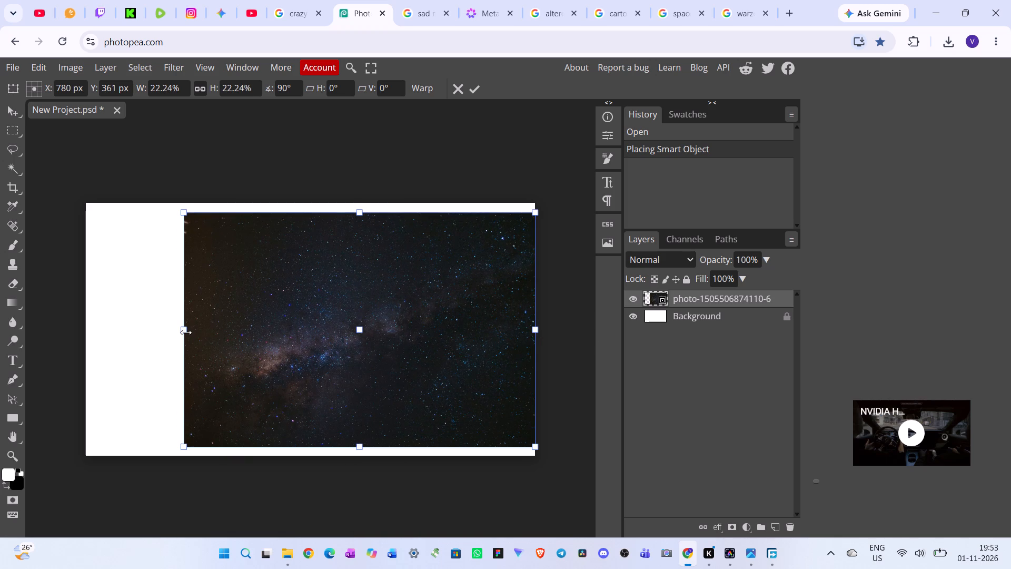
{"action": "left_click_drag", "start_coordinate": [184, 332], "coordinate": [85, 332]}
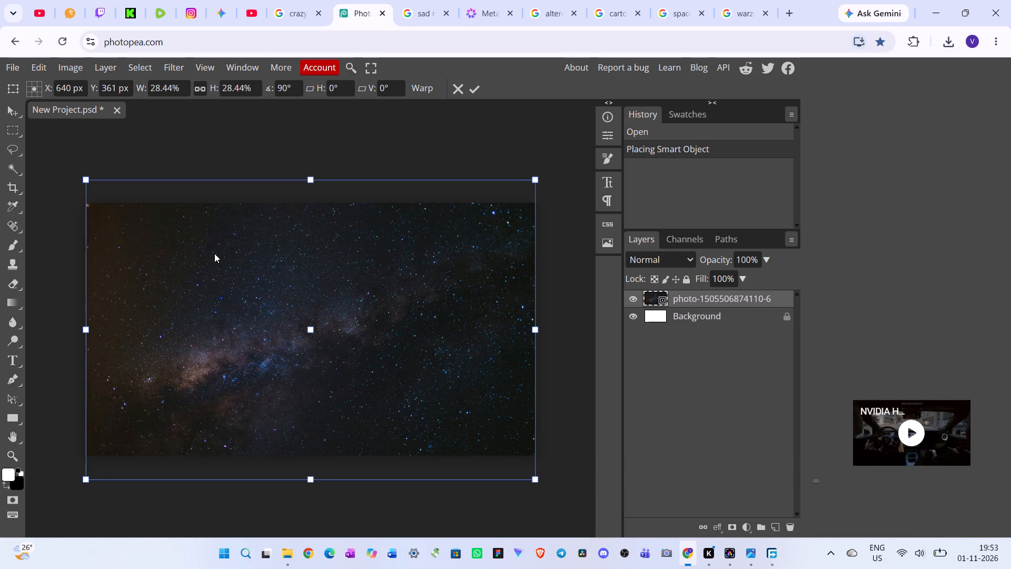
{"action": "left_click", "coordinate": [309, 182]}
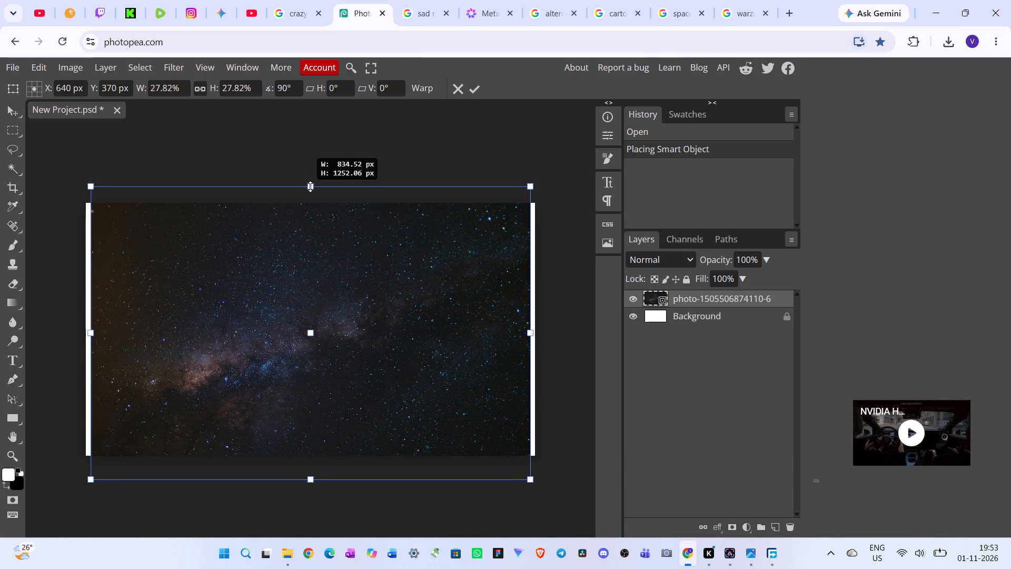
{"action": "left_click", "coordinate": [358, 499]}
{"action": "left_click", "coordinate": [699, 310]}
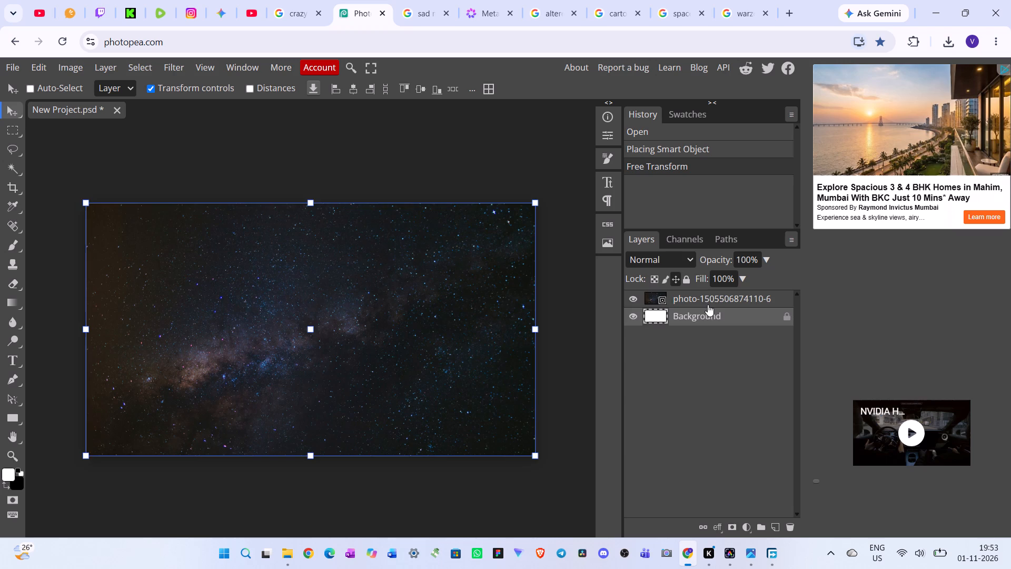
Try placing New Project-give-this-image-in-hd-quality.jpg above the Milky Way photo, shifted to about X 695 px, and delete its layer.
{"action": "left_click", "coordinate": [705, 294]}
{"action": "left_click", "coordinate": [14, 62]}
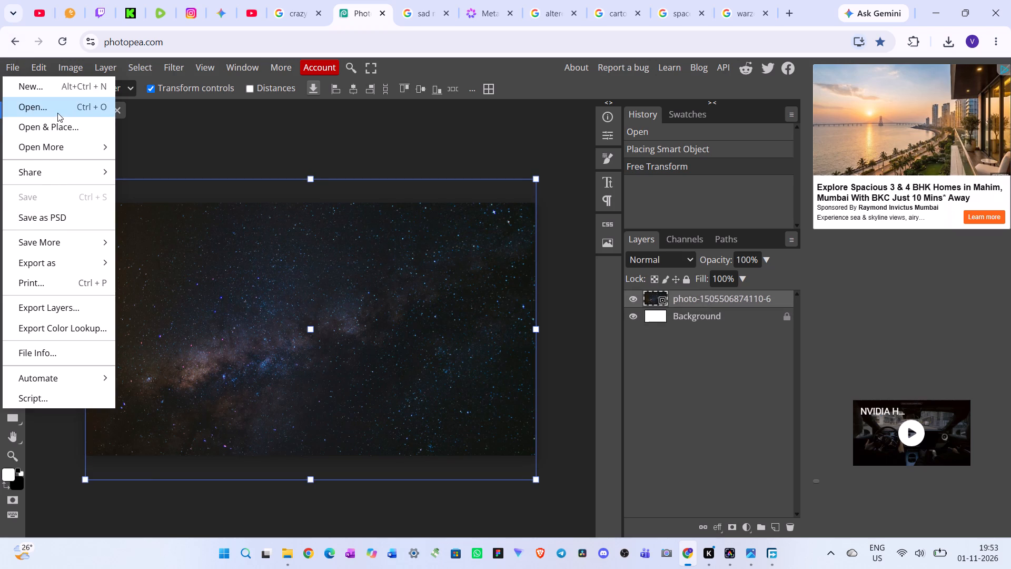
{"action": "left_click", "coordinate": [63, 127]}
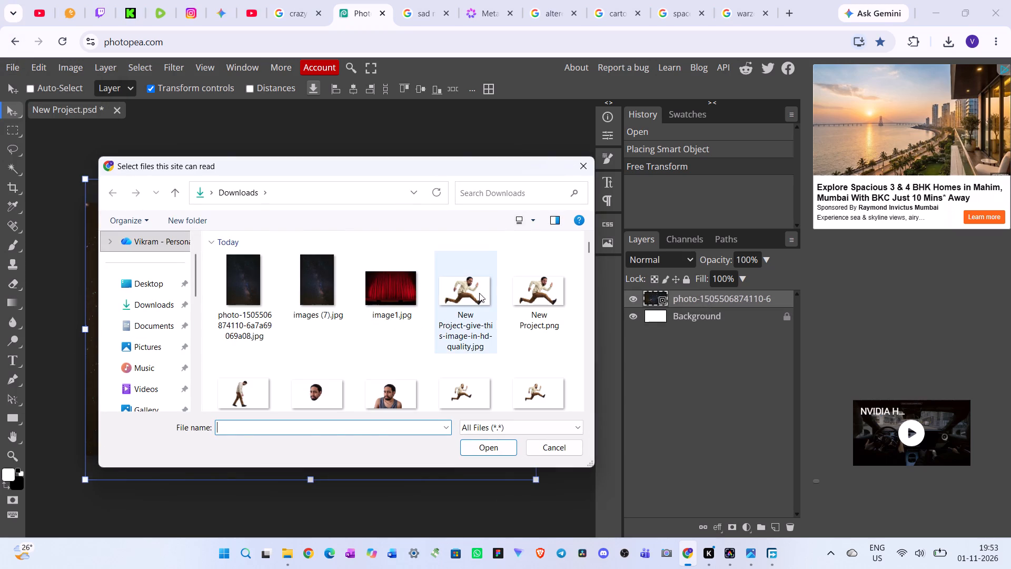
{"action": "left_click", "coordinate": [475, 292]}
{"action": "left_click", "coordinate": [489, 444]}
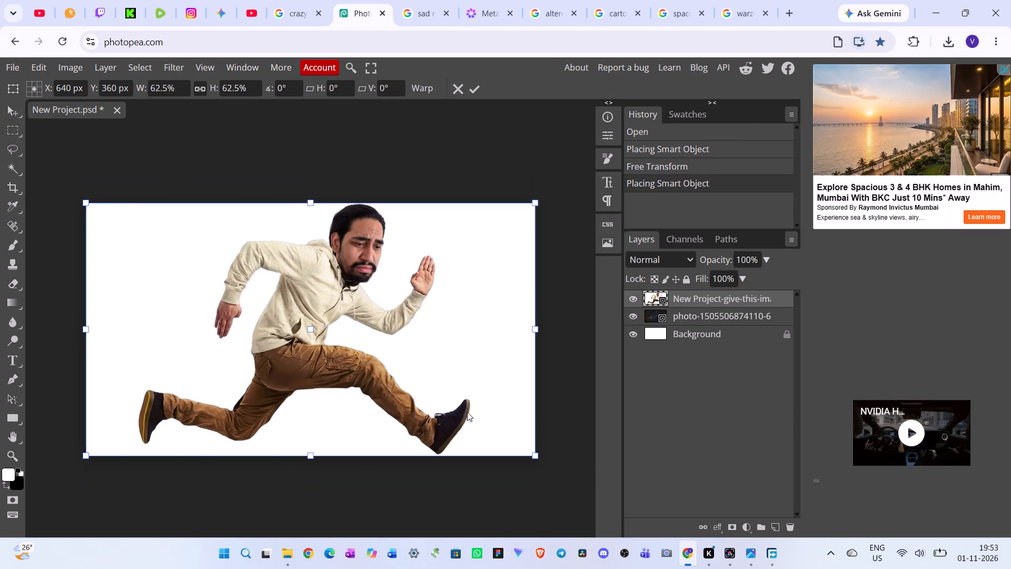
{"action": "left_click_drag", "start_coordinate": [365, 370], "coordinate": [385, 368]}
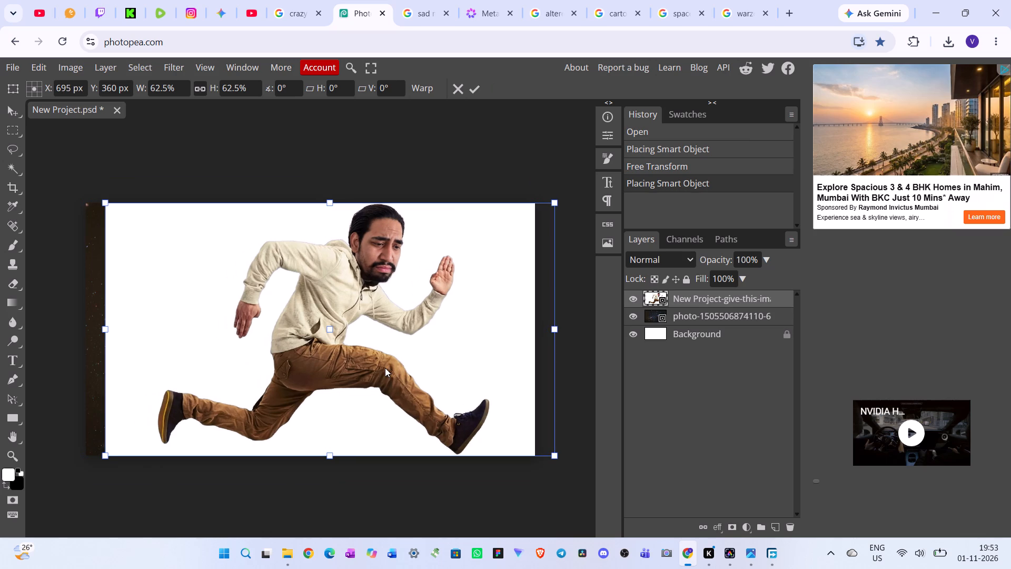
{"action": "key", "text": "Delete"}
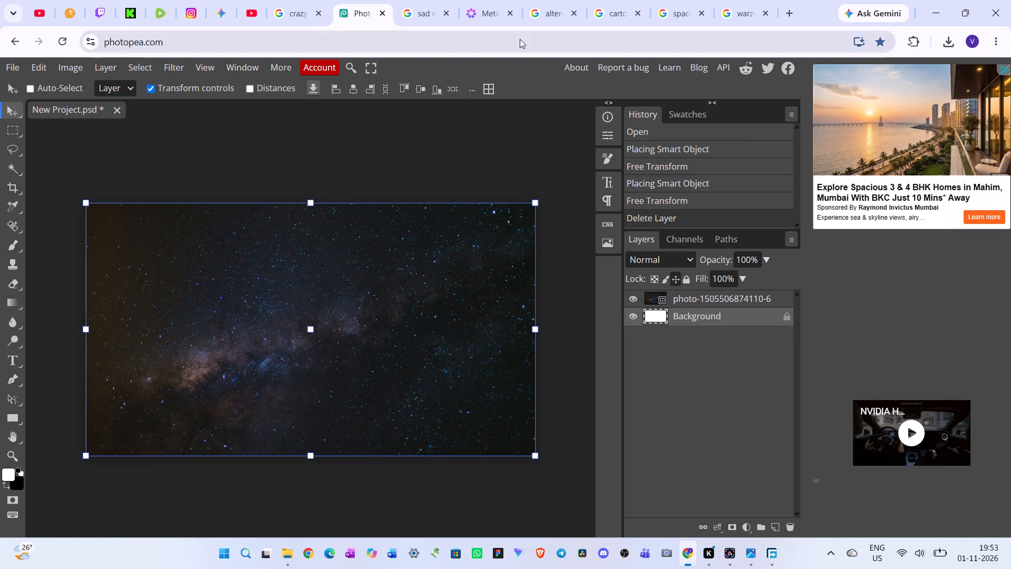
{"action": "left_click_drag", "start_coordinate": [794, 9], "coordinate": [783, 12]}
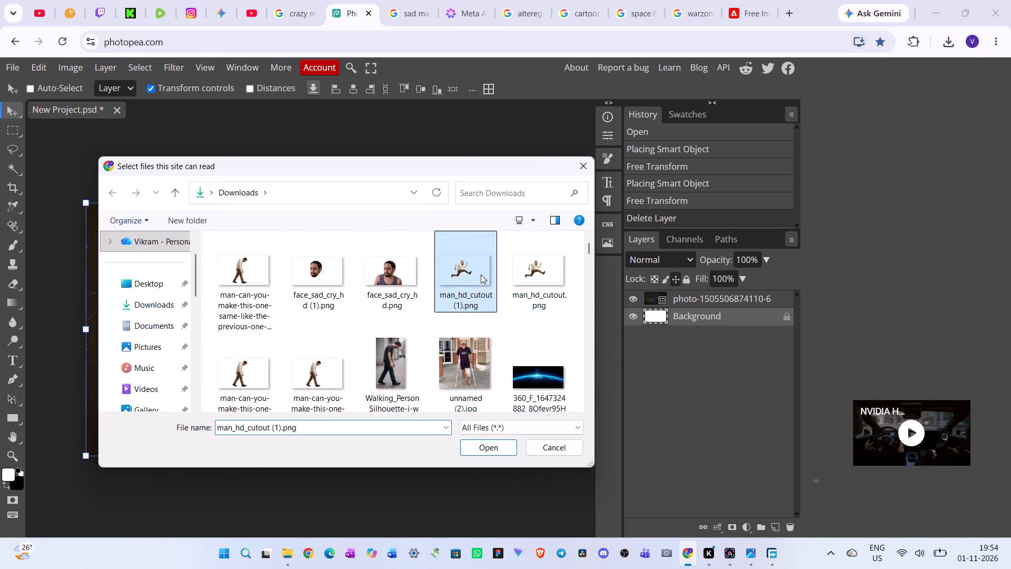
{"action": "left_click", "coordinate": [493, 445]}
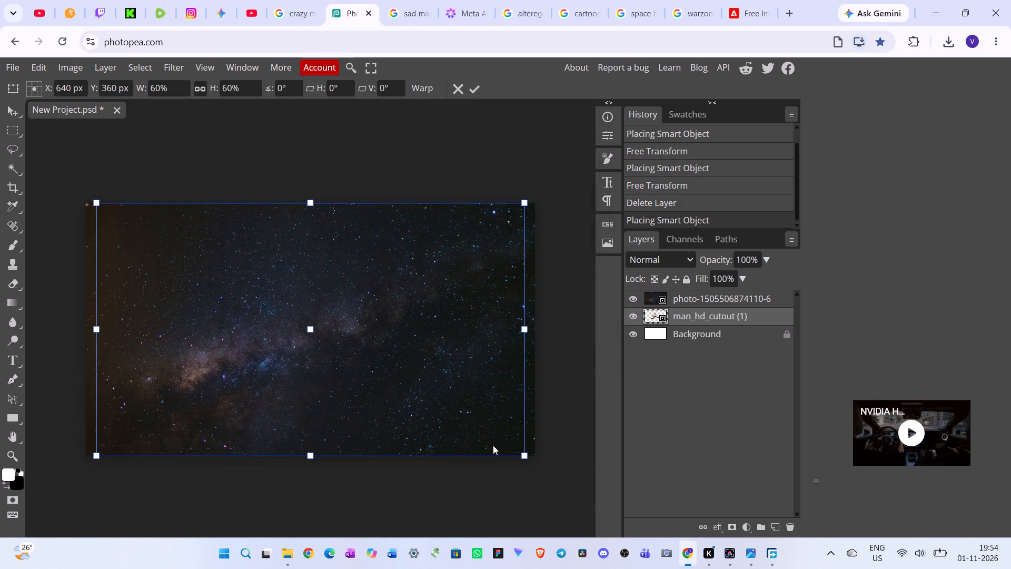
{"action": "left_click_drag", "start_coordinate": [712, 315], "coordinate": [710, 292]}
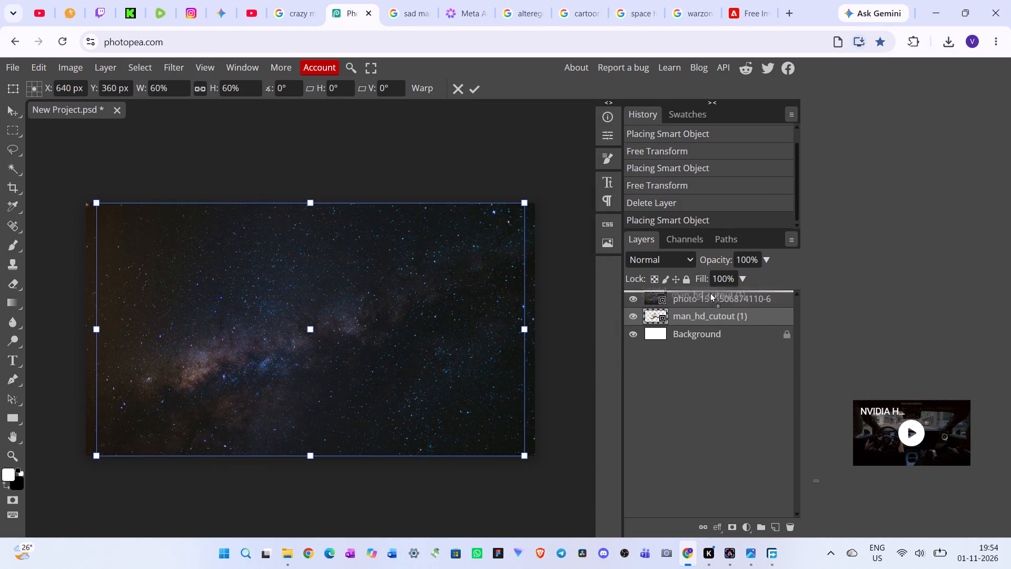
{"action": "left_click_drag", "start_coordinate": [710, 292], "coordinate": [709, 292]}
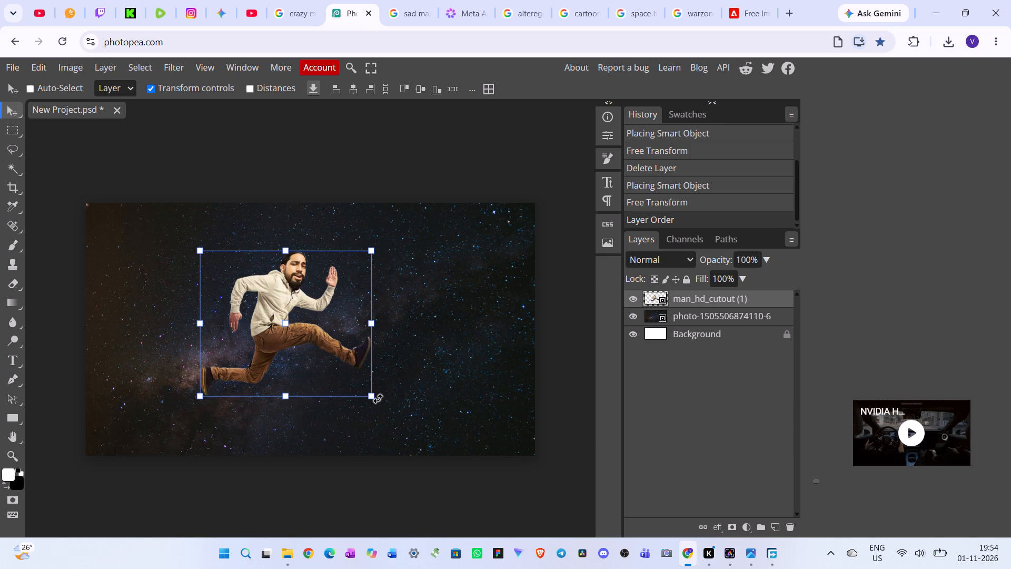
Move the running man cutout up to about X 640 px, Y 317 px and select the Milky Way photo layer.
{"action": "left_click_drag", "start_coordinate": [380, 403], "coordinate": [385, 414]}
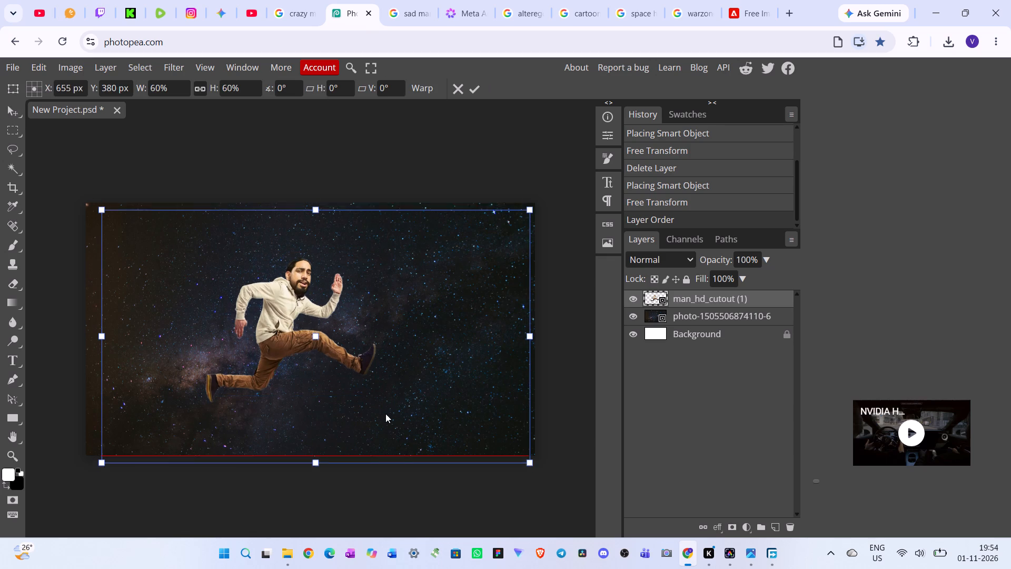
{"action": "left_click_drag", "start_coordinate": [385, 414], "coordinate": [383, 388]}
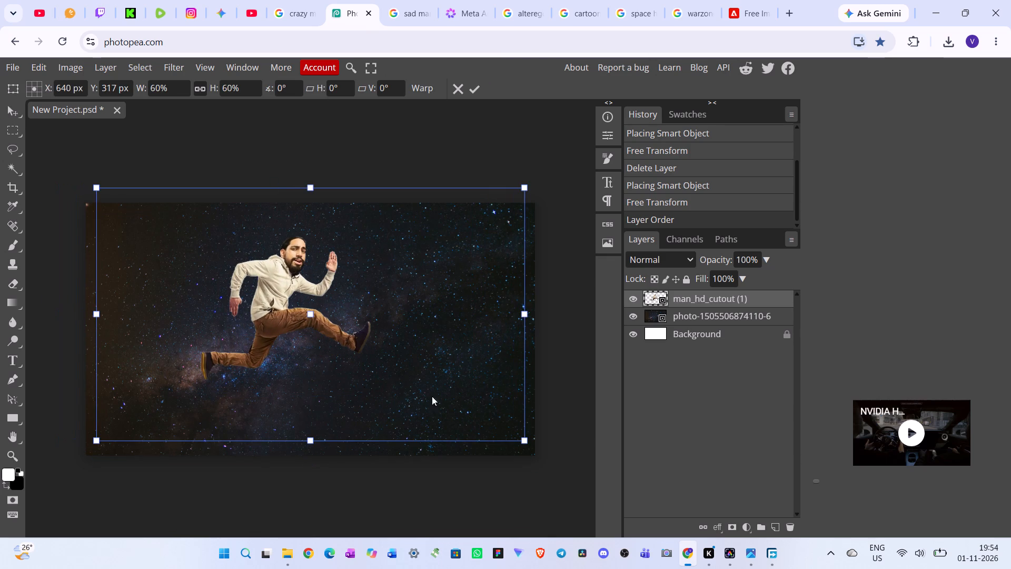
{"action": "left_click", "coordinate": [676, 314]}
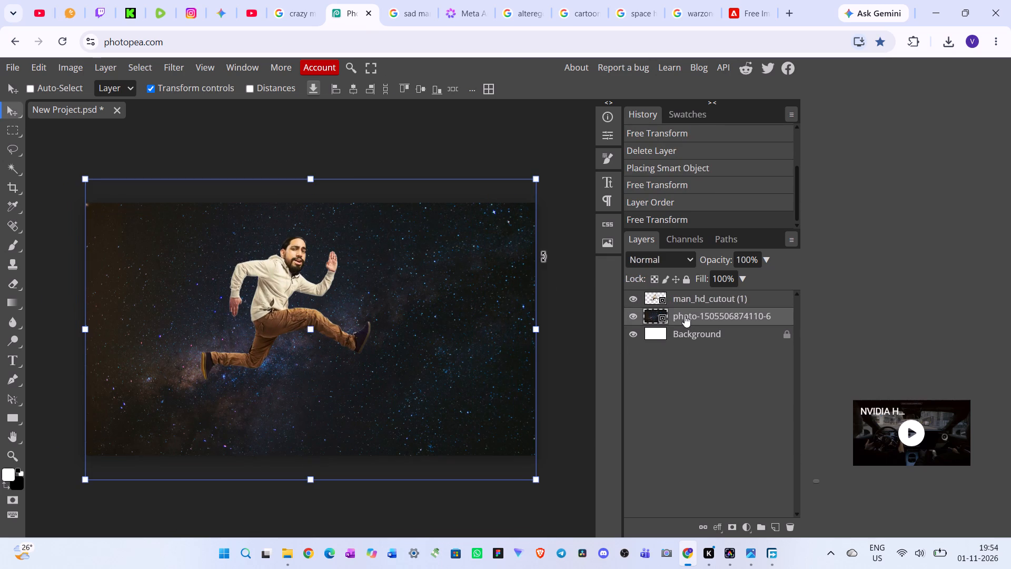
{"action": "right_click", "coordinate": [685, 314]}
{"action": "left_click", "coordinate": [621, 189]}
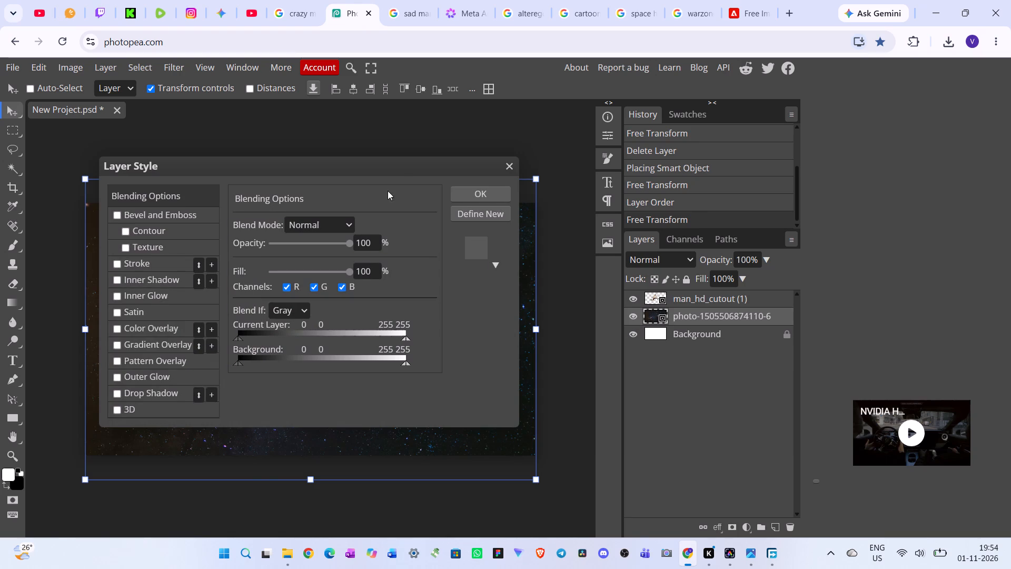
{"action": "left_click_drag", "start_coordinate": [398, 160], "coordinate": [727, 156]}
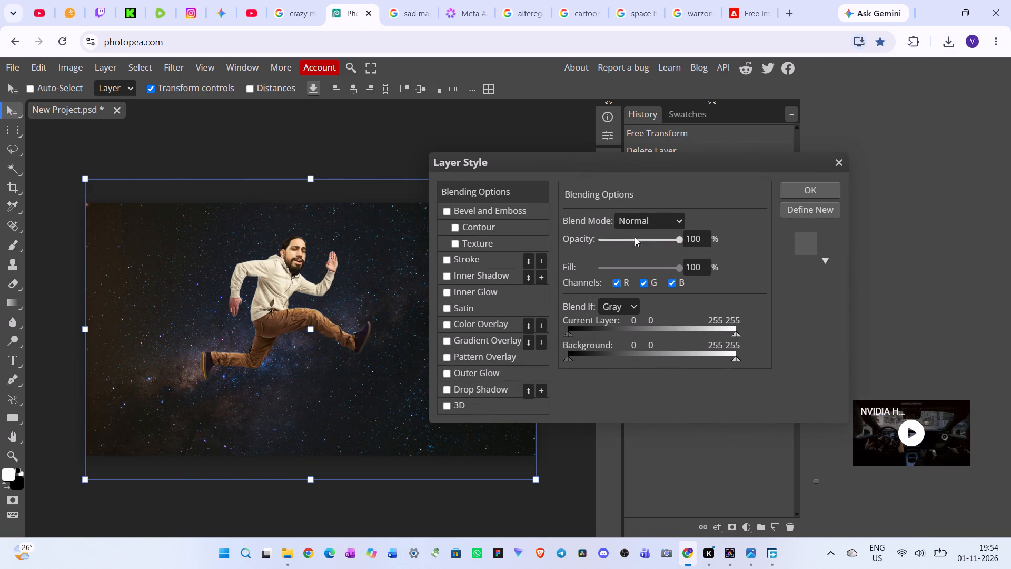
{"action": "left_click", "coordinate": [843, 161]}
Open Camera Raw on the Milky Way photo and set exposure -0.1, contrast 49, highlights about -19, and shadows slightly below 0.
{"action": "left_click", "coordinate": [171, 66]}
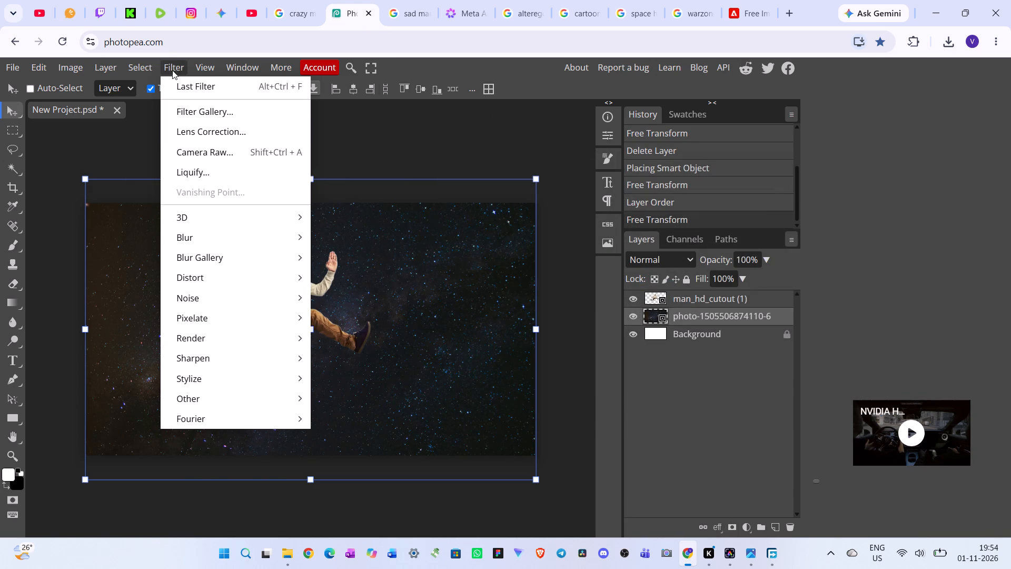
{"action": "left_click", "coordinate": [216, 151]}
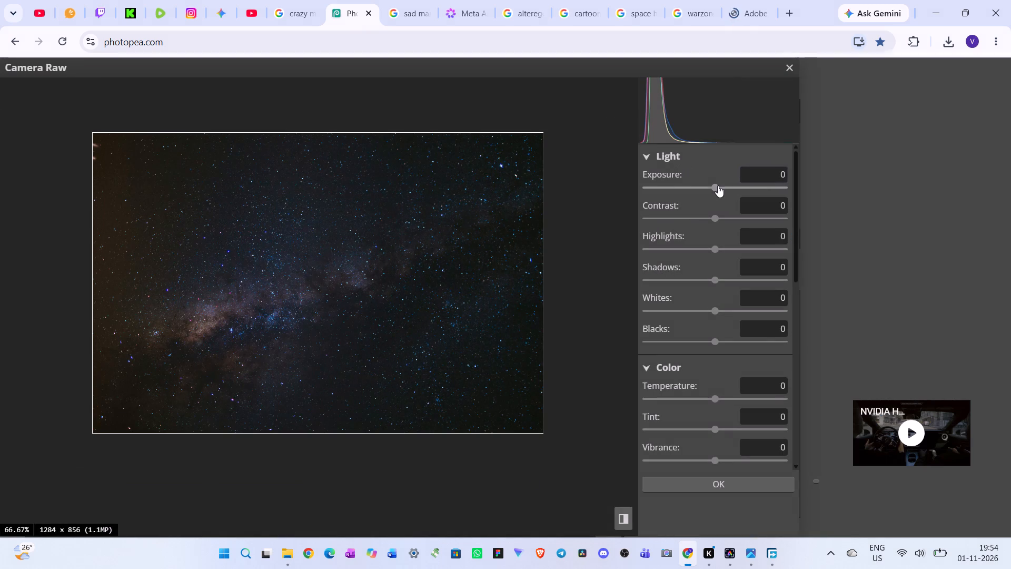
{"action": "left_click_drag", "start_coordinate": [718, 187], "coordinate": [705, 201]}
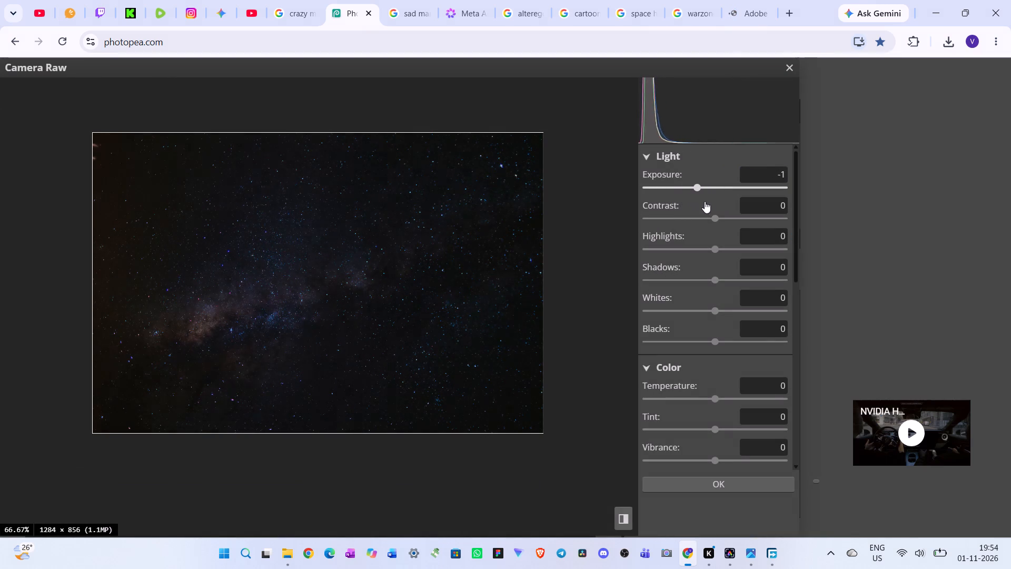
{"action": "left_click_drag", "start_coordinate": [705, 201], "coordinate": [714, 203]}
{"action": "left_click_drag", "start_coordinate": [711, 219], "coordinate": [738, 222]}
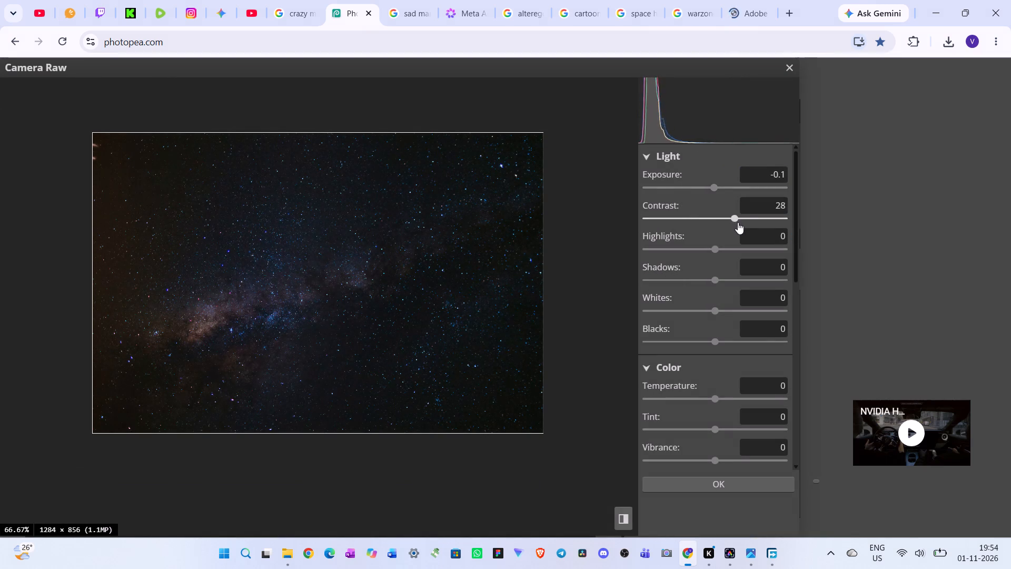
{"action": "left_click_drag", "start_coordinate": [738, 222], "coordinate": [749, 227]}
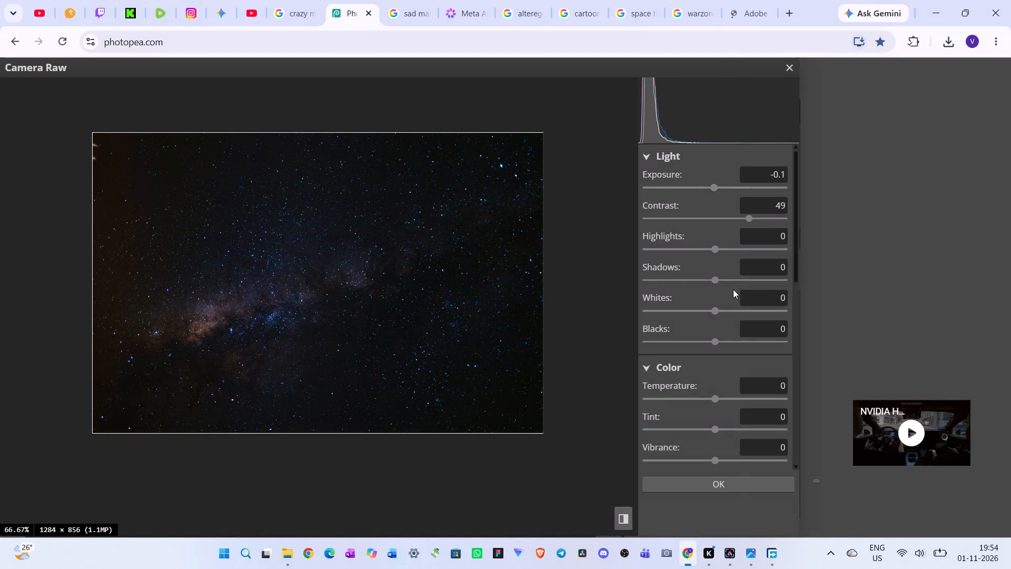
{"action": "left_click_drag", "start_coordinate": [713, 251], "coordinate": [703, 261]}
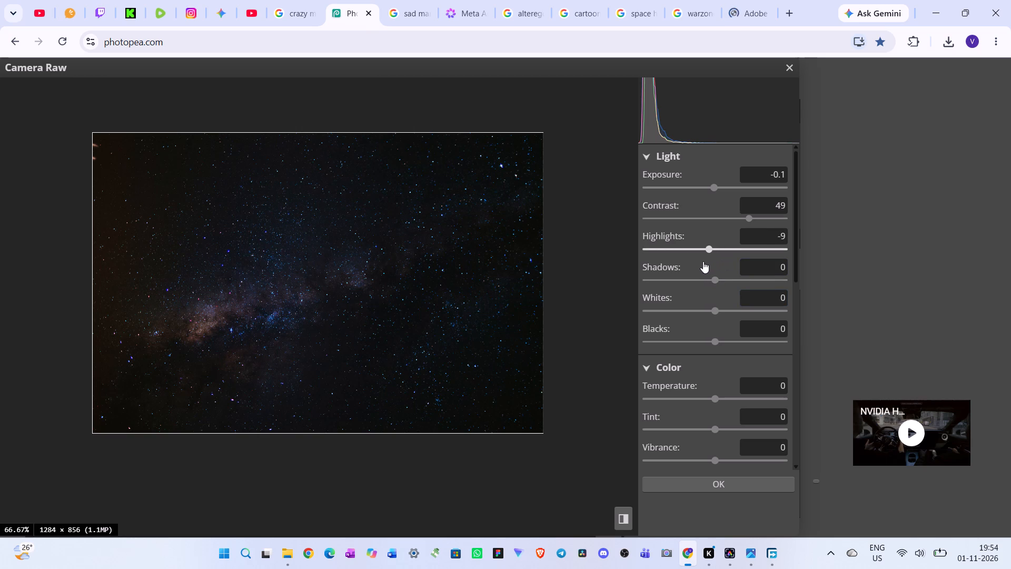
{"action": "left_click_drag", "start_coordinate": [703, 261], "coordinate": [702, 262]}
{"action": "left_click_drag", "start_coordinate": [712, 280], "coordinate": [695, 287]}
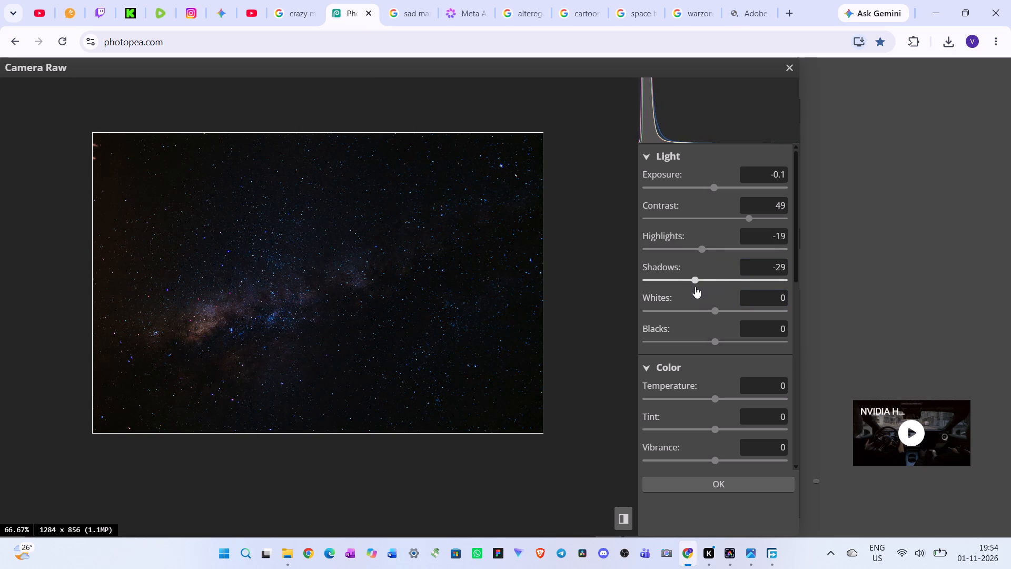
{"action": "left_click_drag", "start_coordinate": [695, 287], "coordinate": [713, 288]}
Keep the temperature at 0, lower saturation to about -34, apply the Camera Raw filter, and collapse the photo layer's smart filters.
{"action": "scroll", "coordinate": [713, 309], "scroll_direction": "down", "scroll_amount": 2}
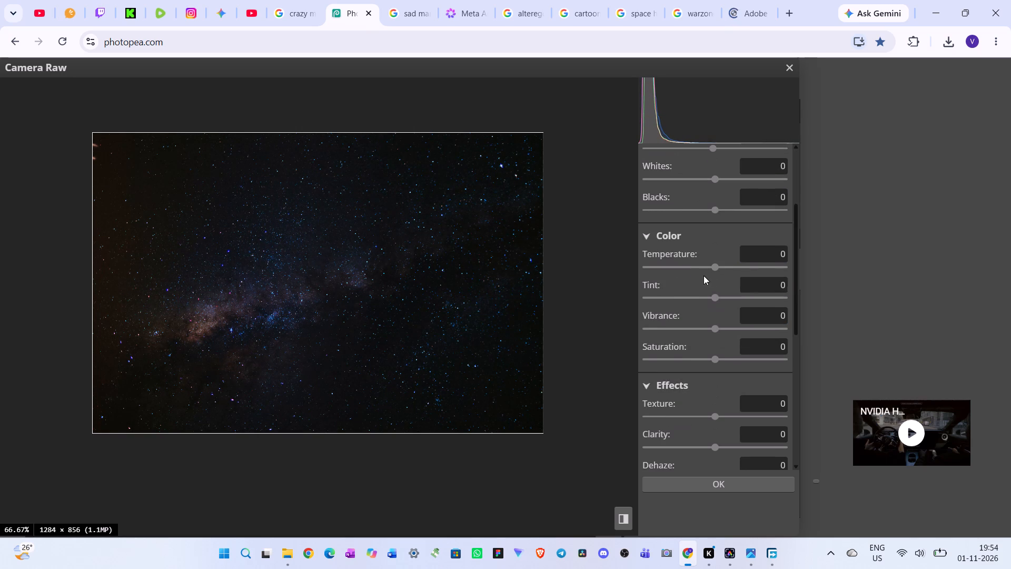
{"action": "left_click_drag", "start_coordinate": [718, 269], "coordinate": [714, 281]}
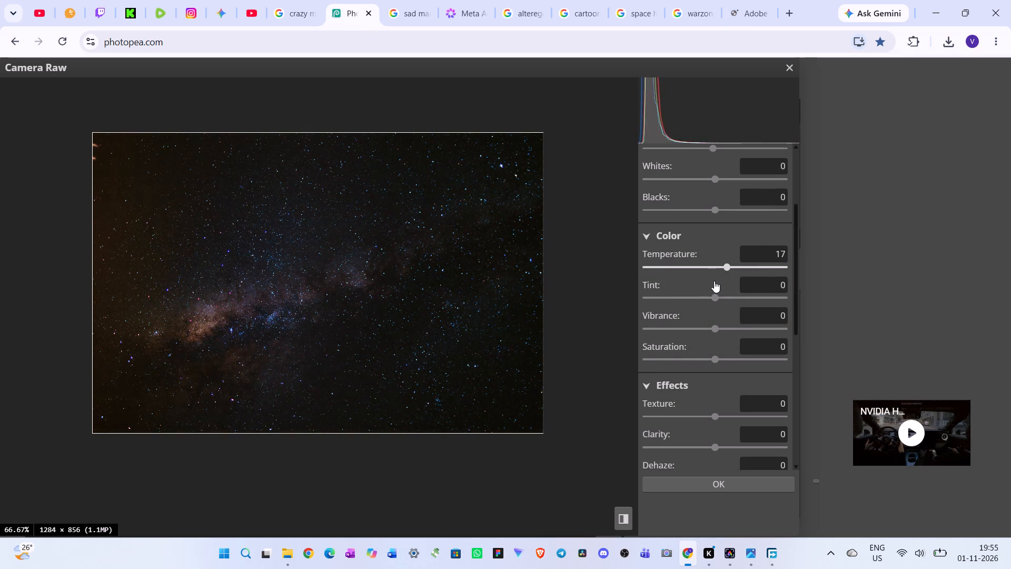
{"action": "left_click_drag", "start_coordinate": [714, 281], "coordinate": [714, 283]}
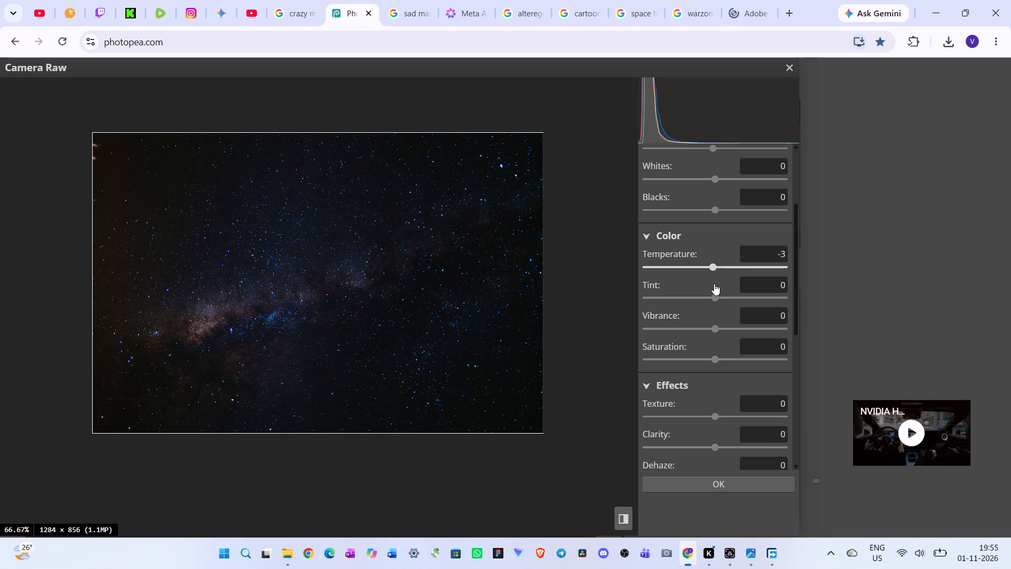
{"action": "left_click_drag", "start_coordinate": [714, 283], "coordinate": [715, 284]}
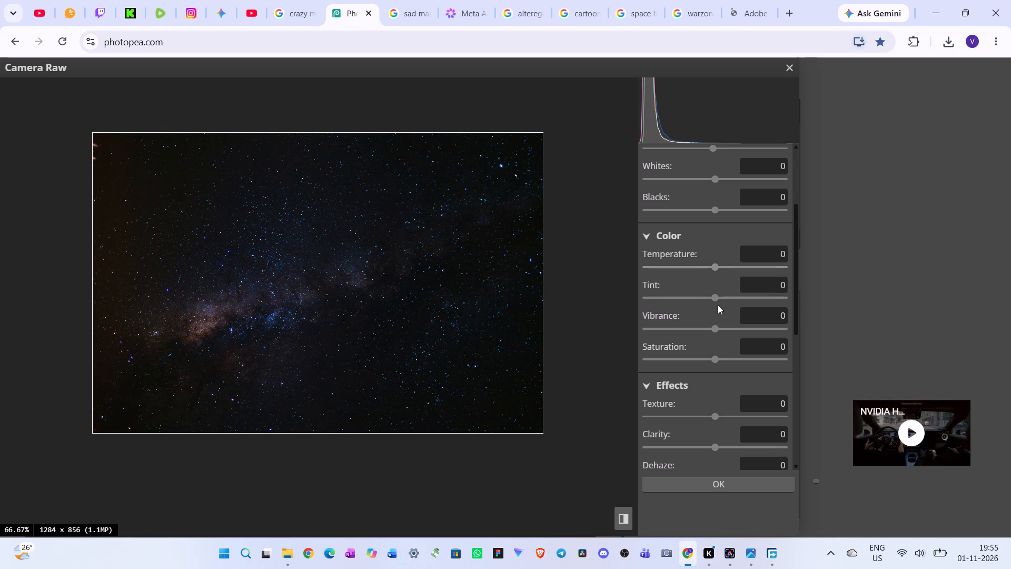
{"action": "left_click_drag", "start_coordinate": [711, 359], "coordinate": [728, 361]}
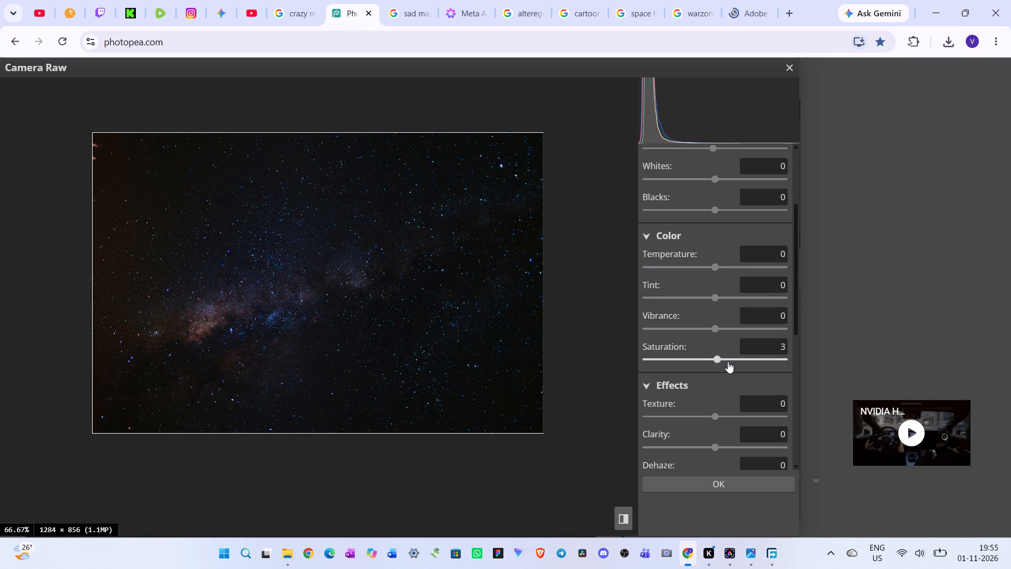
{"action": "left_click_drag", "start_coordinate": [728, 361], "coordinate": [701, 366]}
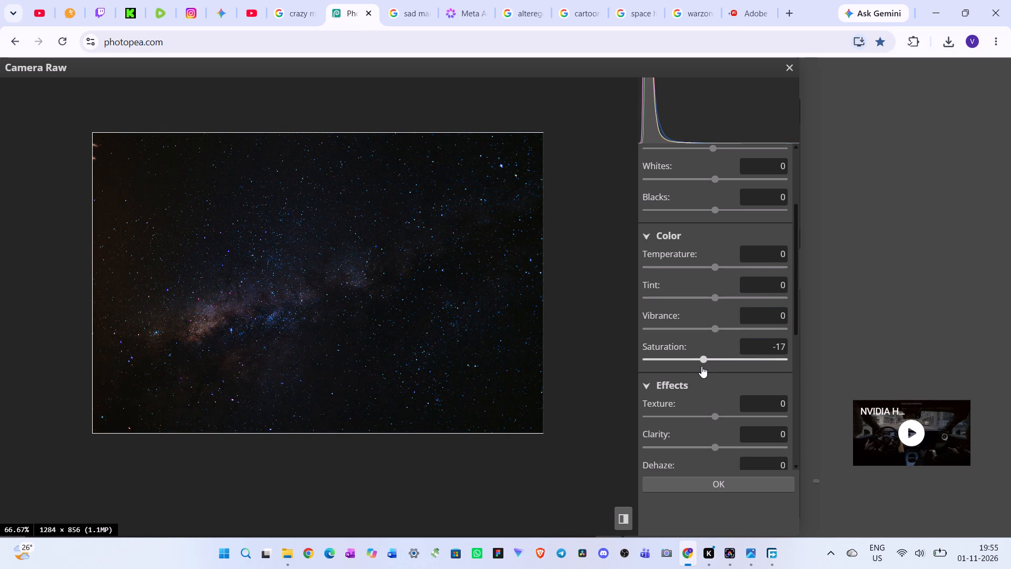
{"action": "left_click_drag", "start_coordinate": [701, 366], "coordinate": [689, 366]}
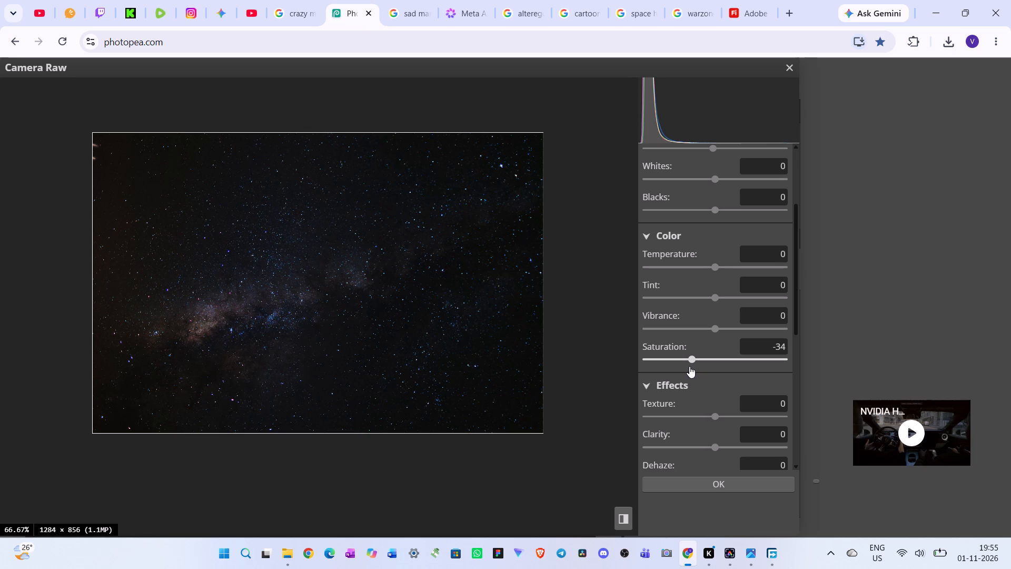
{"action": "left_click_drag", "start_coordinate": [689, 366], "coordinate": [689, 366]}
{"action": "left_click", "coordinate": [709, 488]}
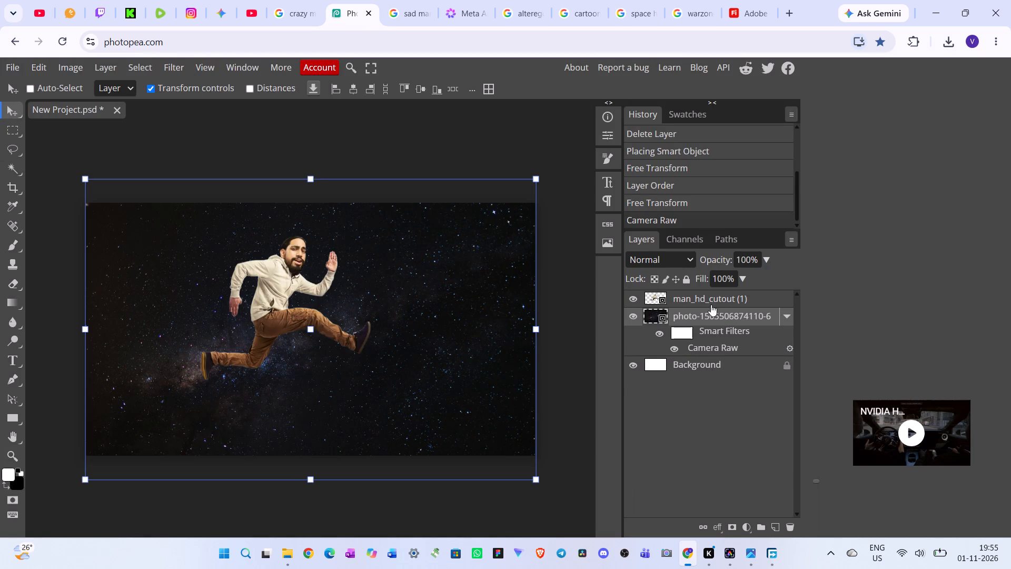
{"action": "left_click", "coordinate": [791, 316]}
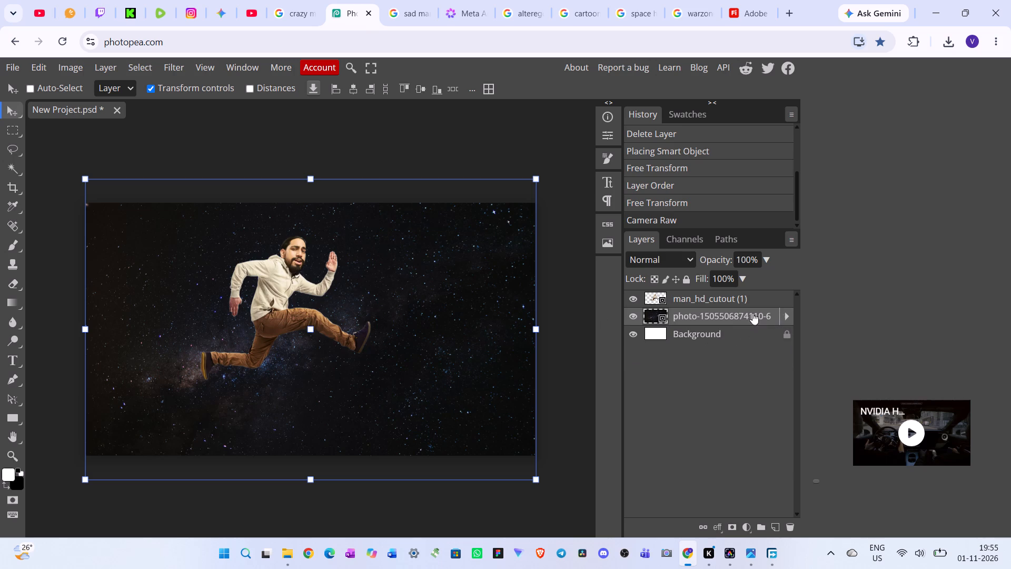
Select the man_hd_cutout (1) layer and reposition the running man slightly higher, near the middle of the canvas.
{"action": "left_click", "coordinate": [698, 298]}
{"action": "left_click_drag", "start_coordinate": [300, 320], "coordinate": [455, 345]}
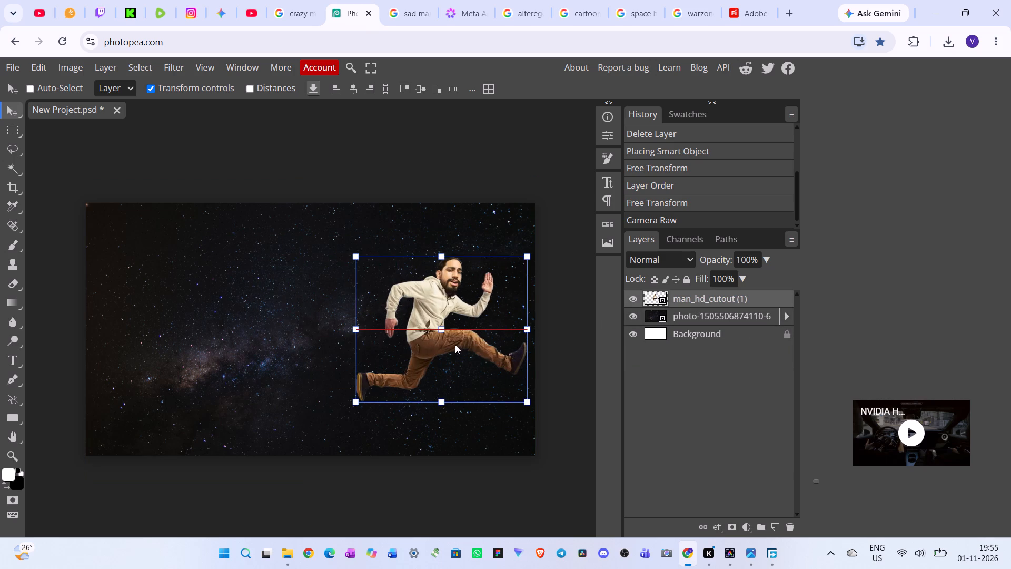
{"action": "left_click_drag", "start_coordinate": [455, 345], "coordinate": [319, 322]}
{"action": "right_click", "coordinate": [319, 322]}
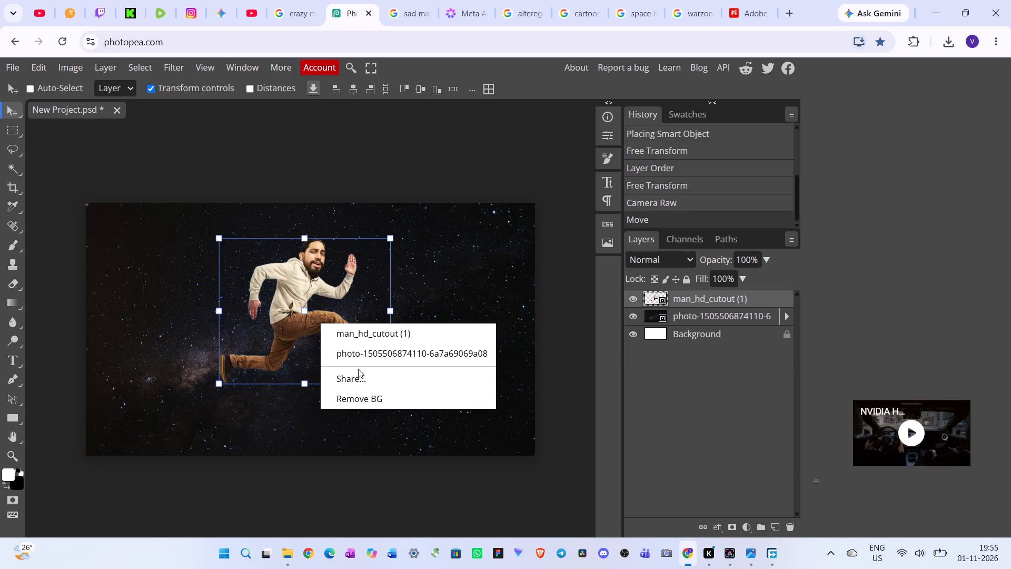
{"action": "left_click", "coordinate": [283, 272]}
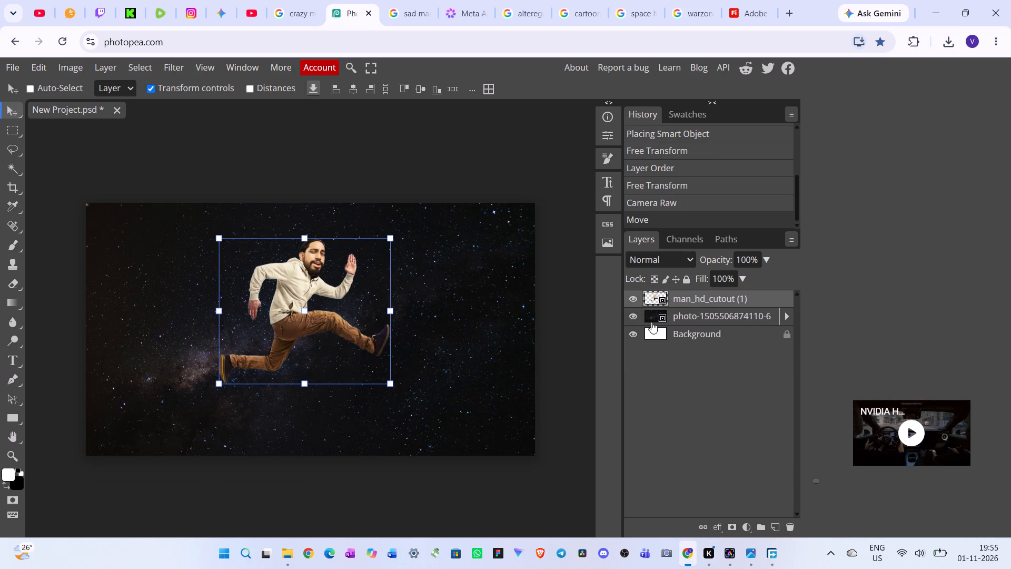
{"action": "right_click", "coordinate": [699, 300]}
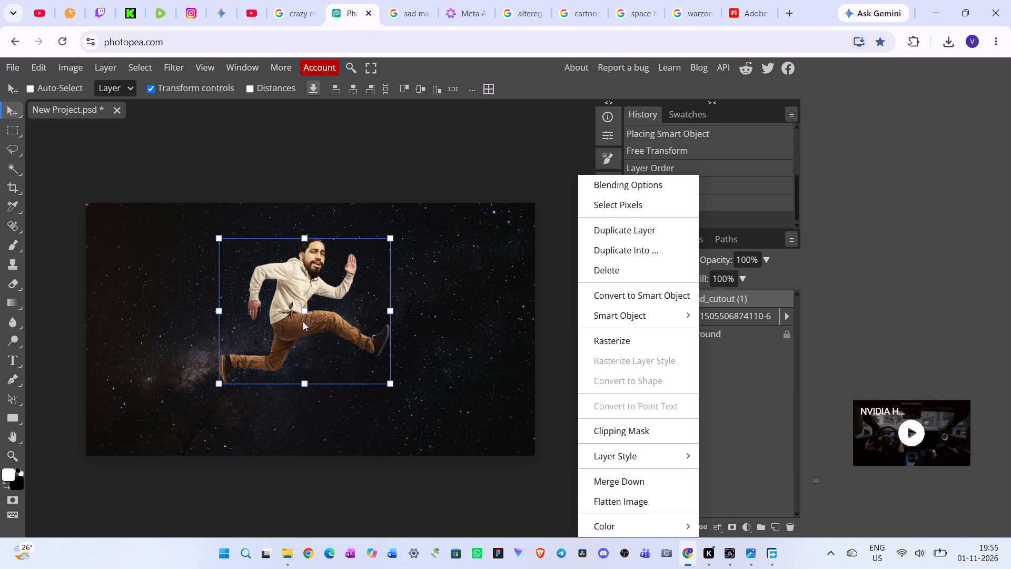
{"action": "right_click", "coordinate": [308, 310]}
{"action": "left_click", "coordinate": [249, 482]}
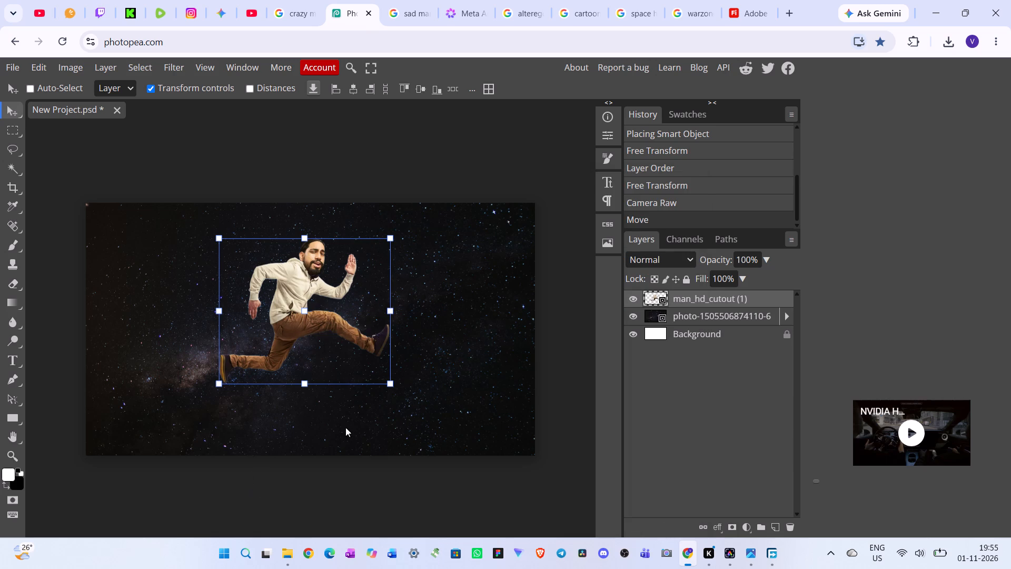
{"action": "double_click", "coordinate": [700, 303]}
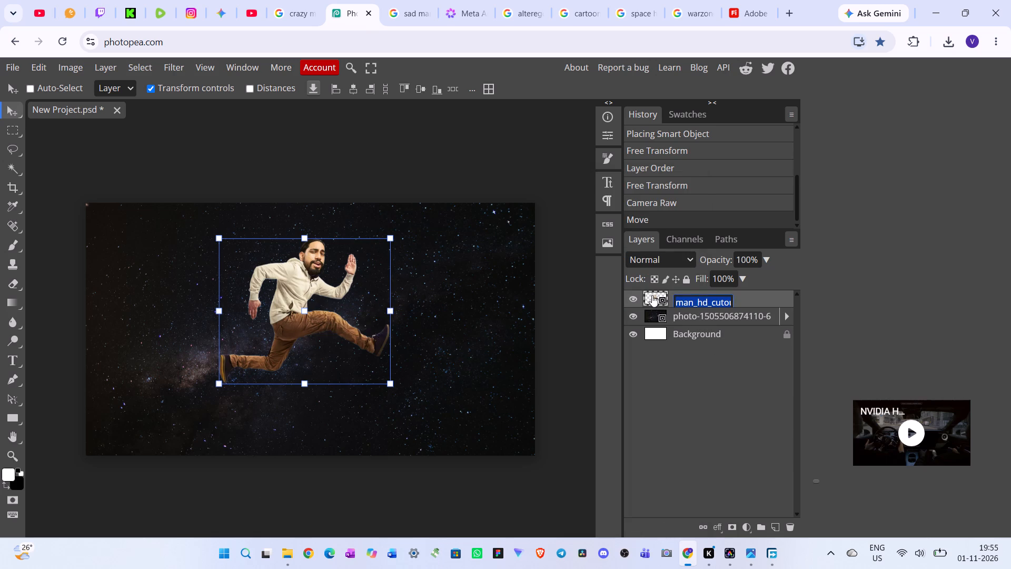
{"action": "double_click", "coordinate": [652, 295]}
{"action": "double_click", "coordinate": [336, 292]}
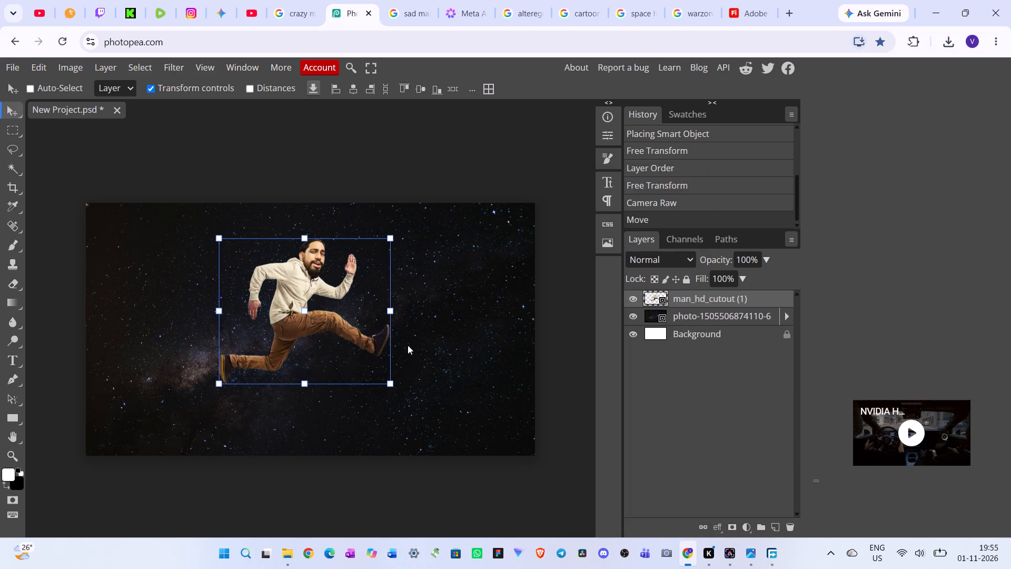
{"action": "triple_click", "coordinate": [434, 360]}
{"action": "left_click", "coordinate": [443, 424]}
Flip the running man cutout horizontally.
{"action": "left_click", "coordinate": [12, 64]}
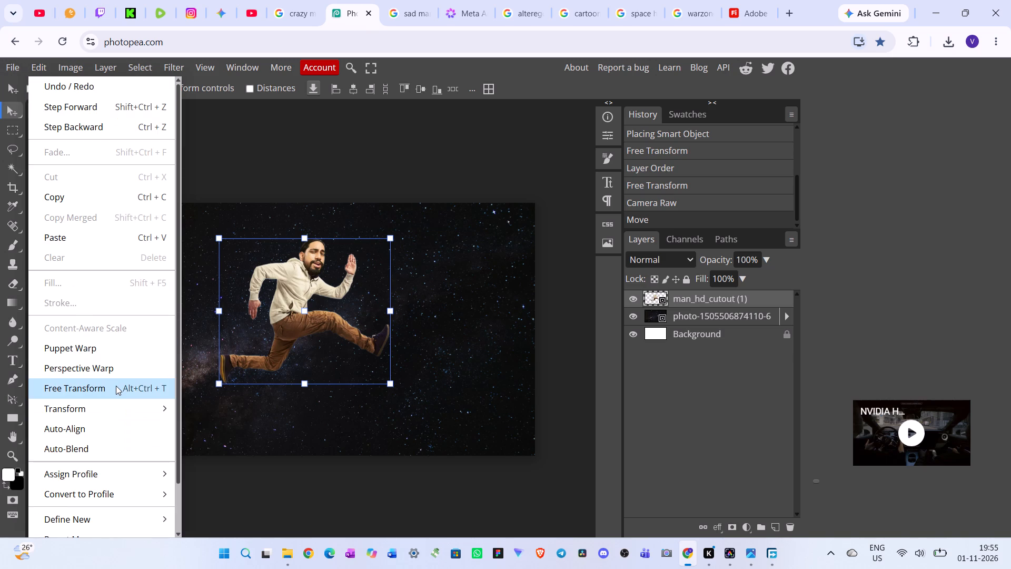
{"action": "left_click", "coordinate": [108, 408]}
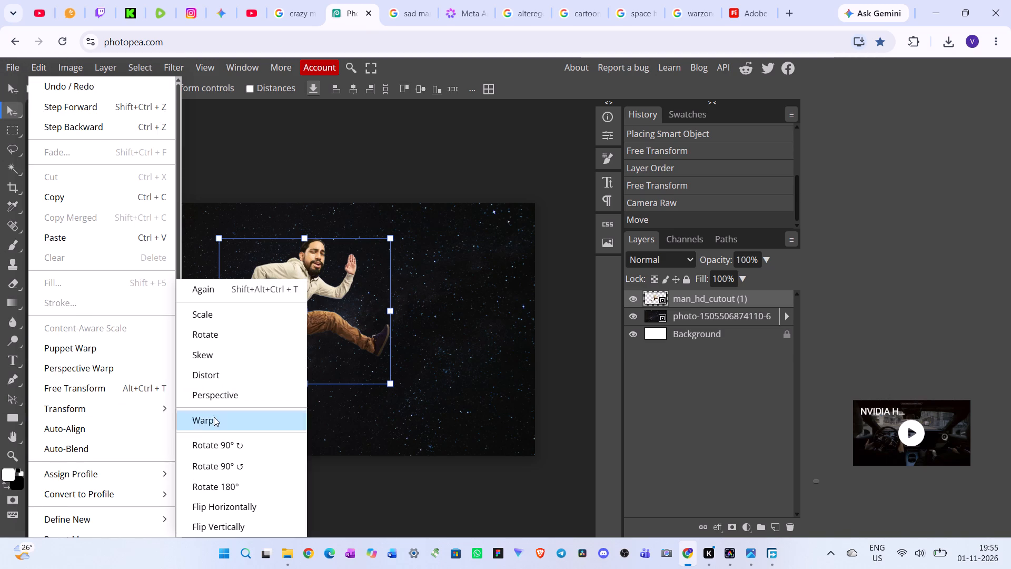
{"action": "left_click", "coordinate": [242, 511]}
Move the flipped running man over the left part of the starry background, to about X 245 px, Y 360 px.
{"action": "left_click_drag", "start_coordinate": [362, 341], "coordinate": [306, 344]}
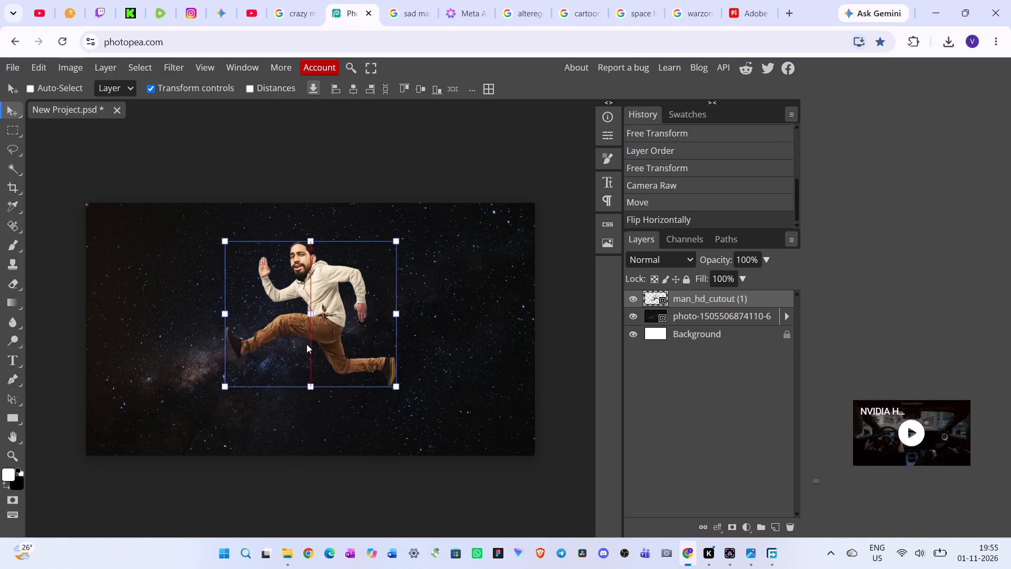
{"action": "left_click_drag", "start_coordinate": [306, 344], "coordinate": [233, 344]}
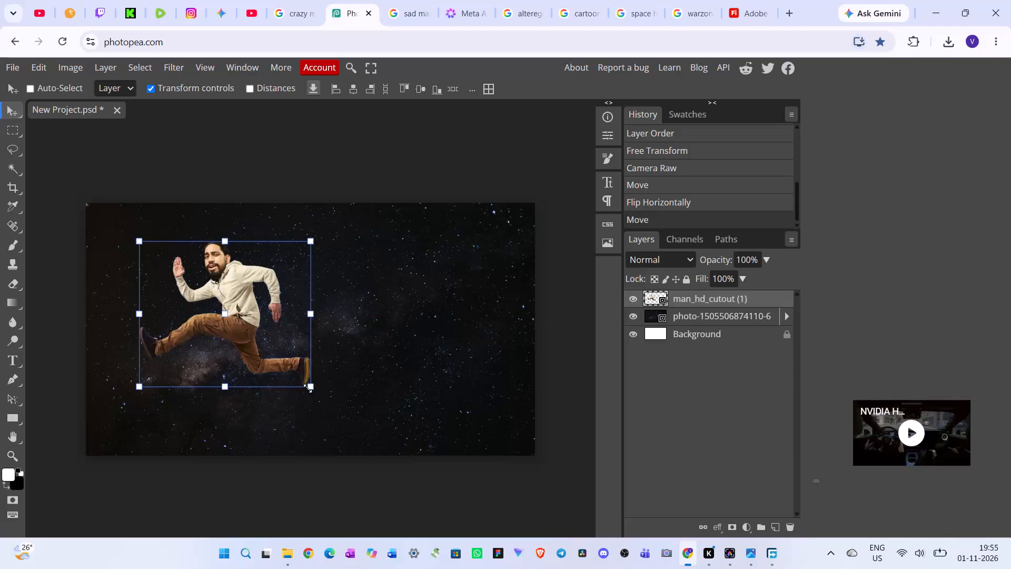
{"action": "left_click_drag", "start_coordinate": [308, 388], "coordinate": [355, 399]}
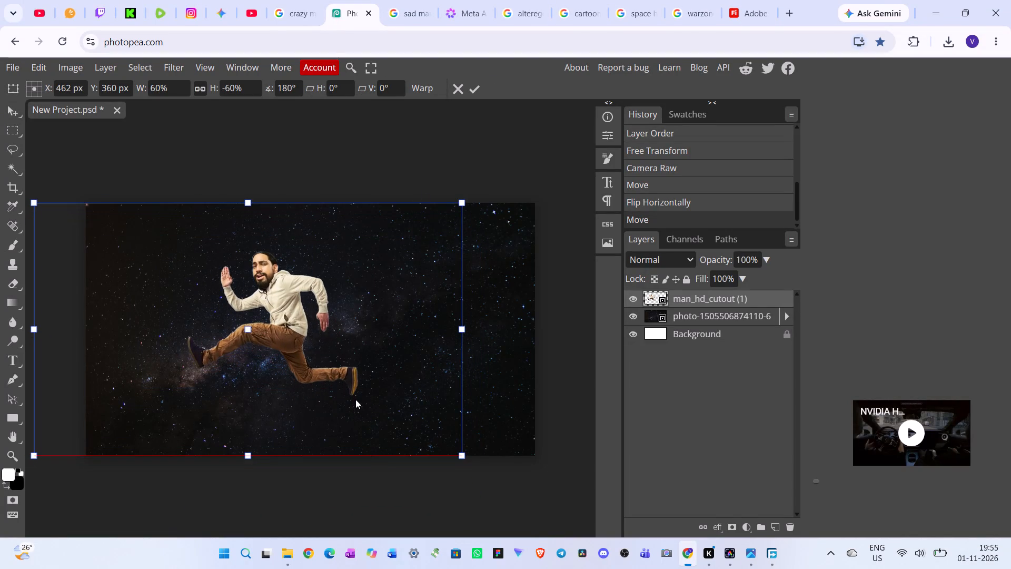
{"action": "left_click_drag", "start_coordinate": [355, 399], "coordinate": [285, 398]}
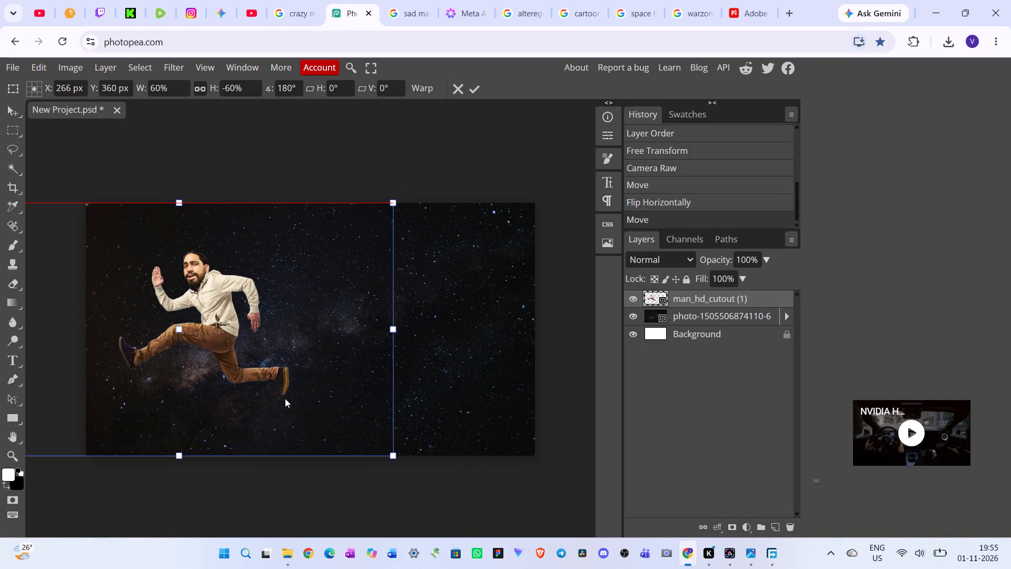
{"action": "left_click_drag", "start_coordinate": [285, 398], "coordinate": [279, 400]}
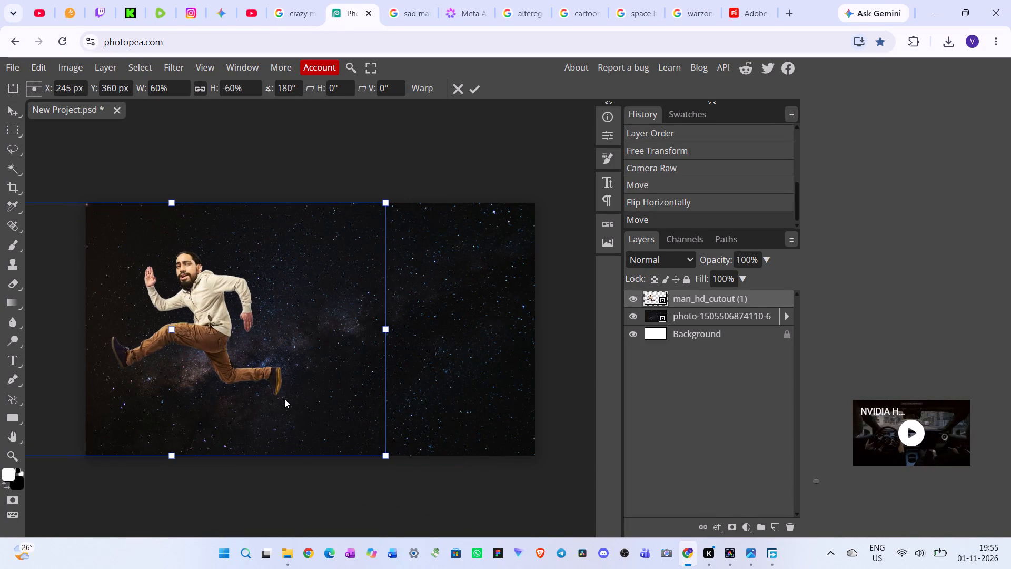